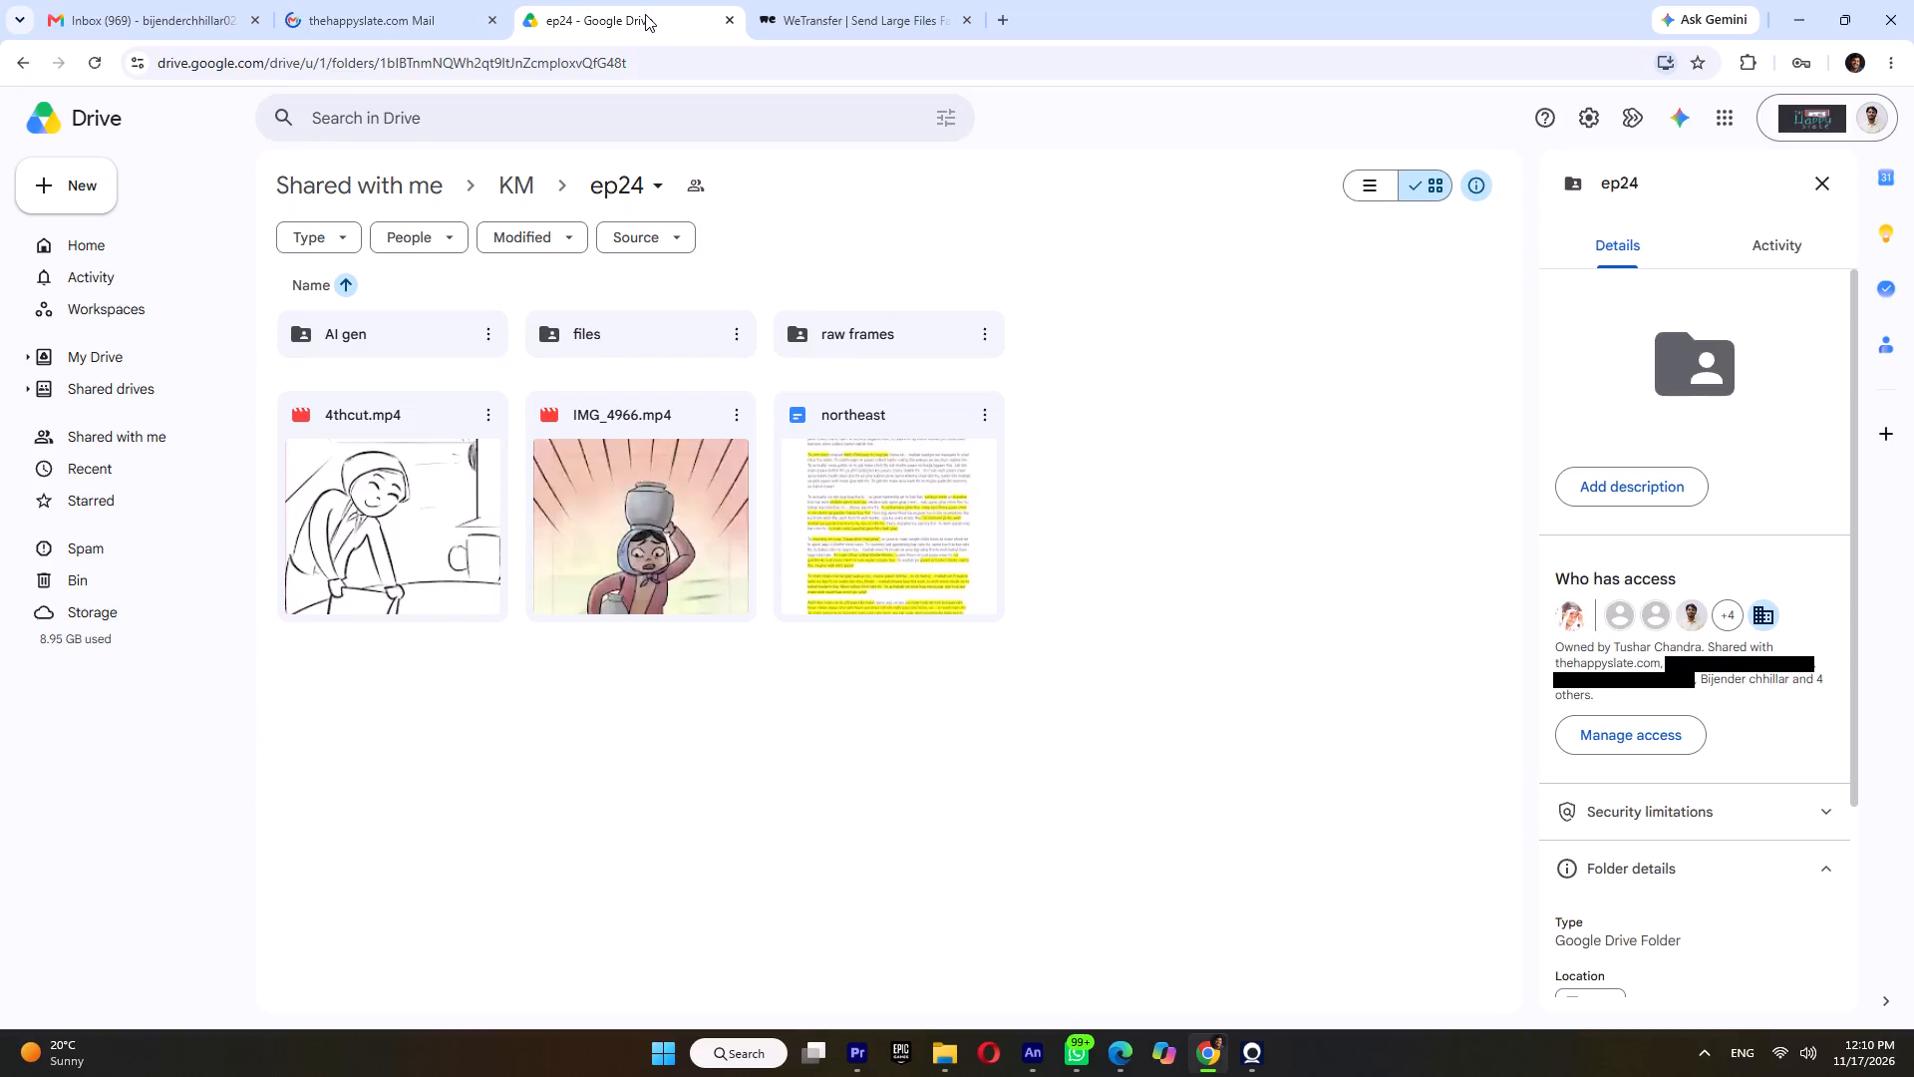
click(391, 0)
click(587, 5)
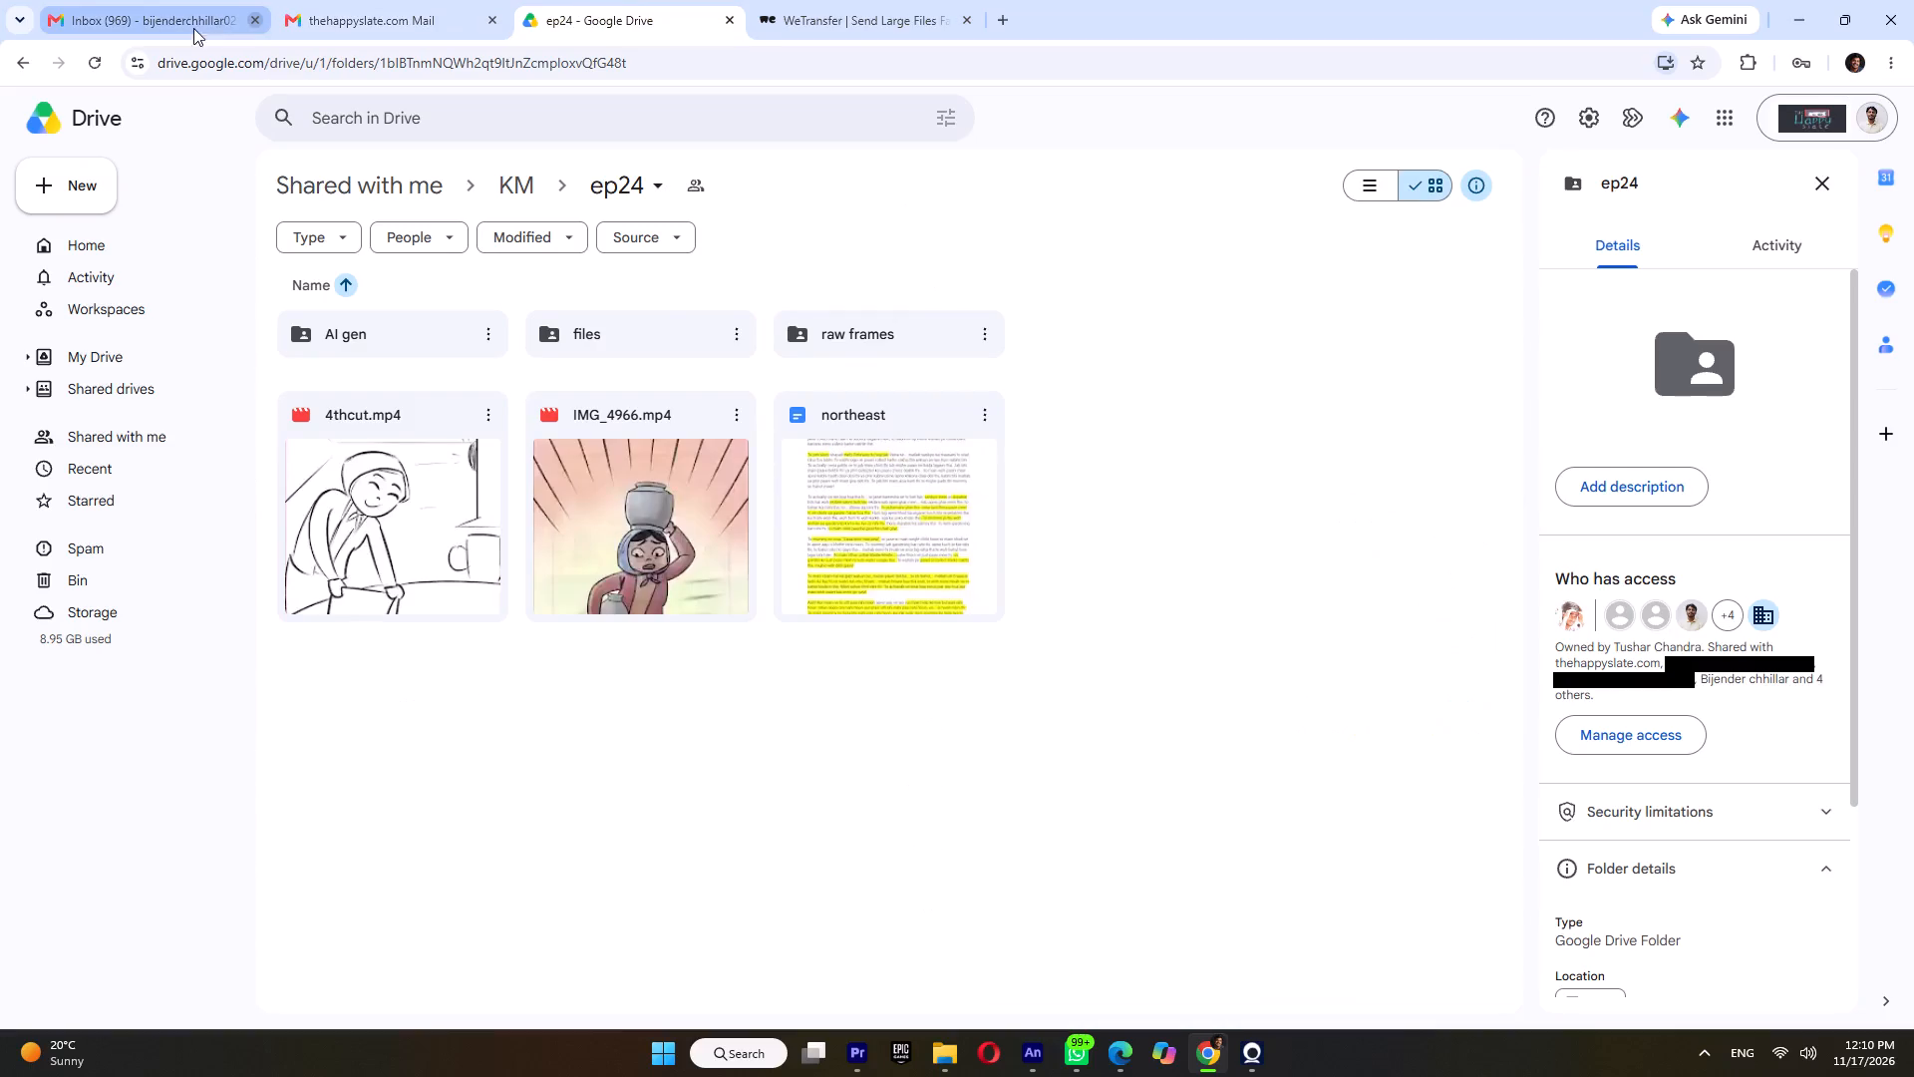
click(350, 7)
click(378, 232)
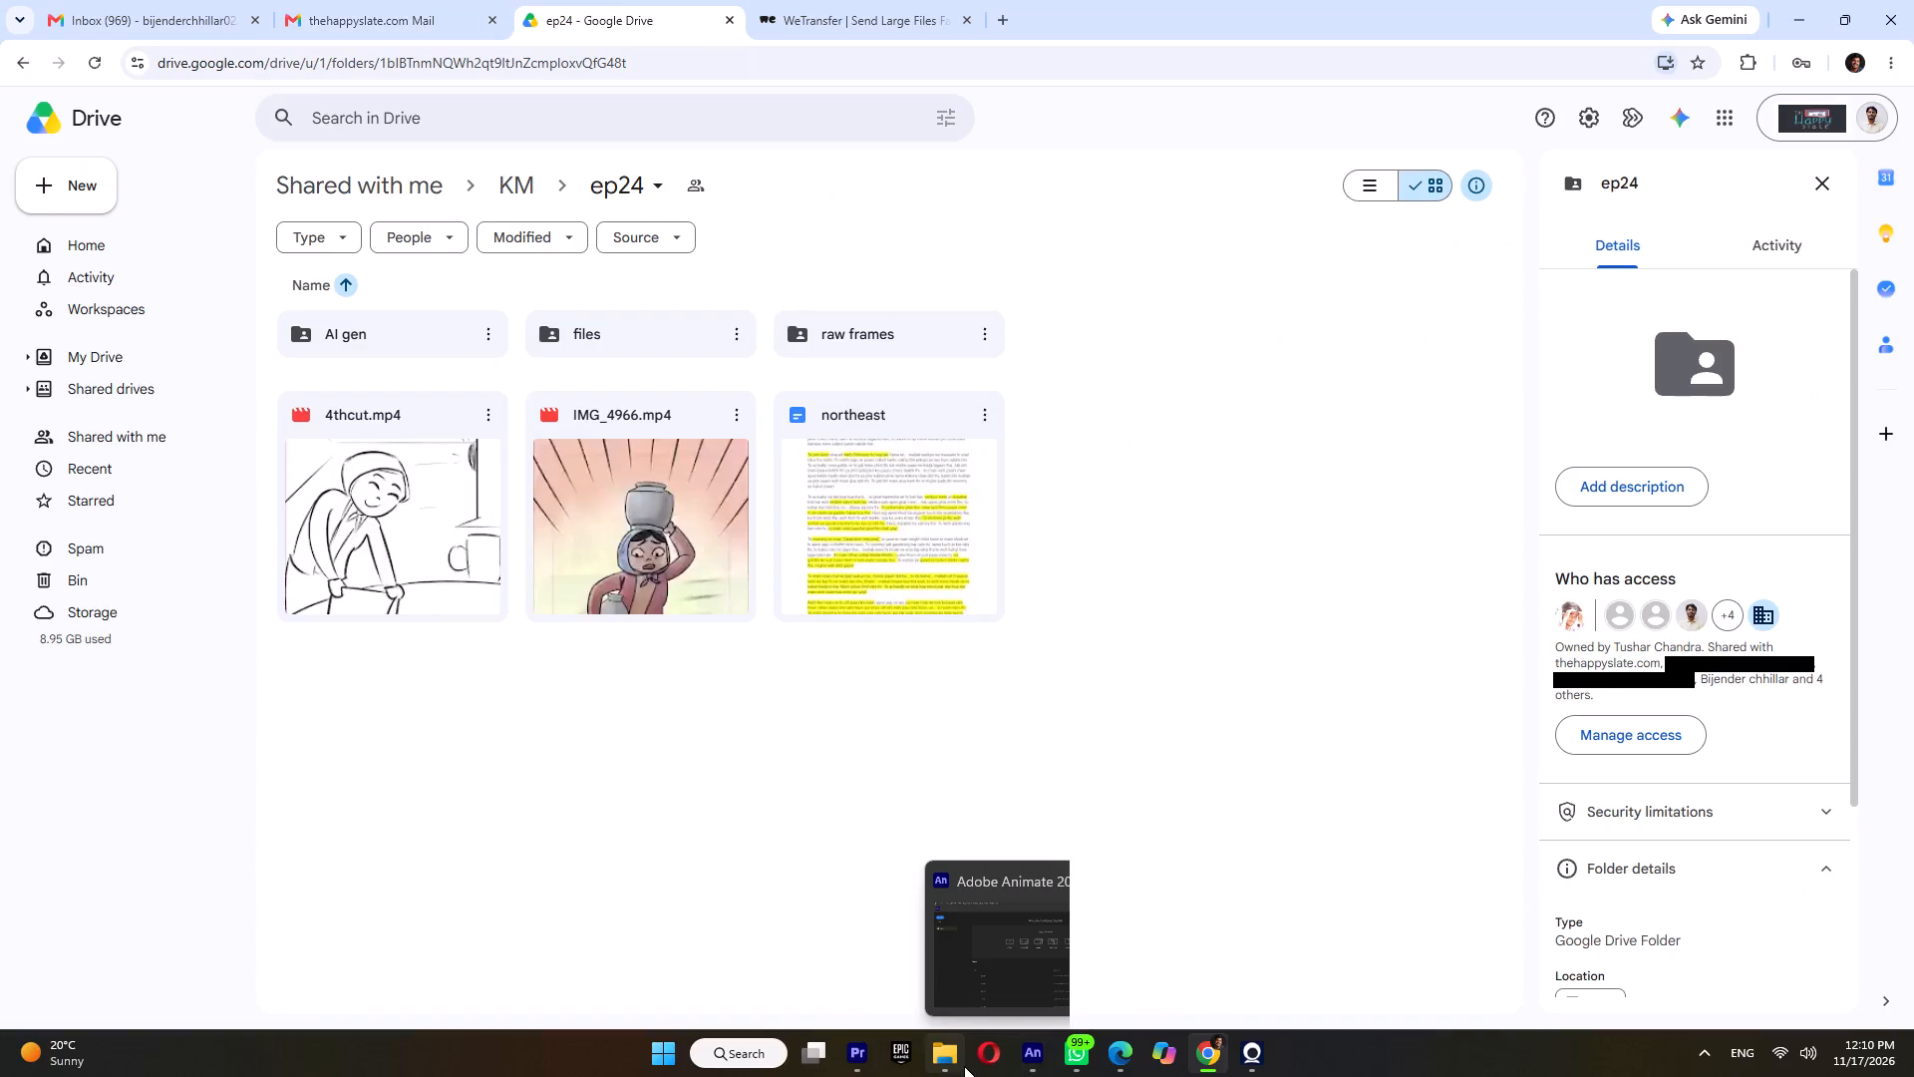
Switch to Adobe Premiere and open Save As for the ep23 vertical edit project.
click(860, 1063)
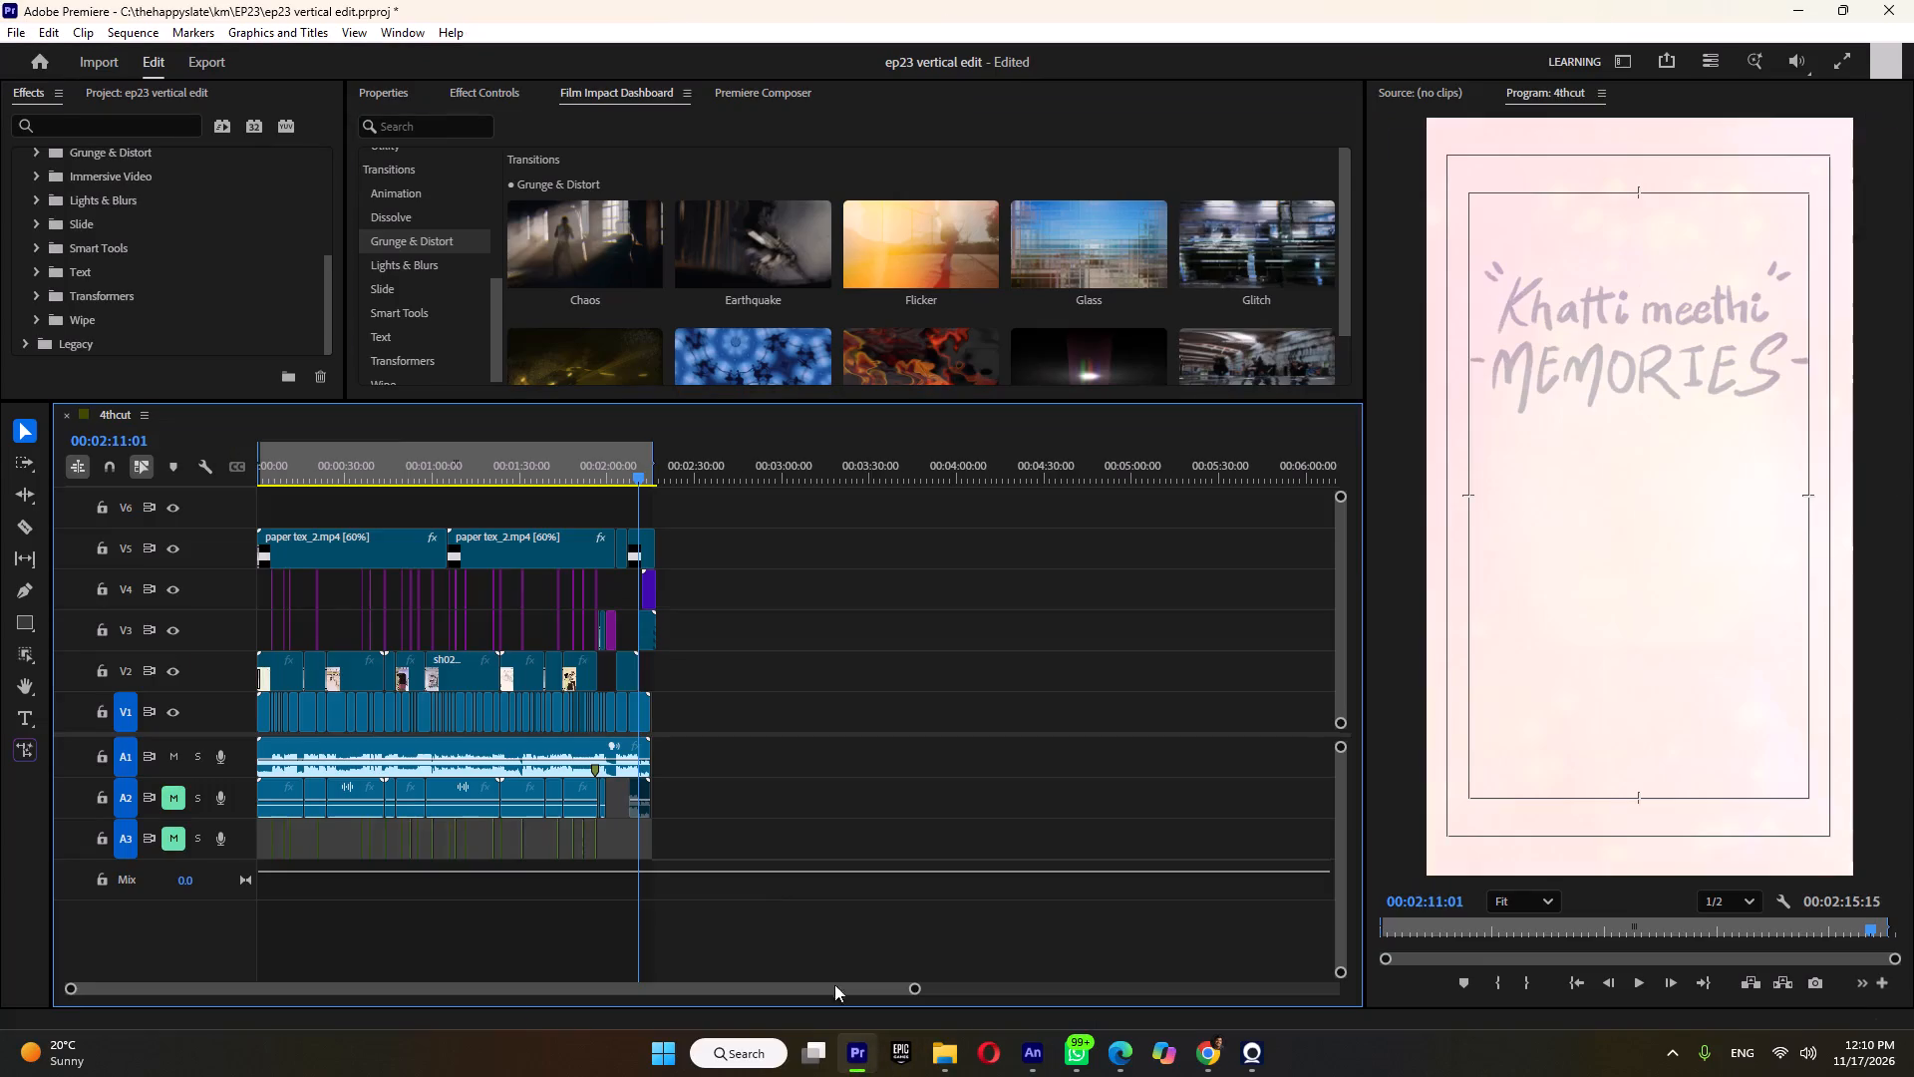
click(12, 27)
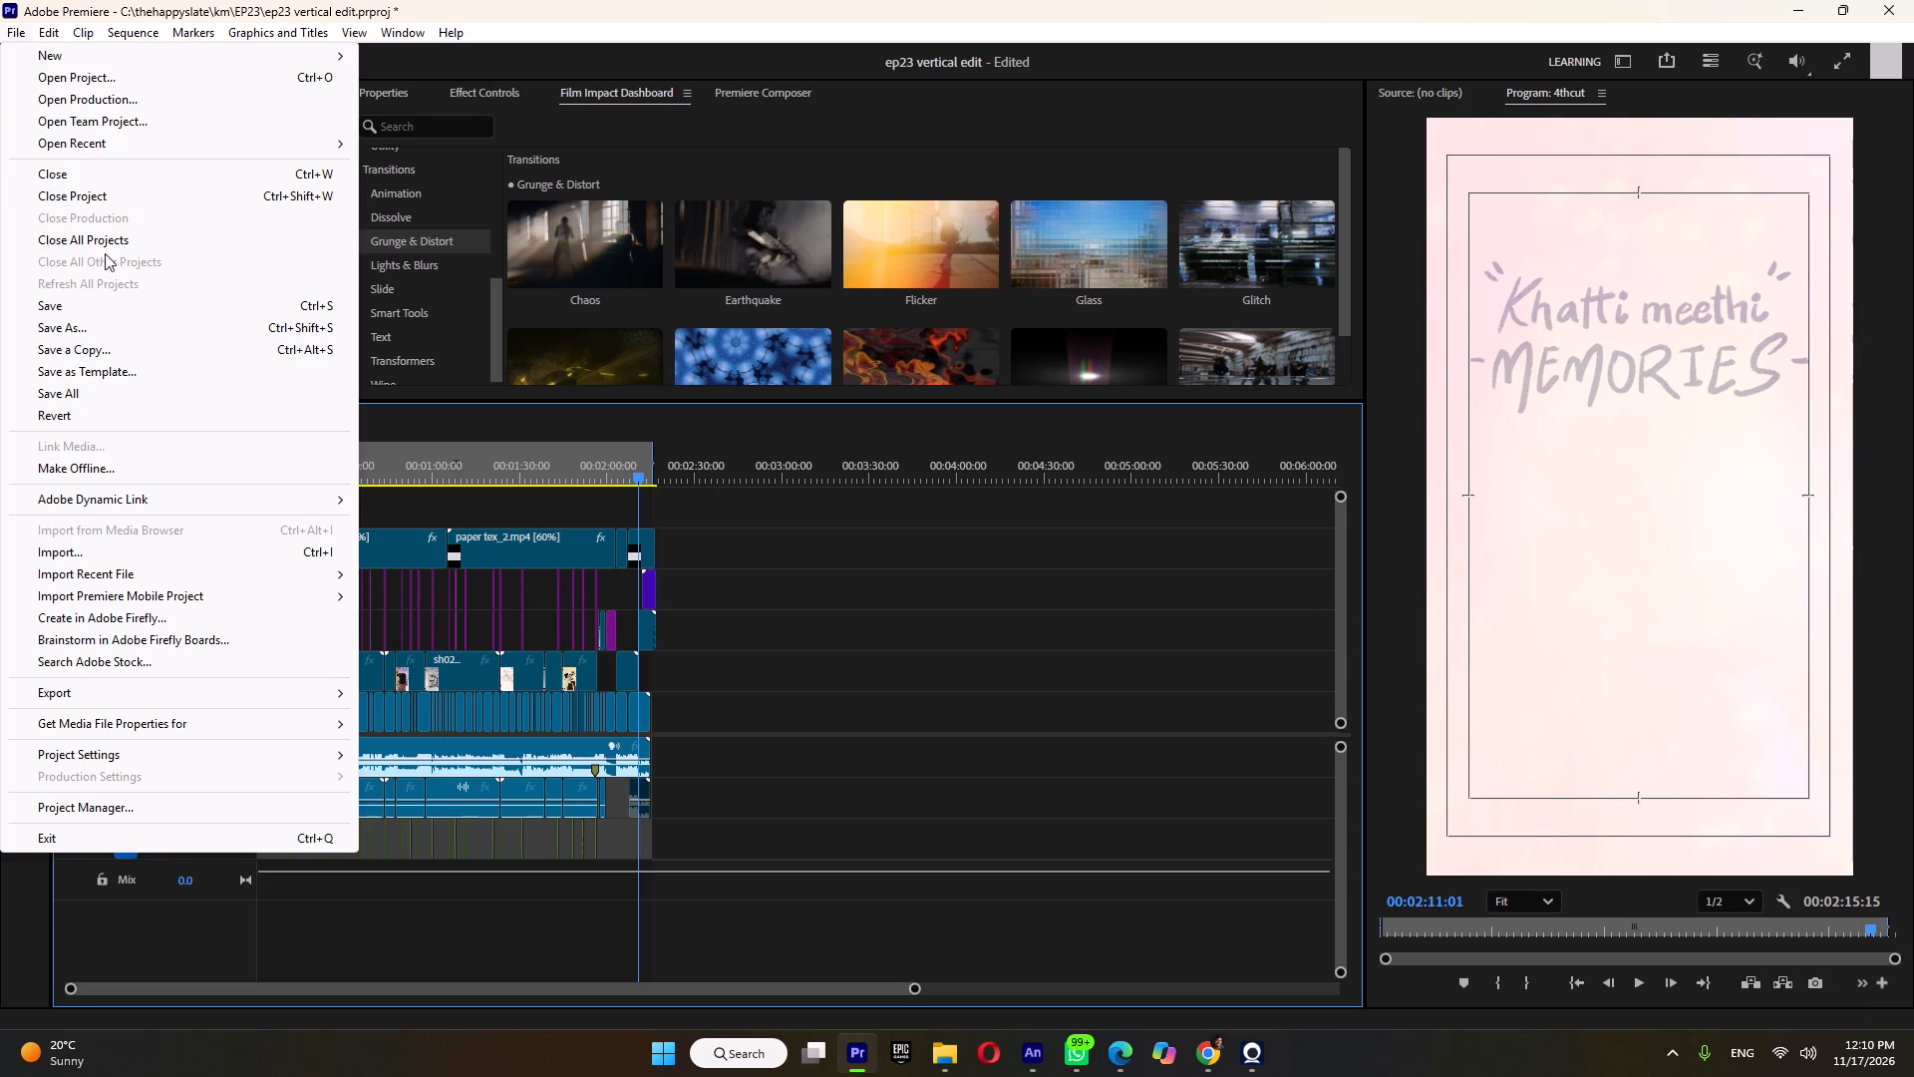
click(77, 325)
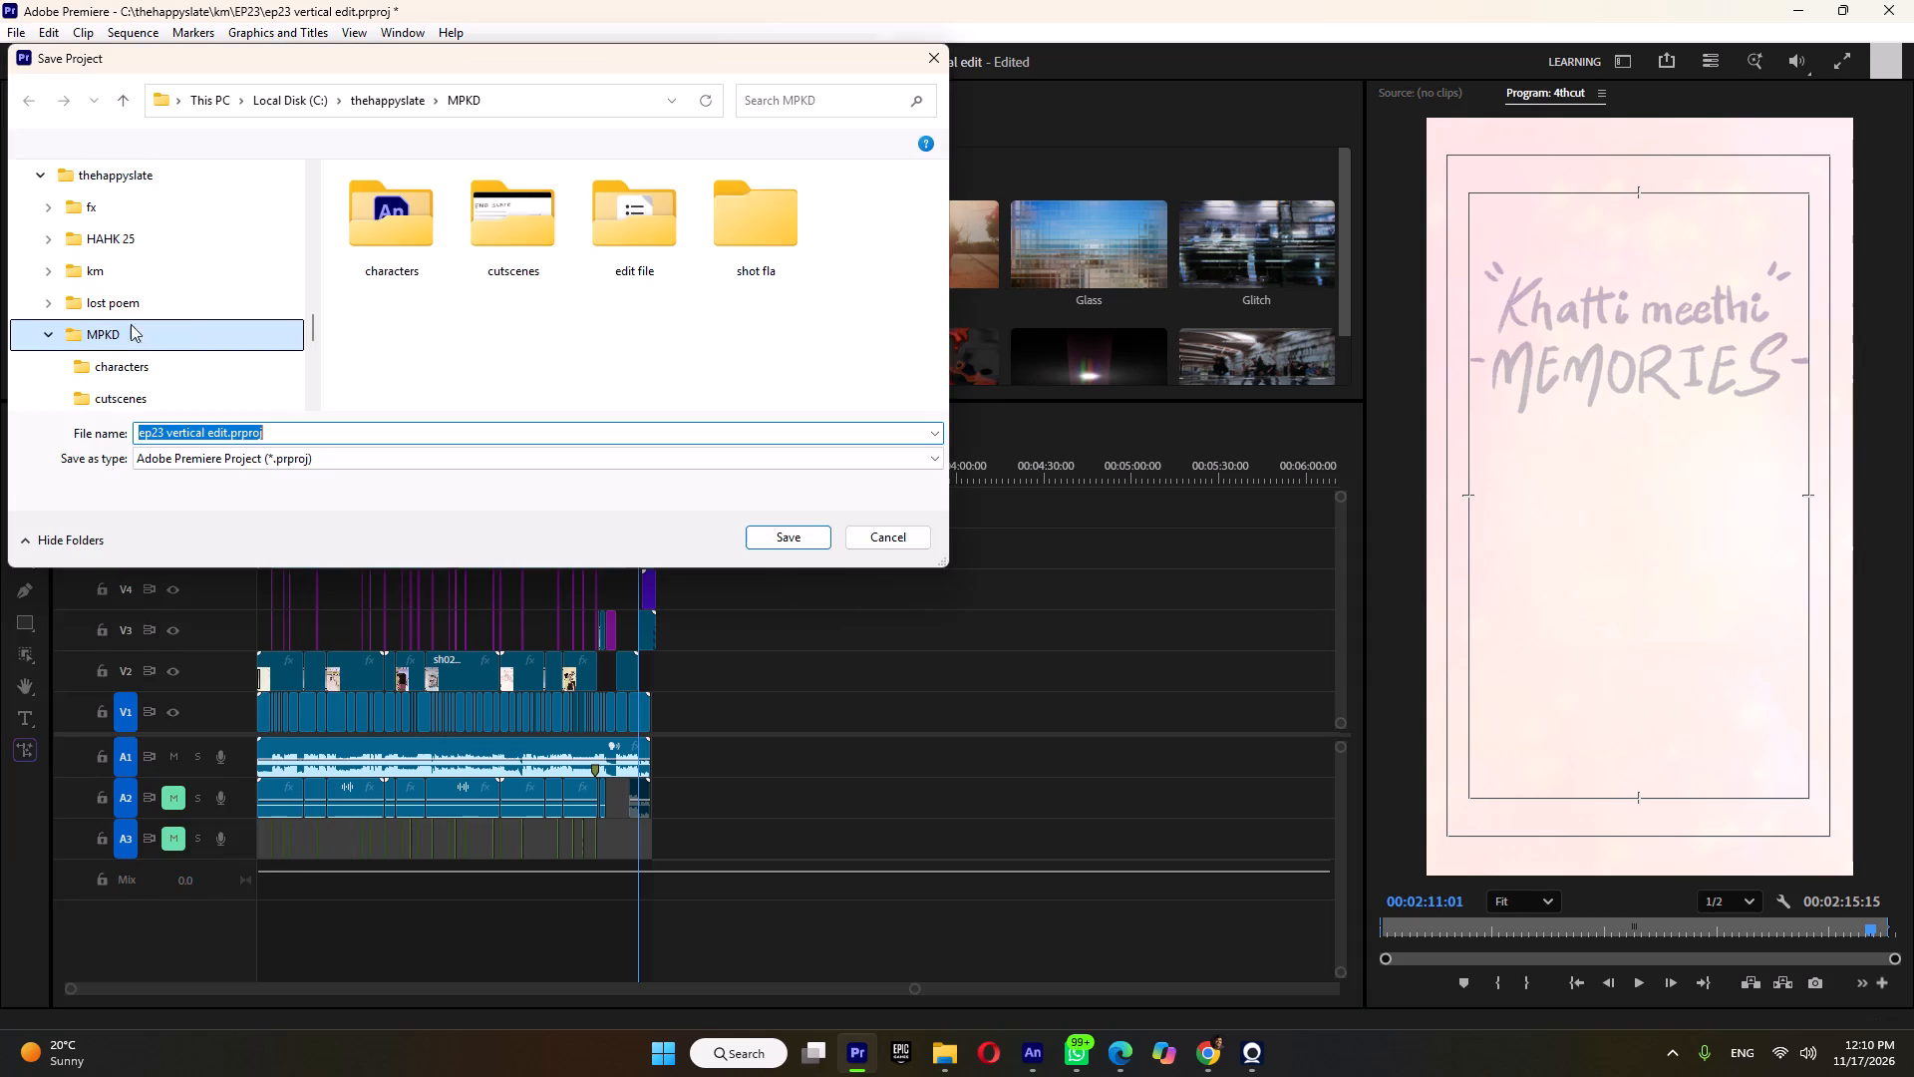
Create a folder named "ep24 edit file" inside thehappyslate > km > km24 while choosing the project's save location.
click(365, 104)
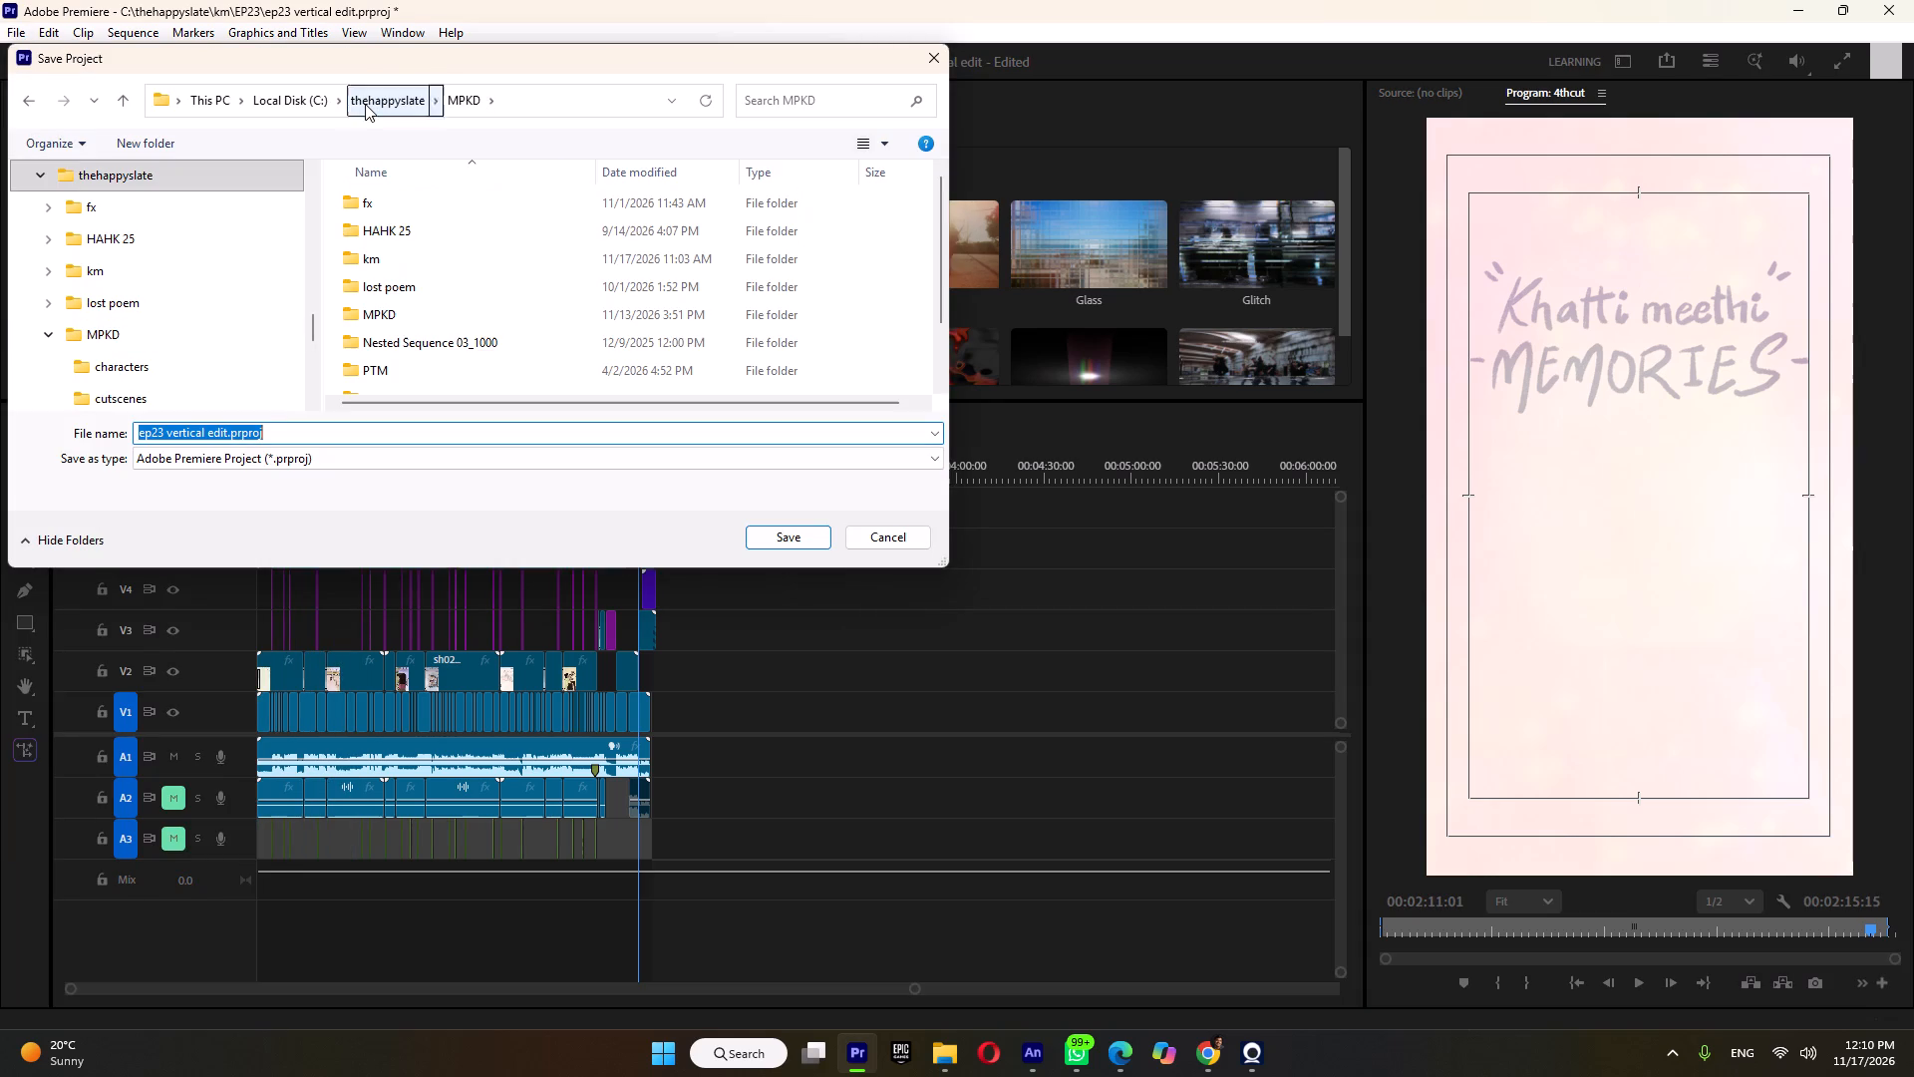
click(404, 245)
double_click(398, 253)
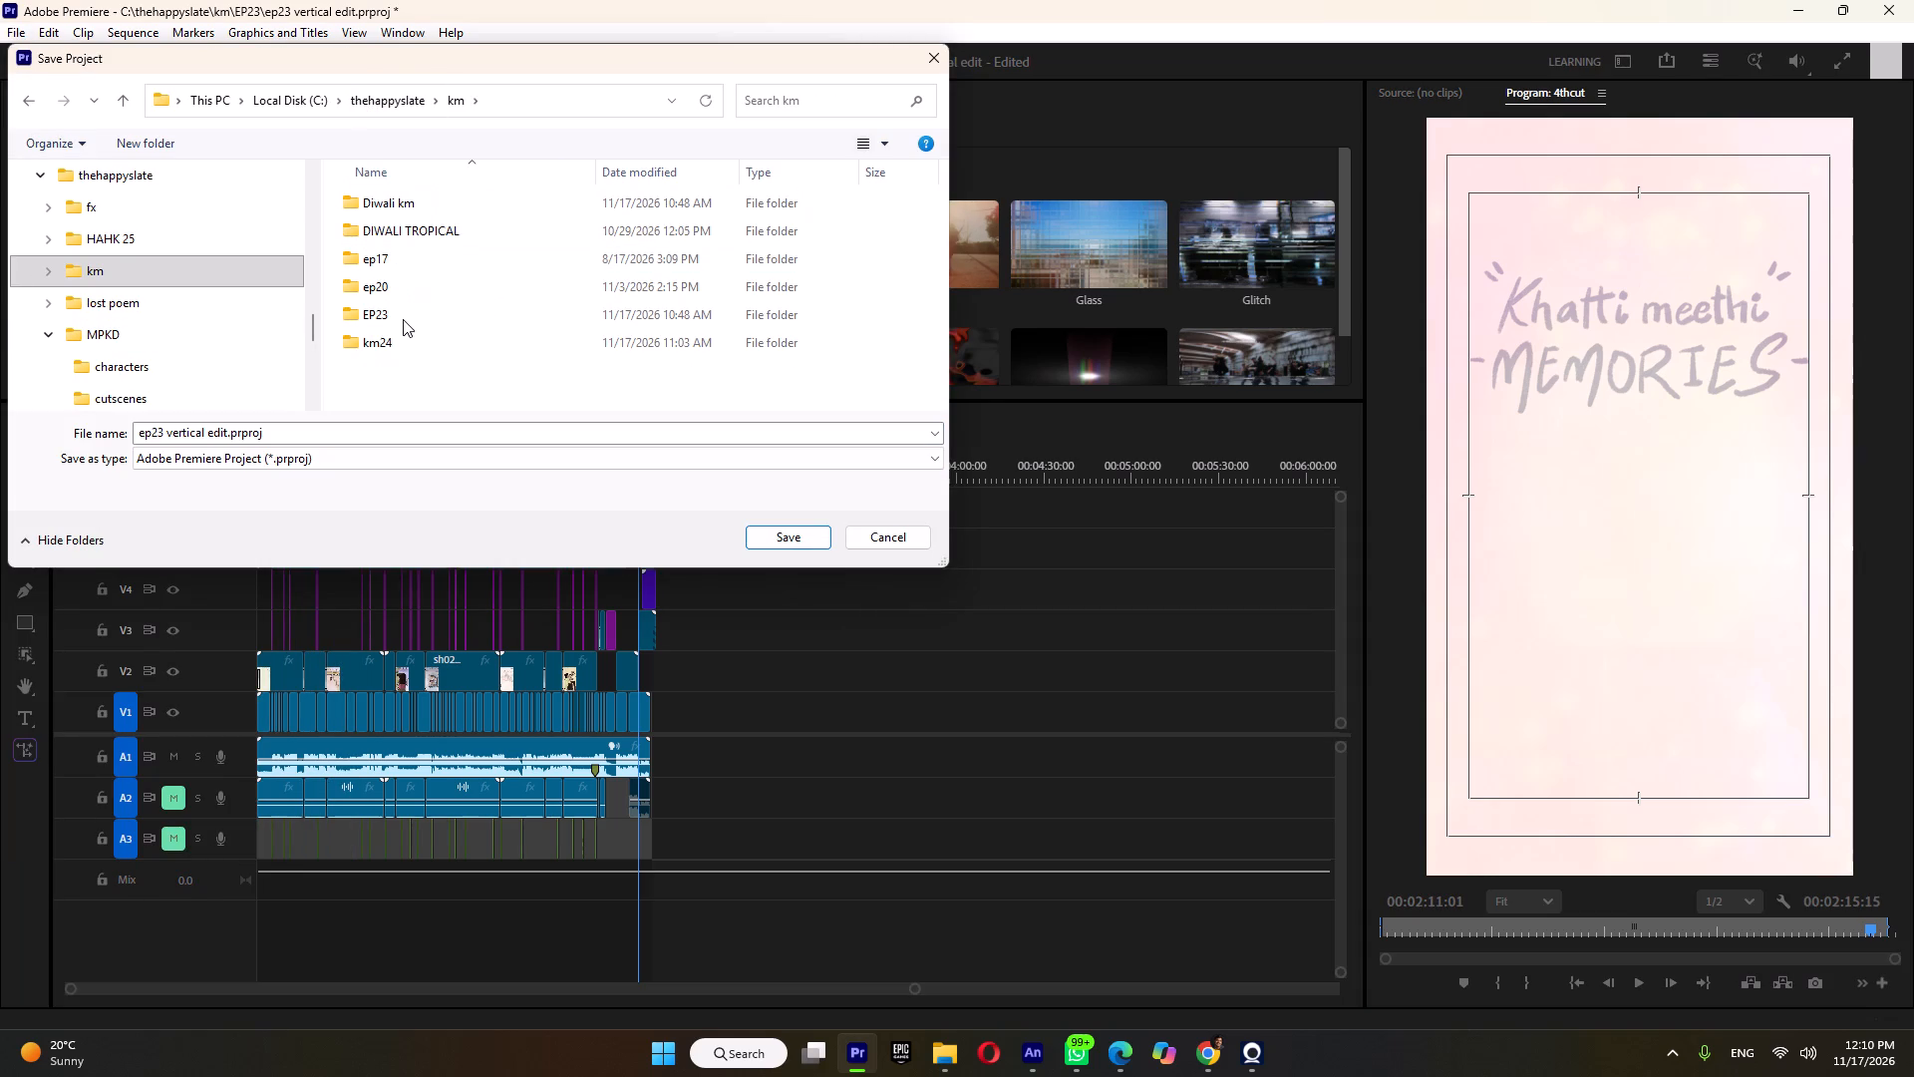
double_click(403, 341)
right_click(415, 313)
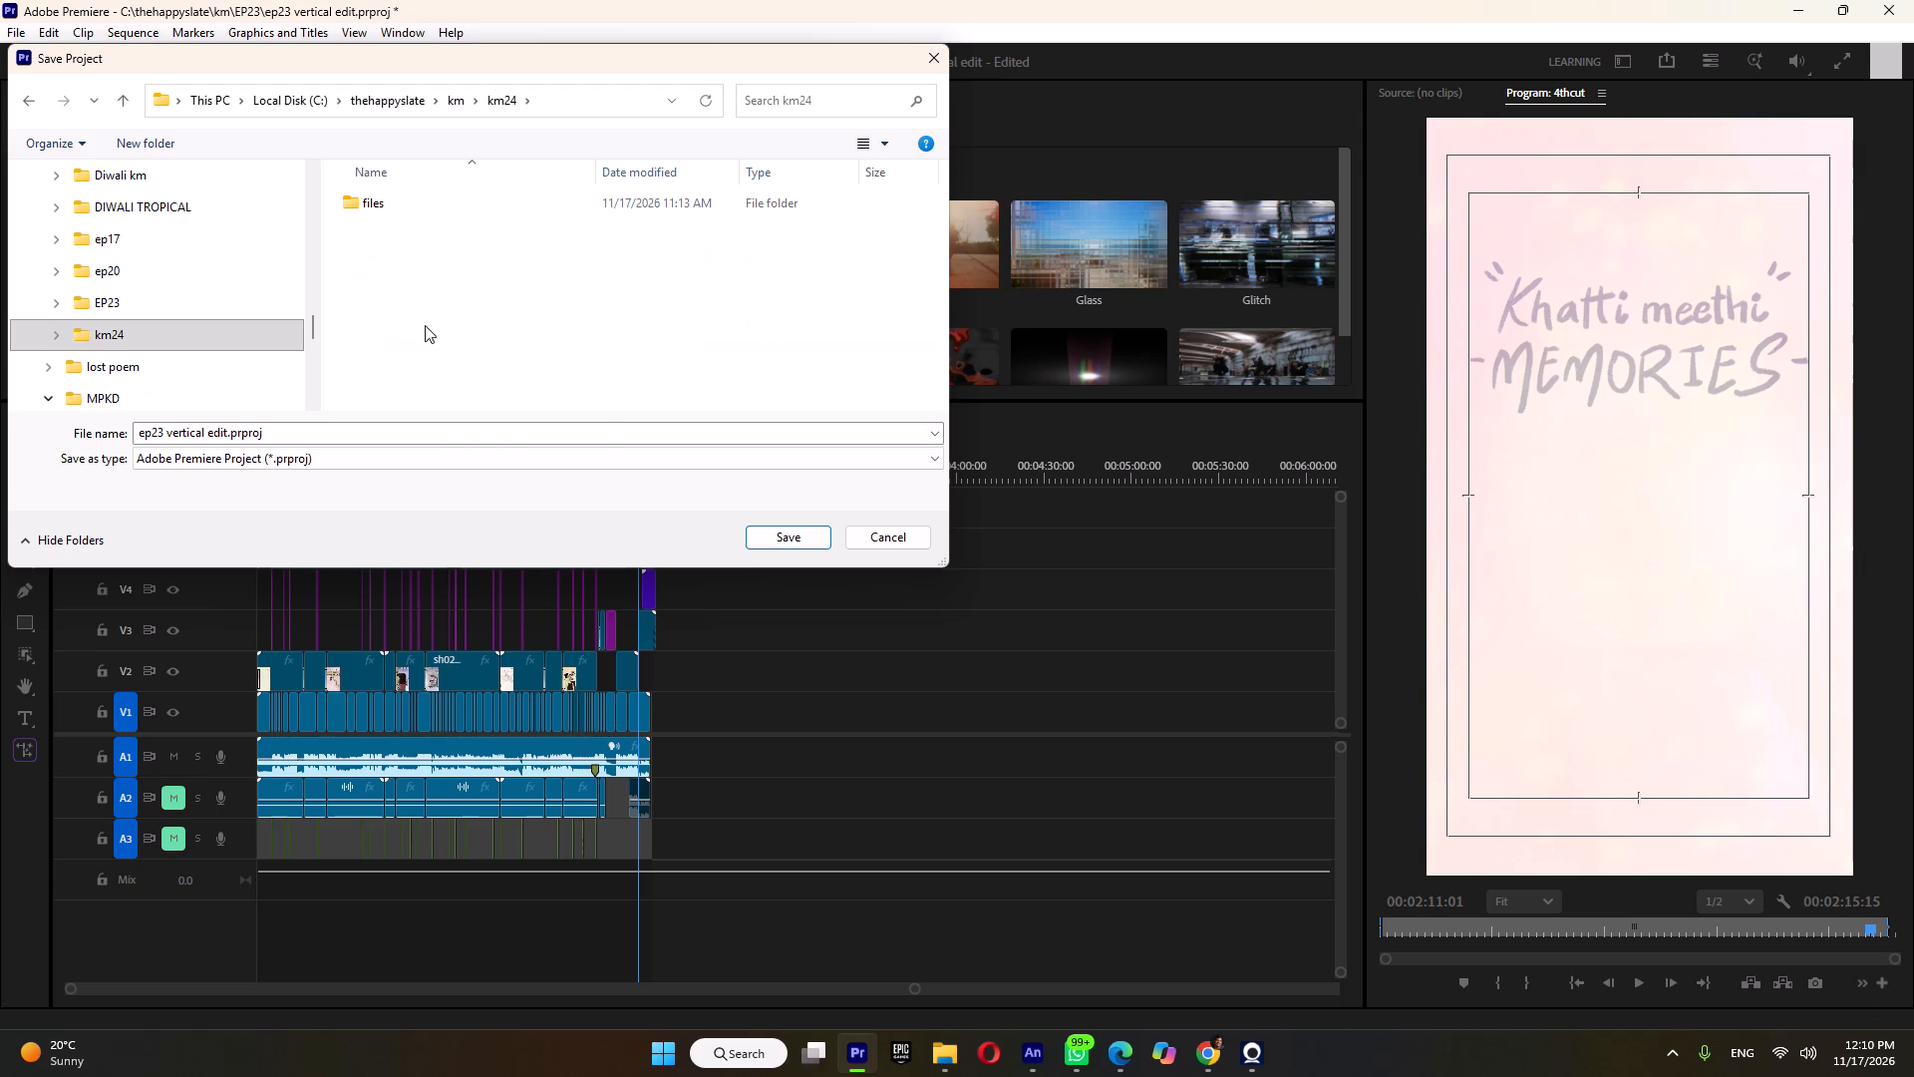
click(505, 503)
click(691, 496)
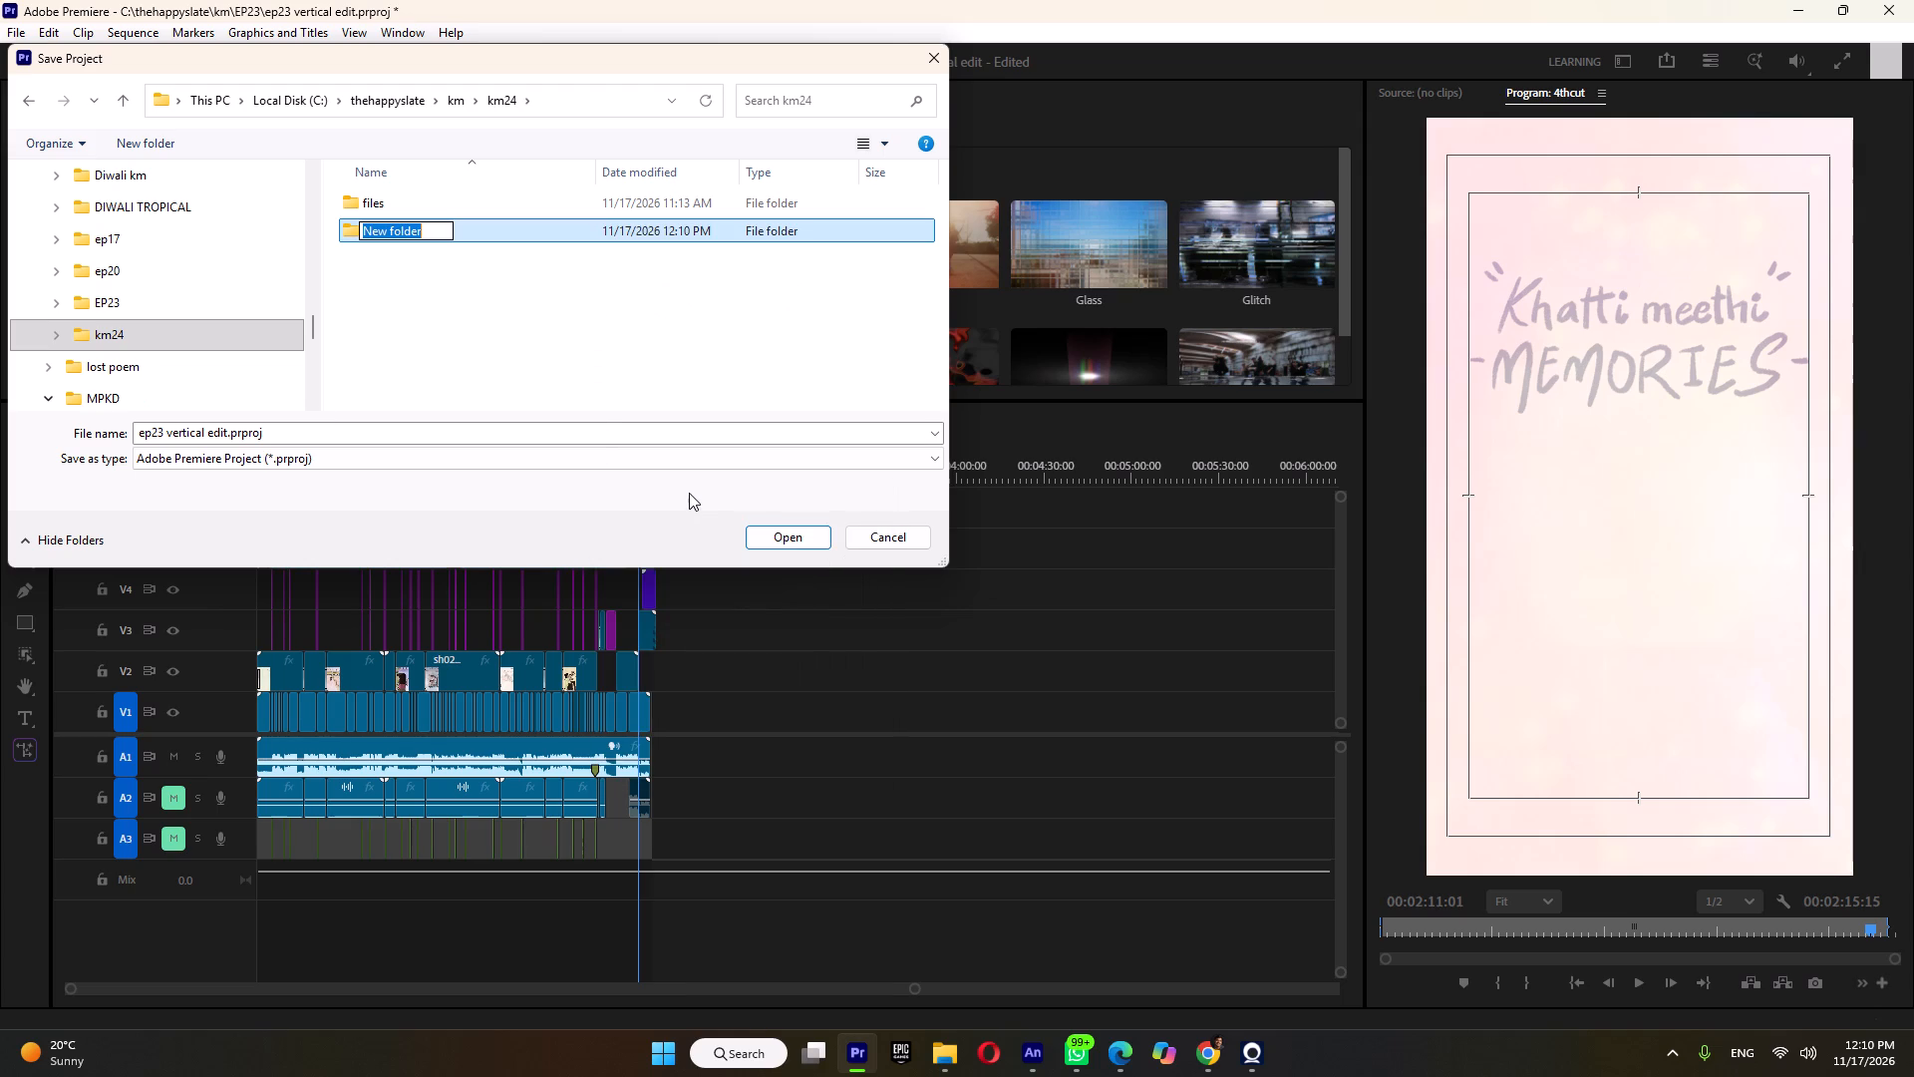
text(ep)
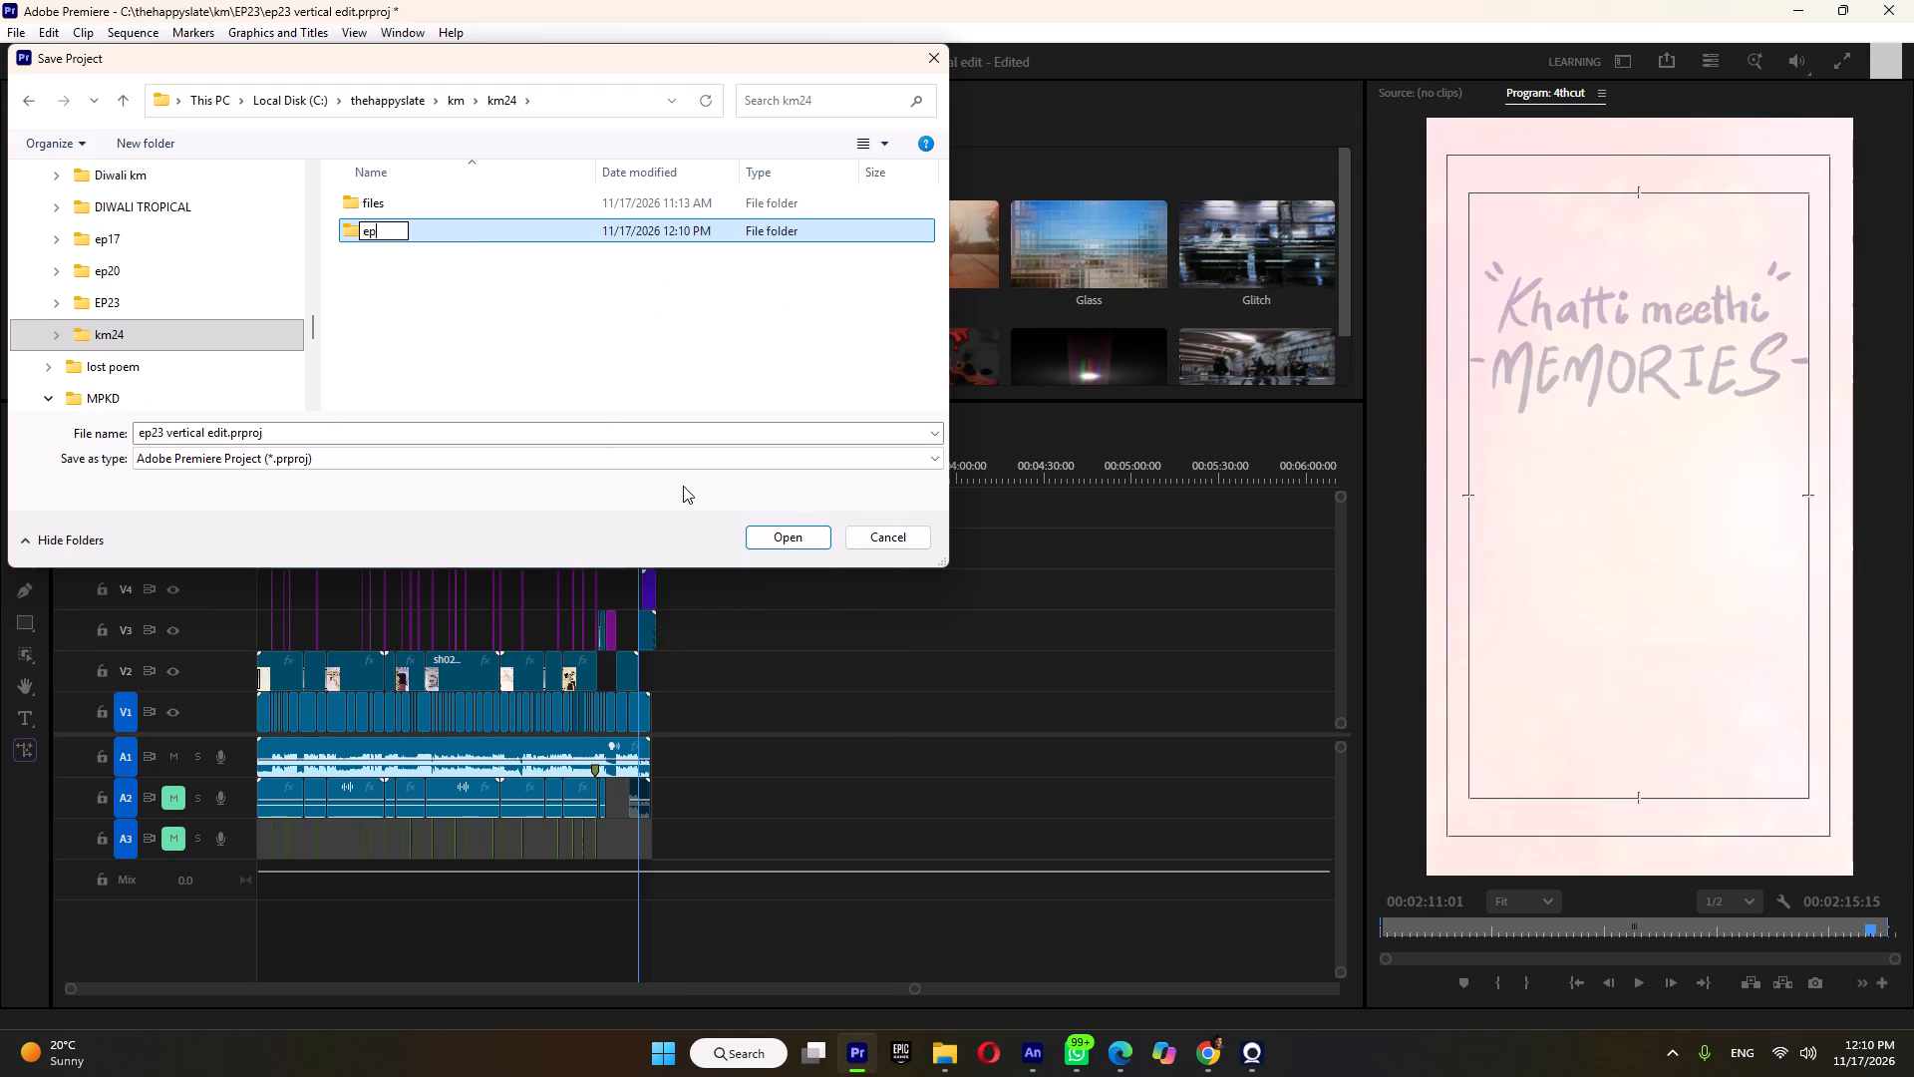
text(24)
key(space)
text(eidt)
key(space)
key(BackSpace)
key(BackSpace)
key(BackSpace)
key(BackSpace)
text(dit file)
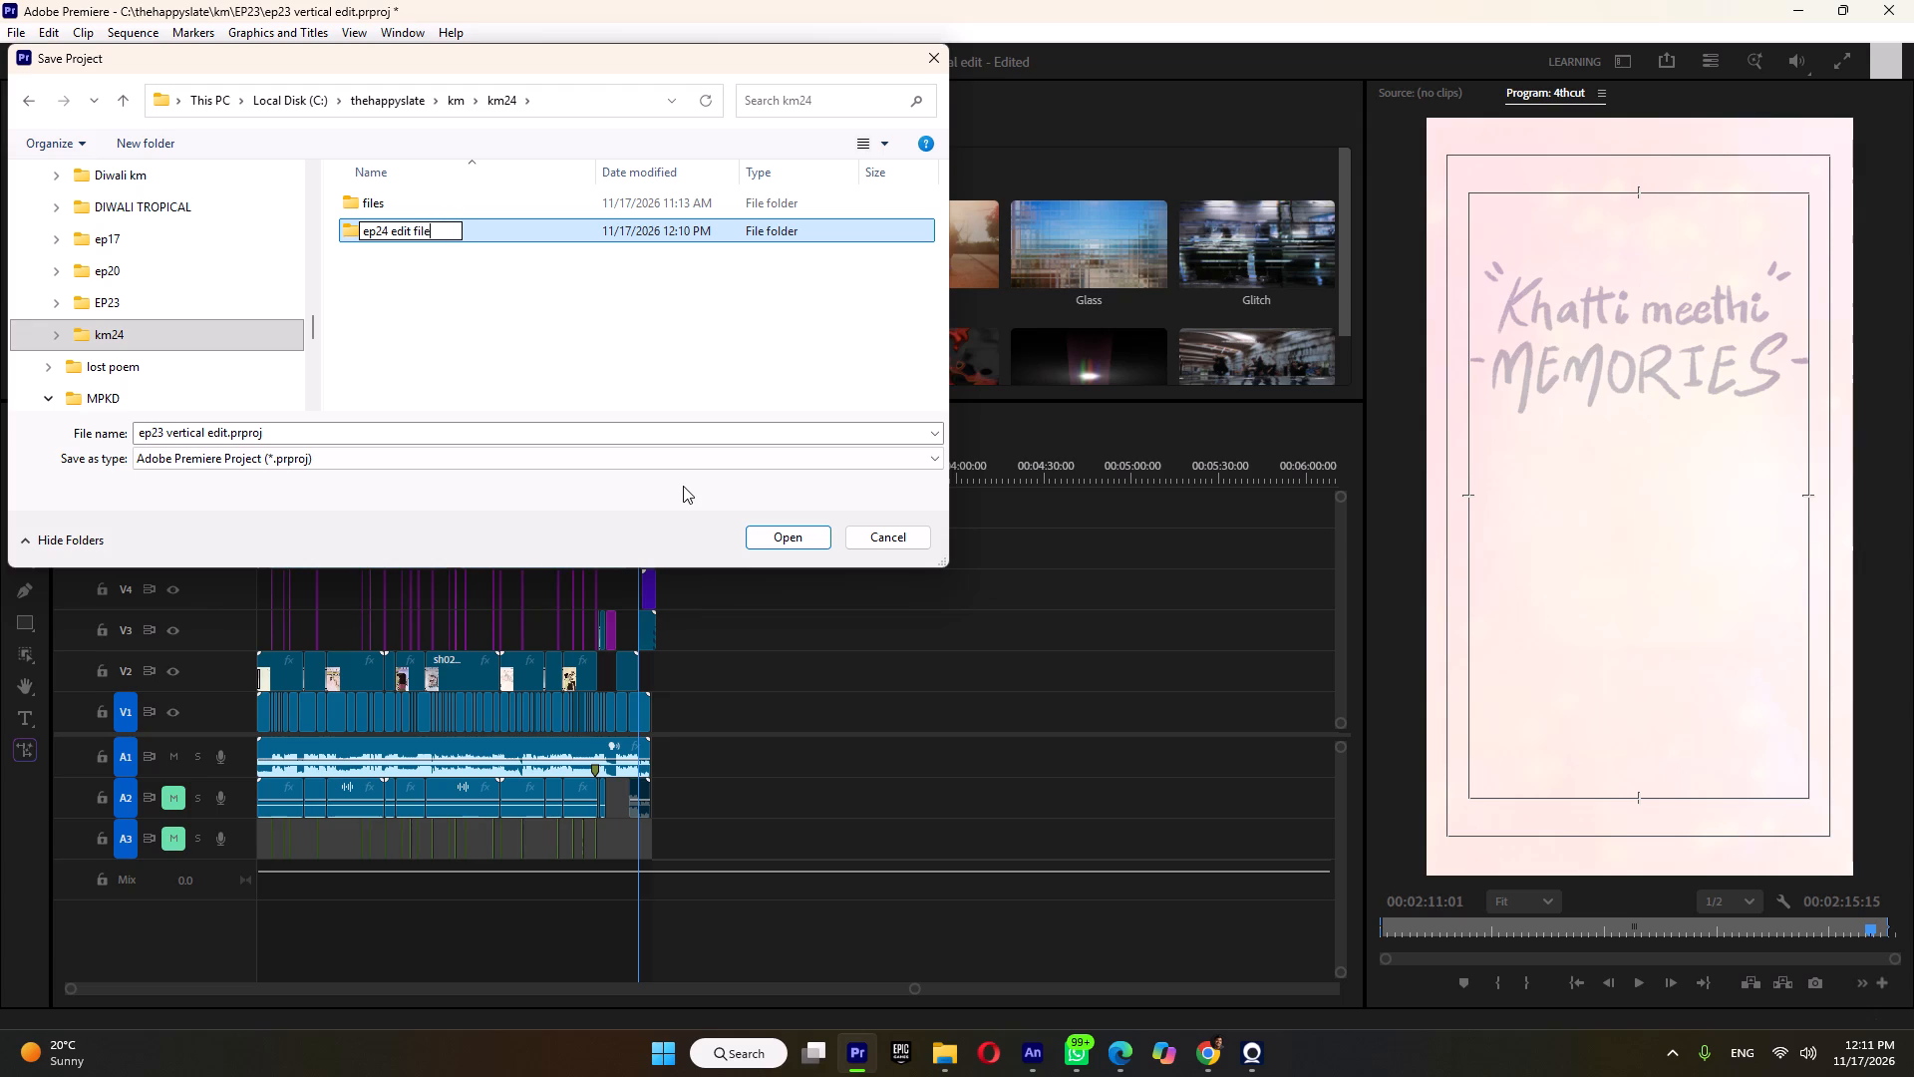
click(785, 537)
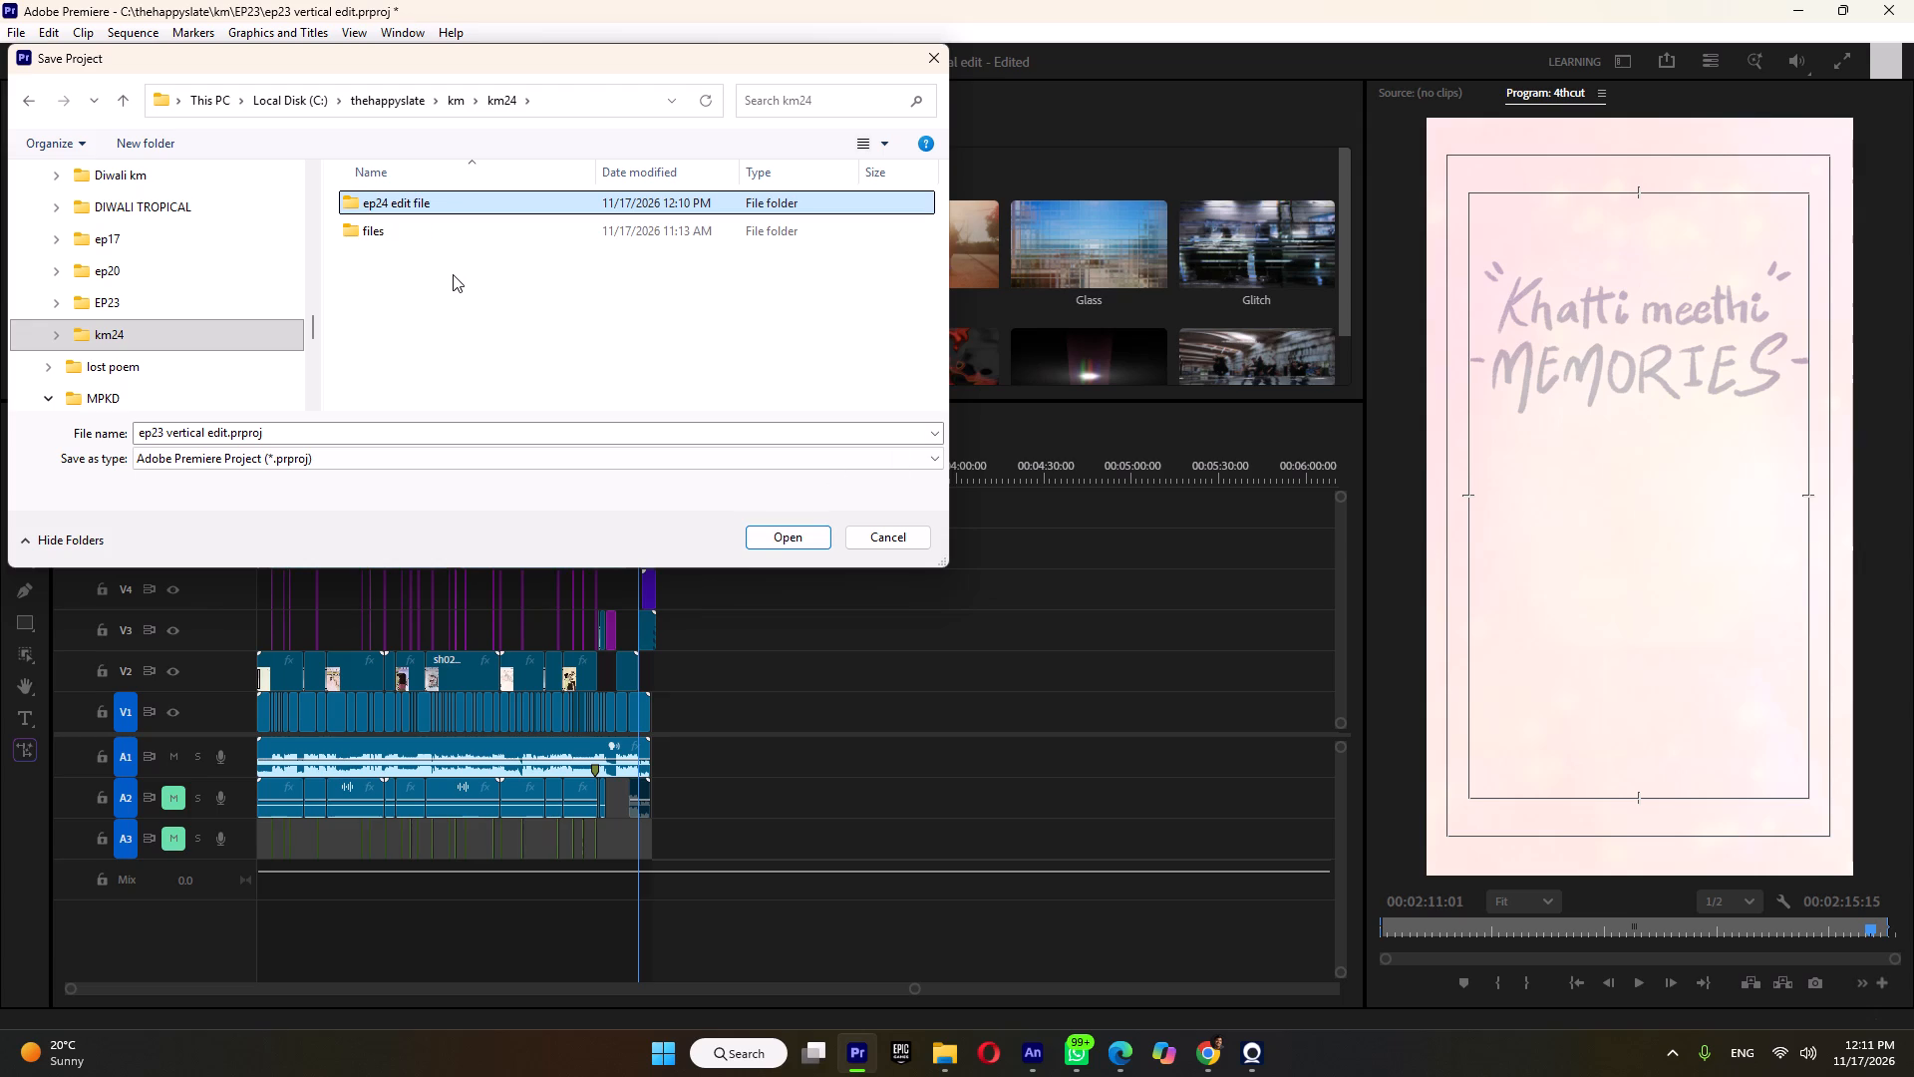
Save the project in the ep24 edit file folder as "ep24 vertical edit.prproj".
double_click(425, 209)
click(159, 434)
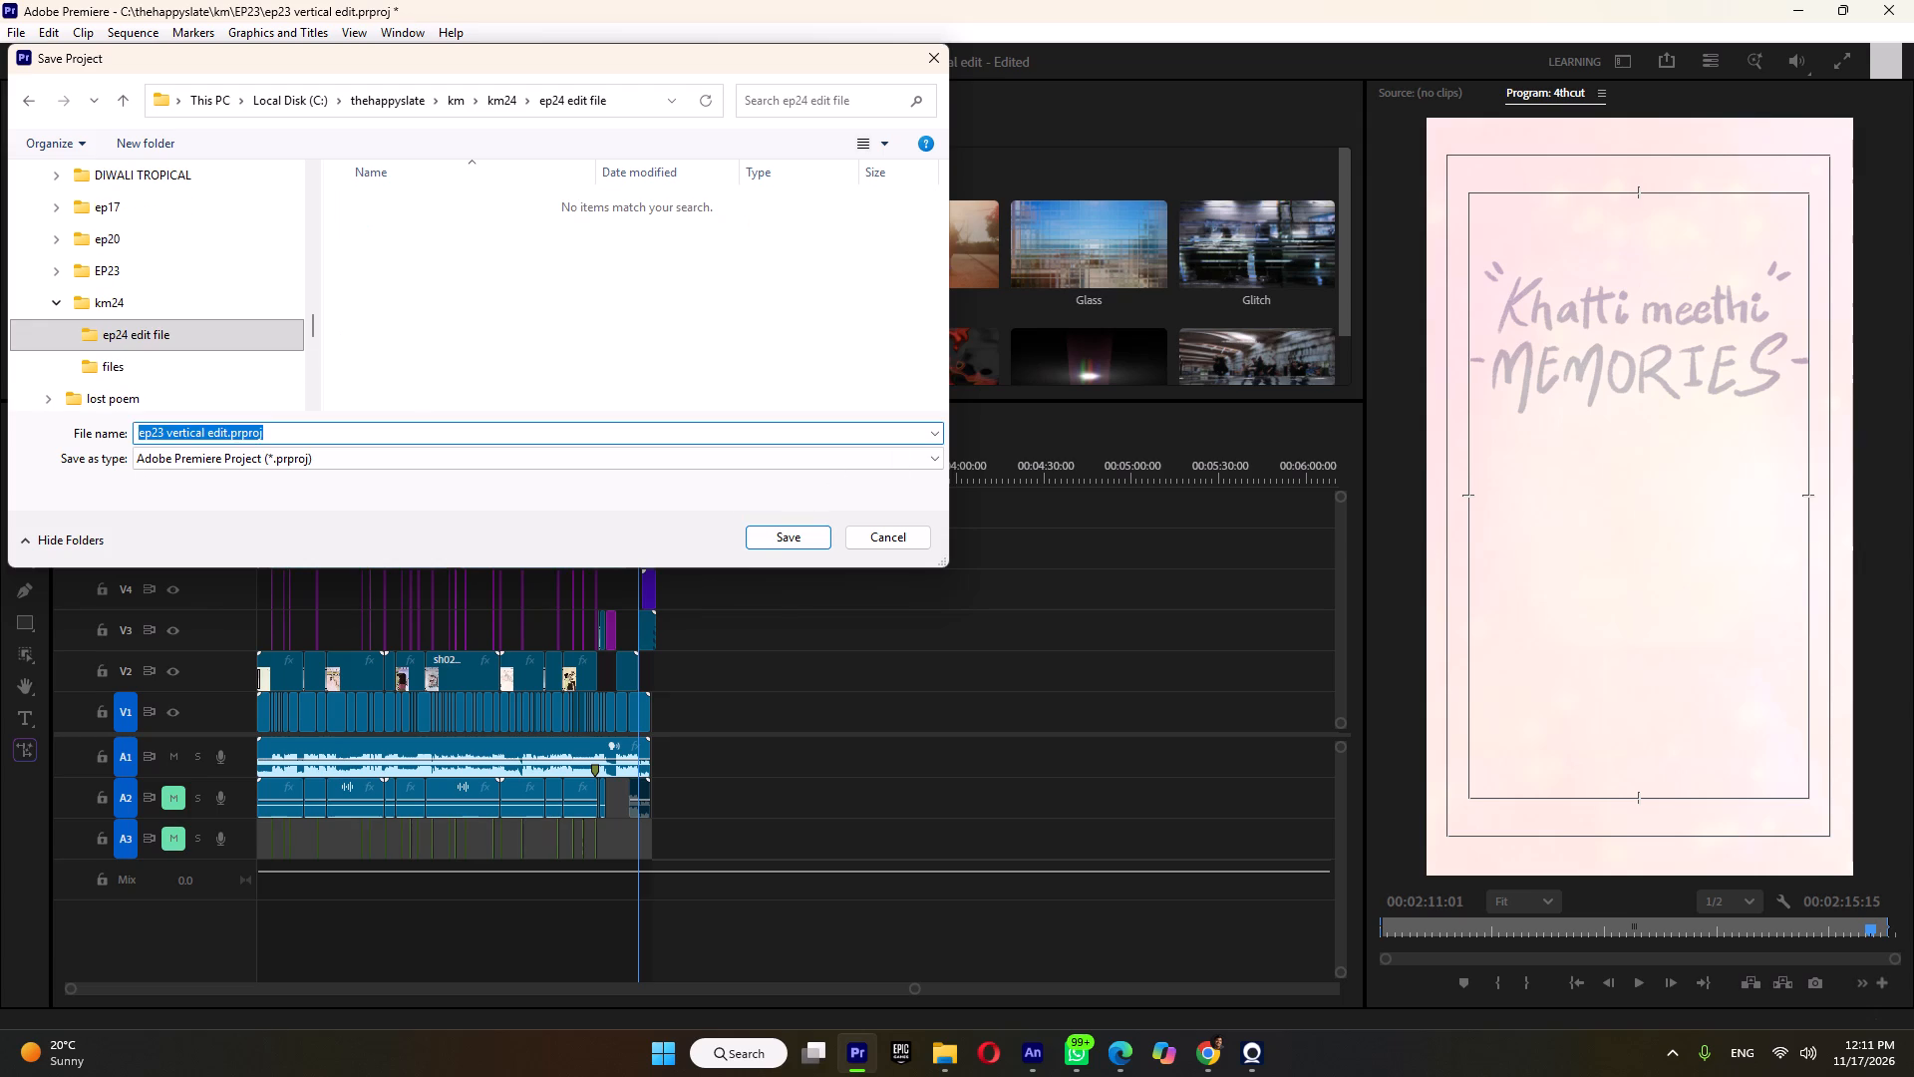
click(164, 428)
key(BackSpace)
key(4)
key(Return)
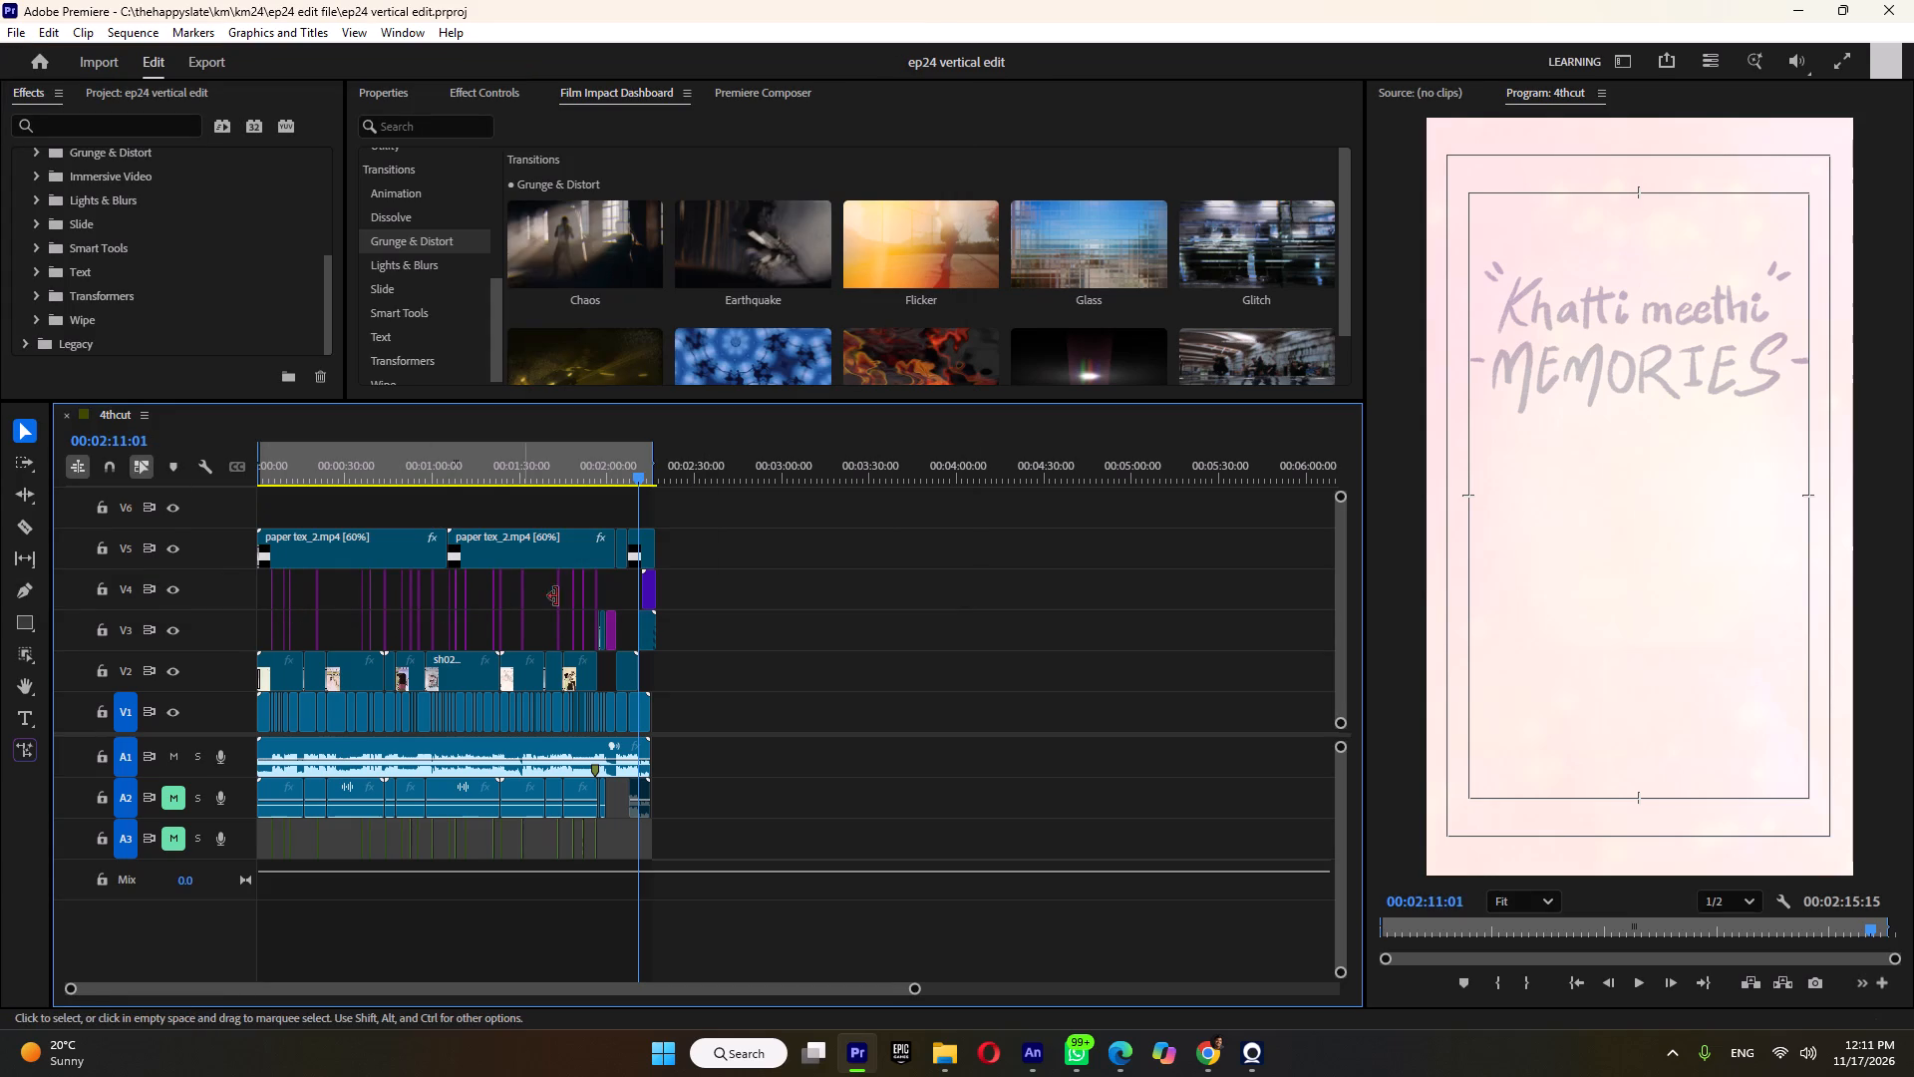
Delete all the short clips on track V4, keeping the nested sequence at the end.
drag(603, 585, 288, 594)
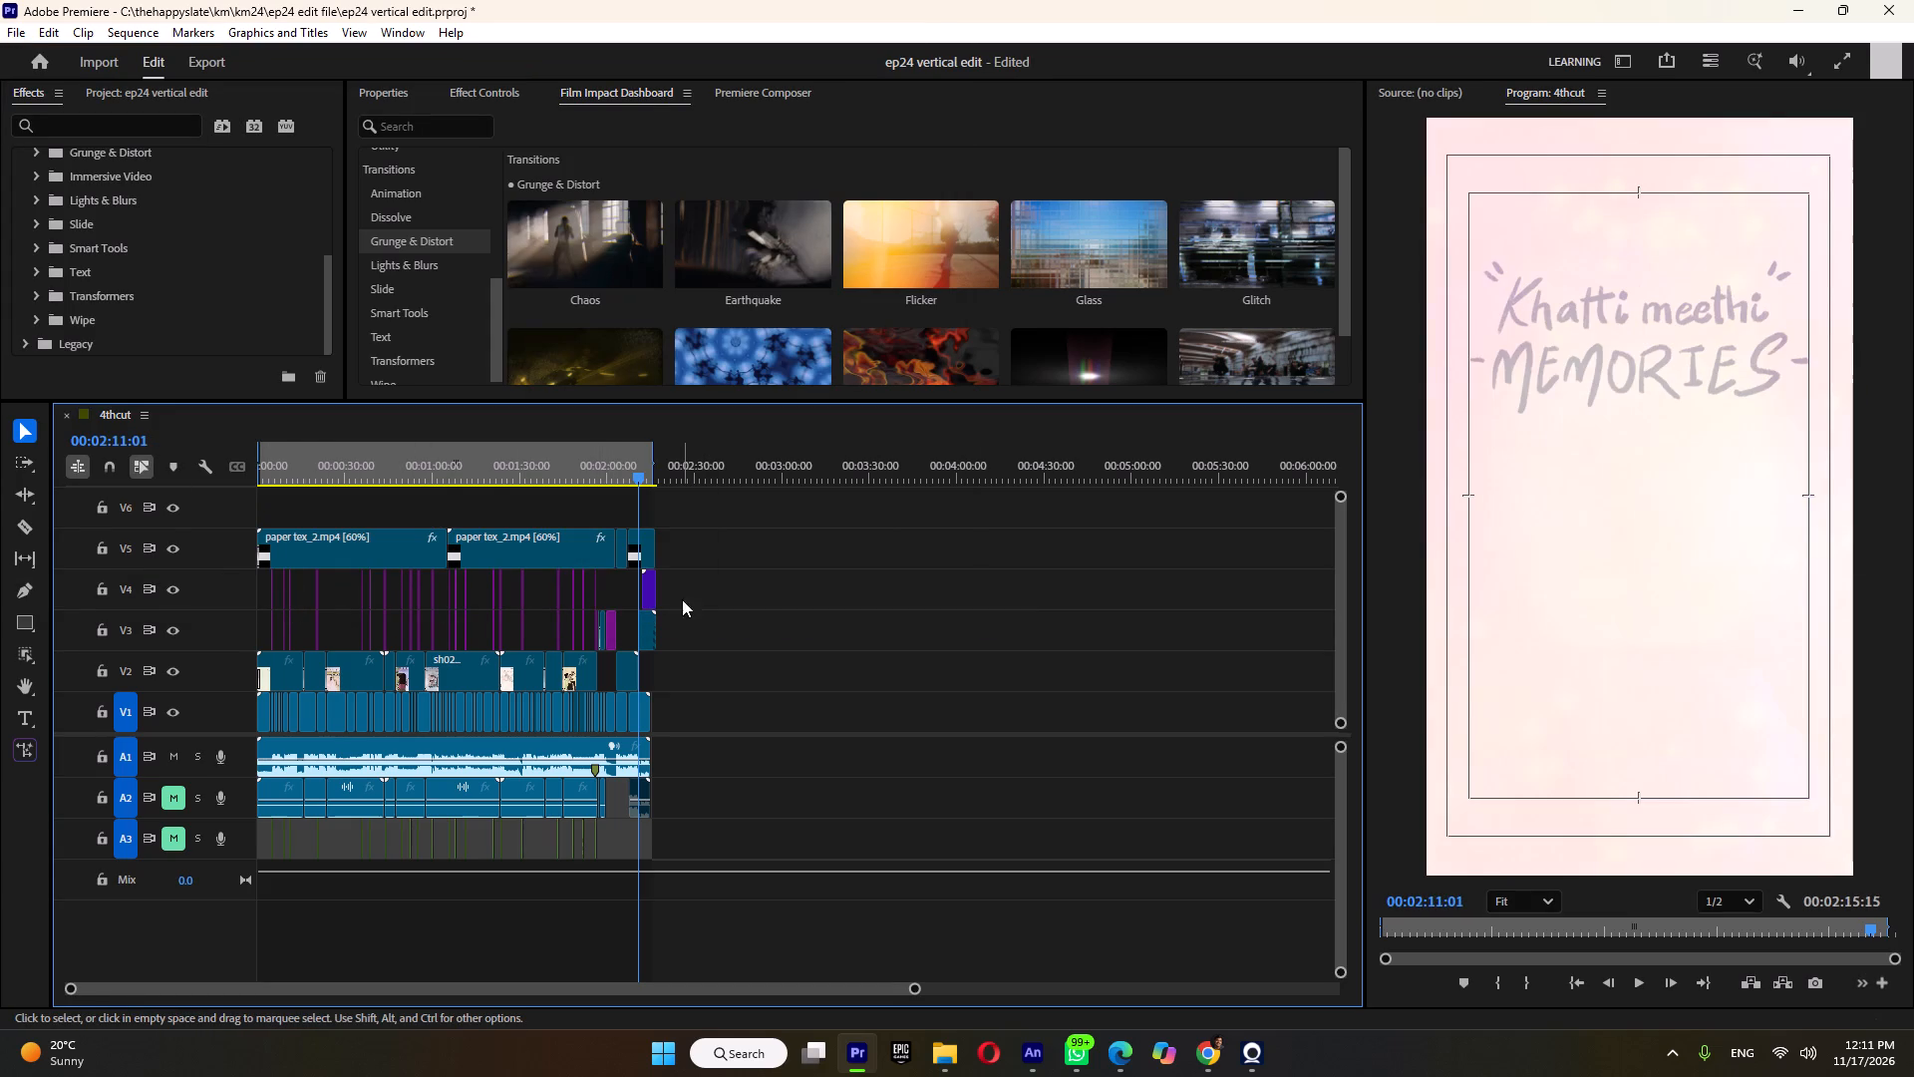
drag(615, 589, 270, 598)
key(Delete)
Delete the A2 and A3 audio clips and their linked V2 video clips, keeping those of the ending section.
drag(597, 853, 224, 789)
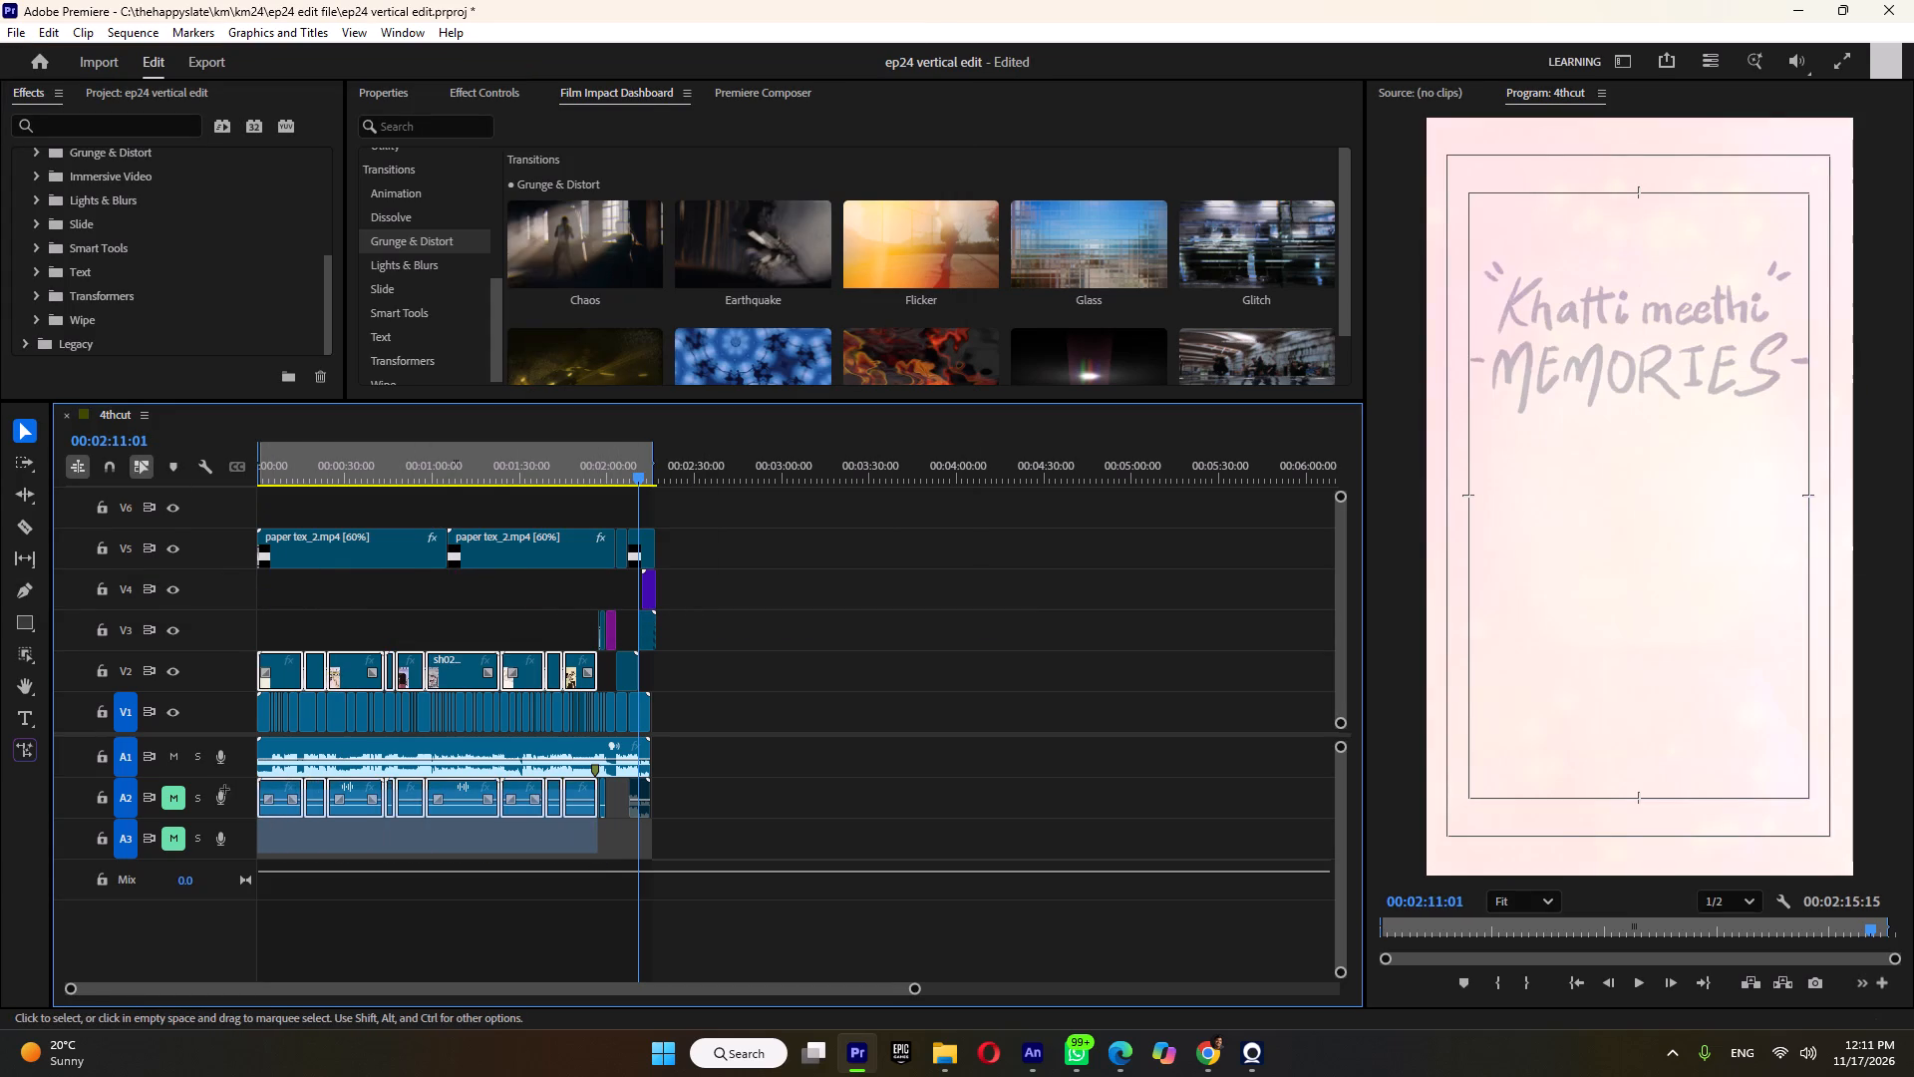
drag(224, 789, 218, 791)
key(Delete)
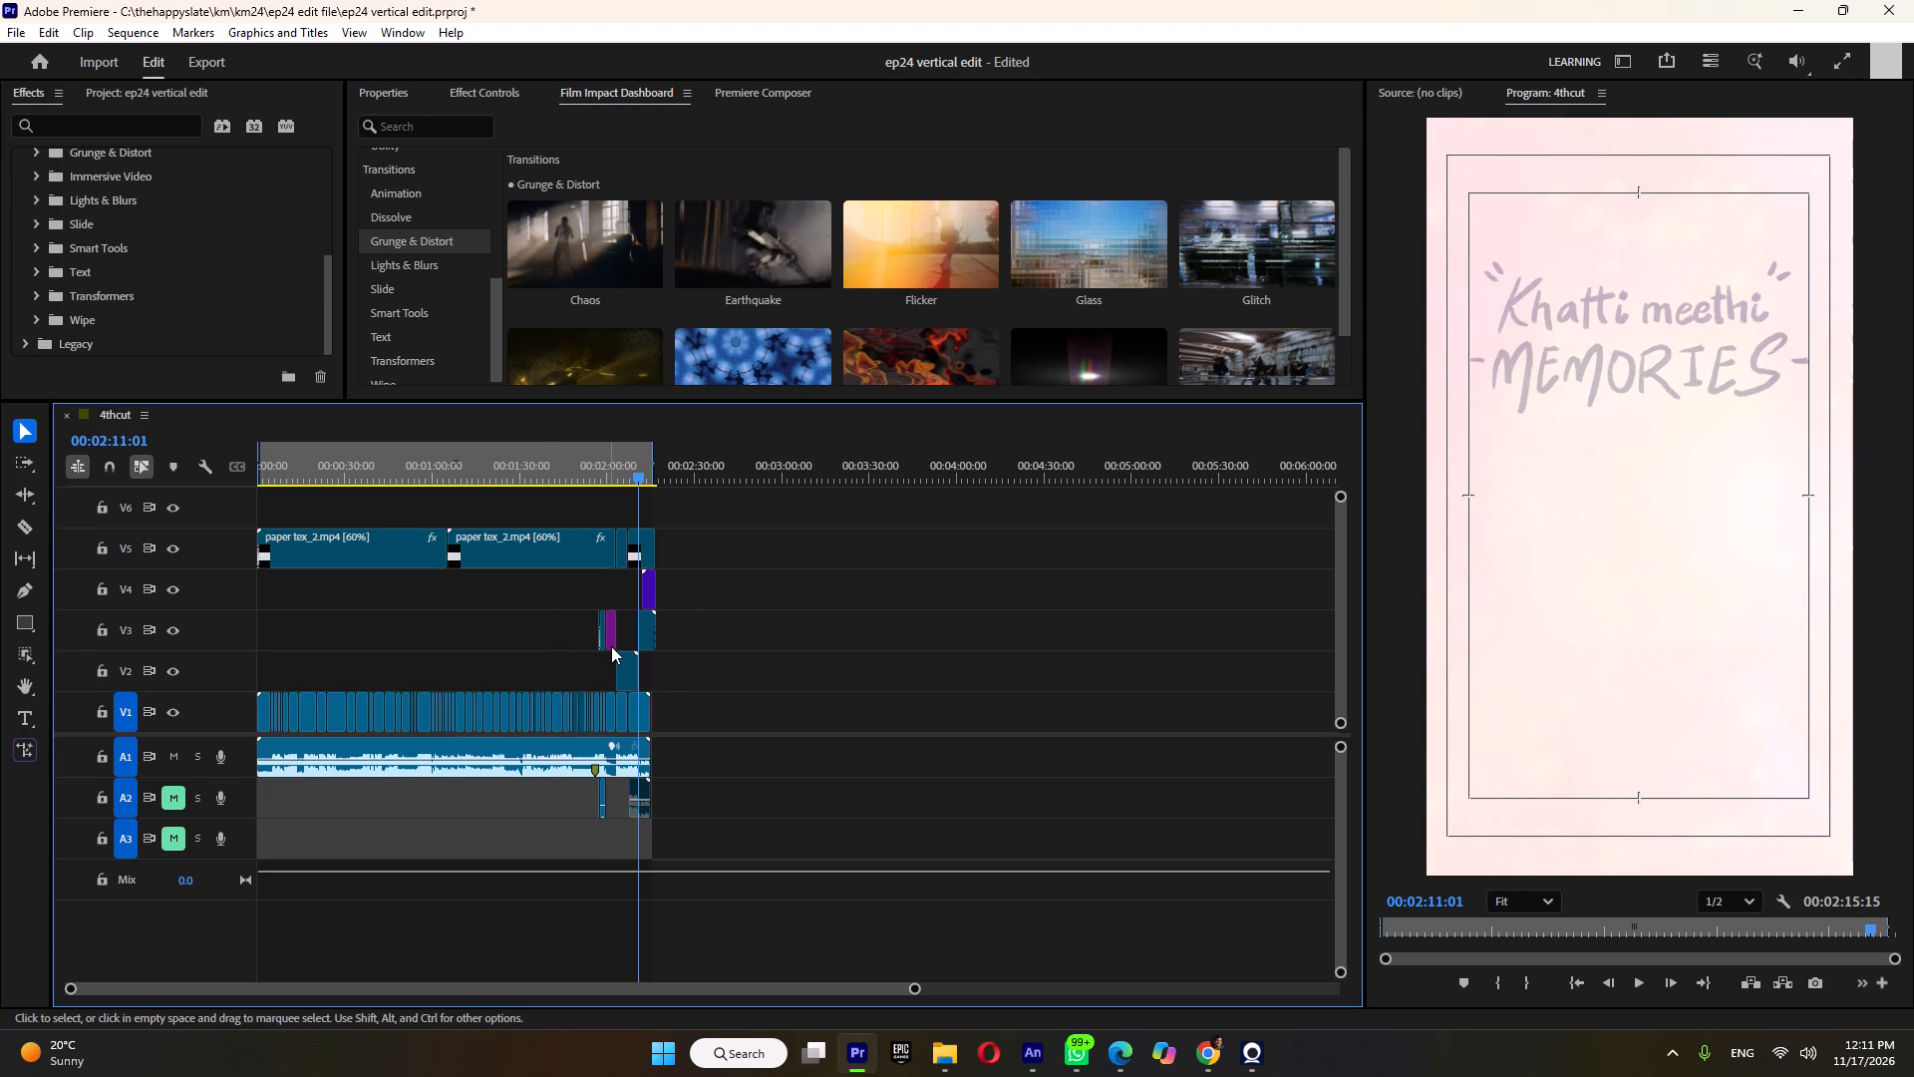
Delete the short video clip with its linked A2 audio and the v-poloep23.jpg image from track V3.
alt+scroll(610, 642, up, 6)
alt+scroll(610, 642, up, 15)
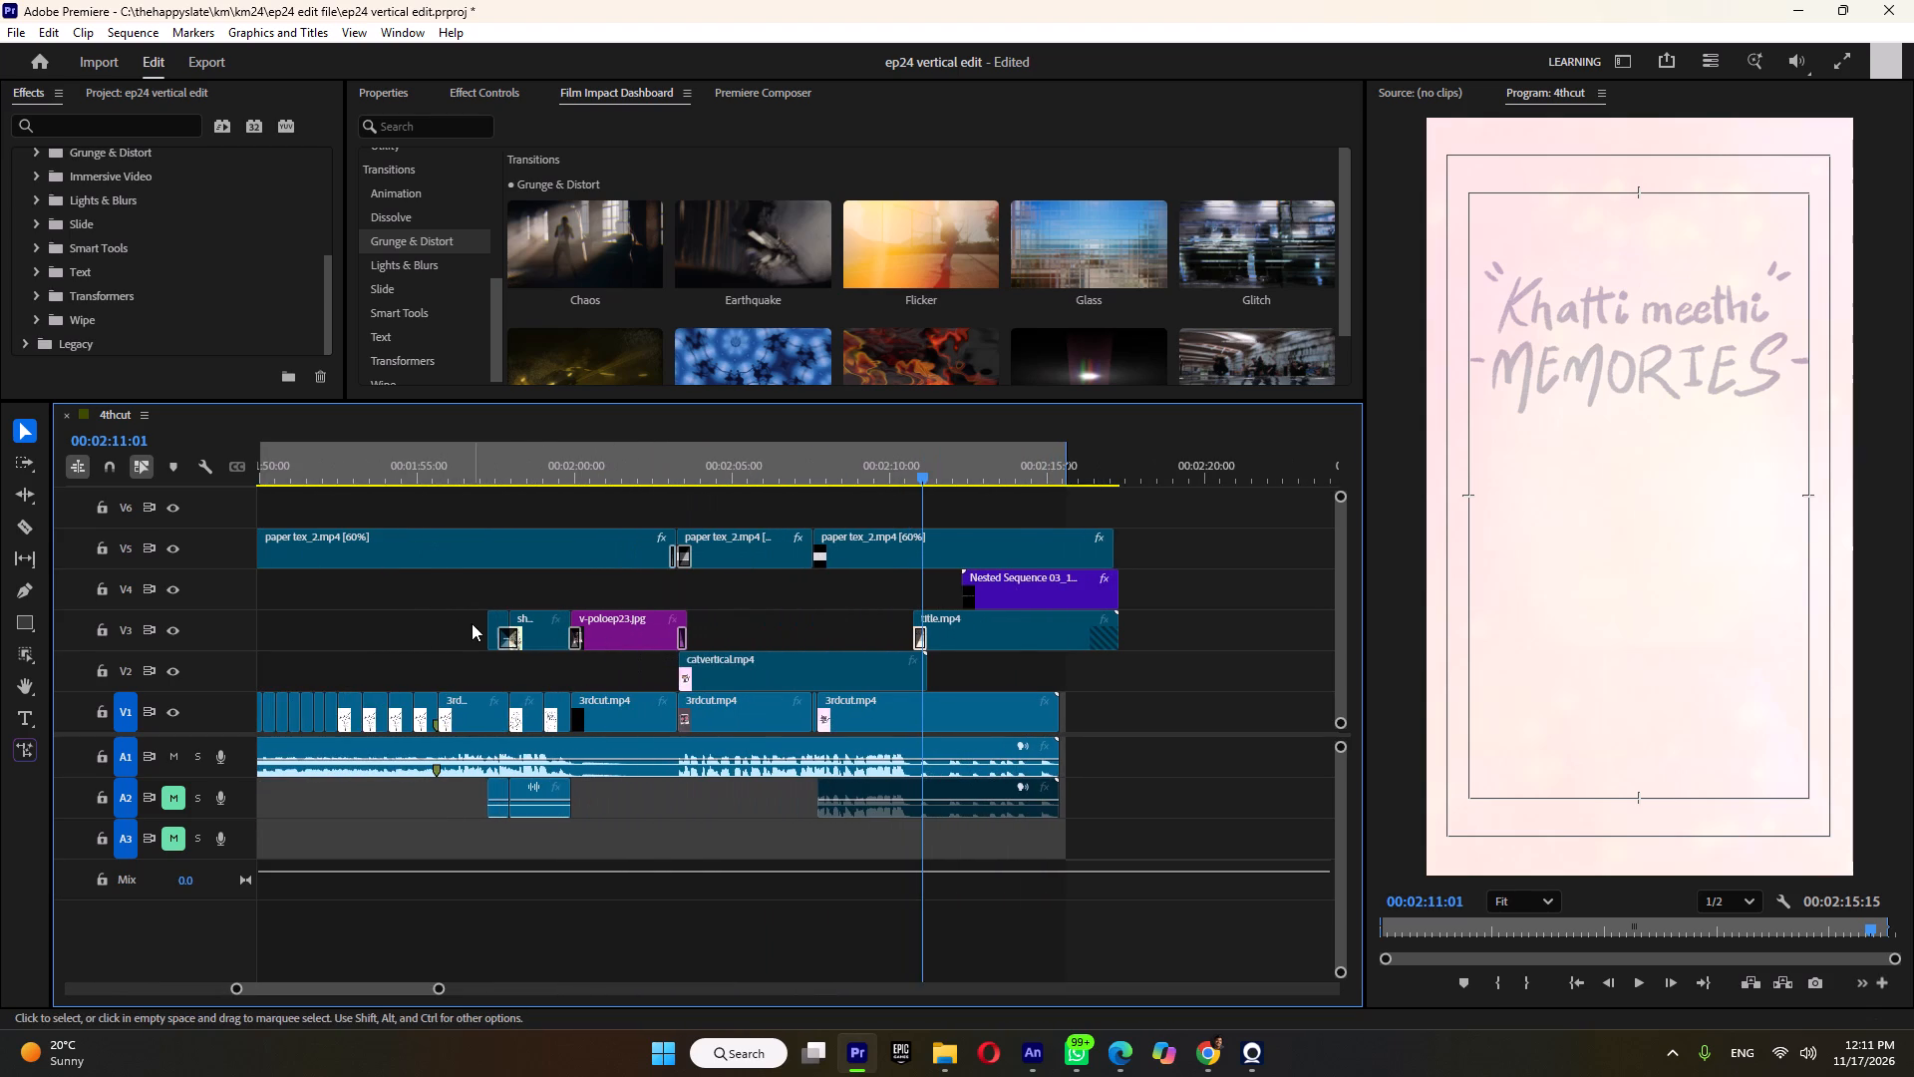
drag(382, 600, 520, 656)
key(Delete)
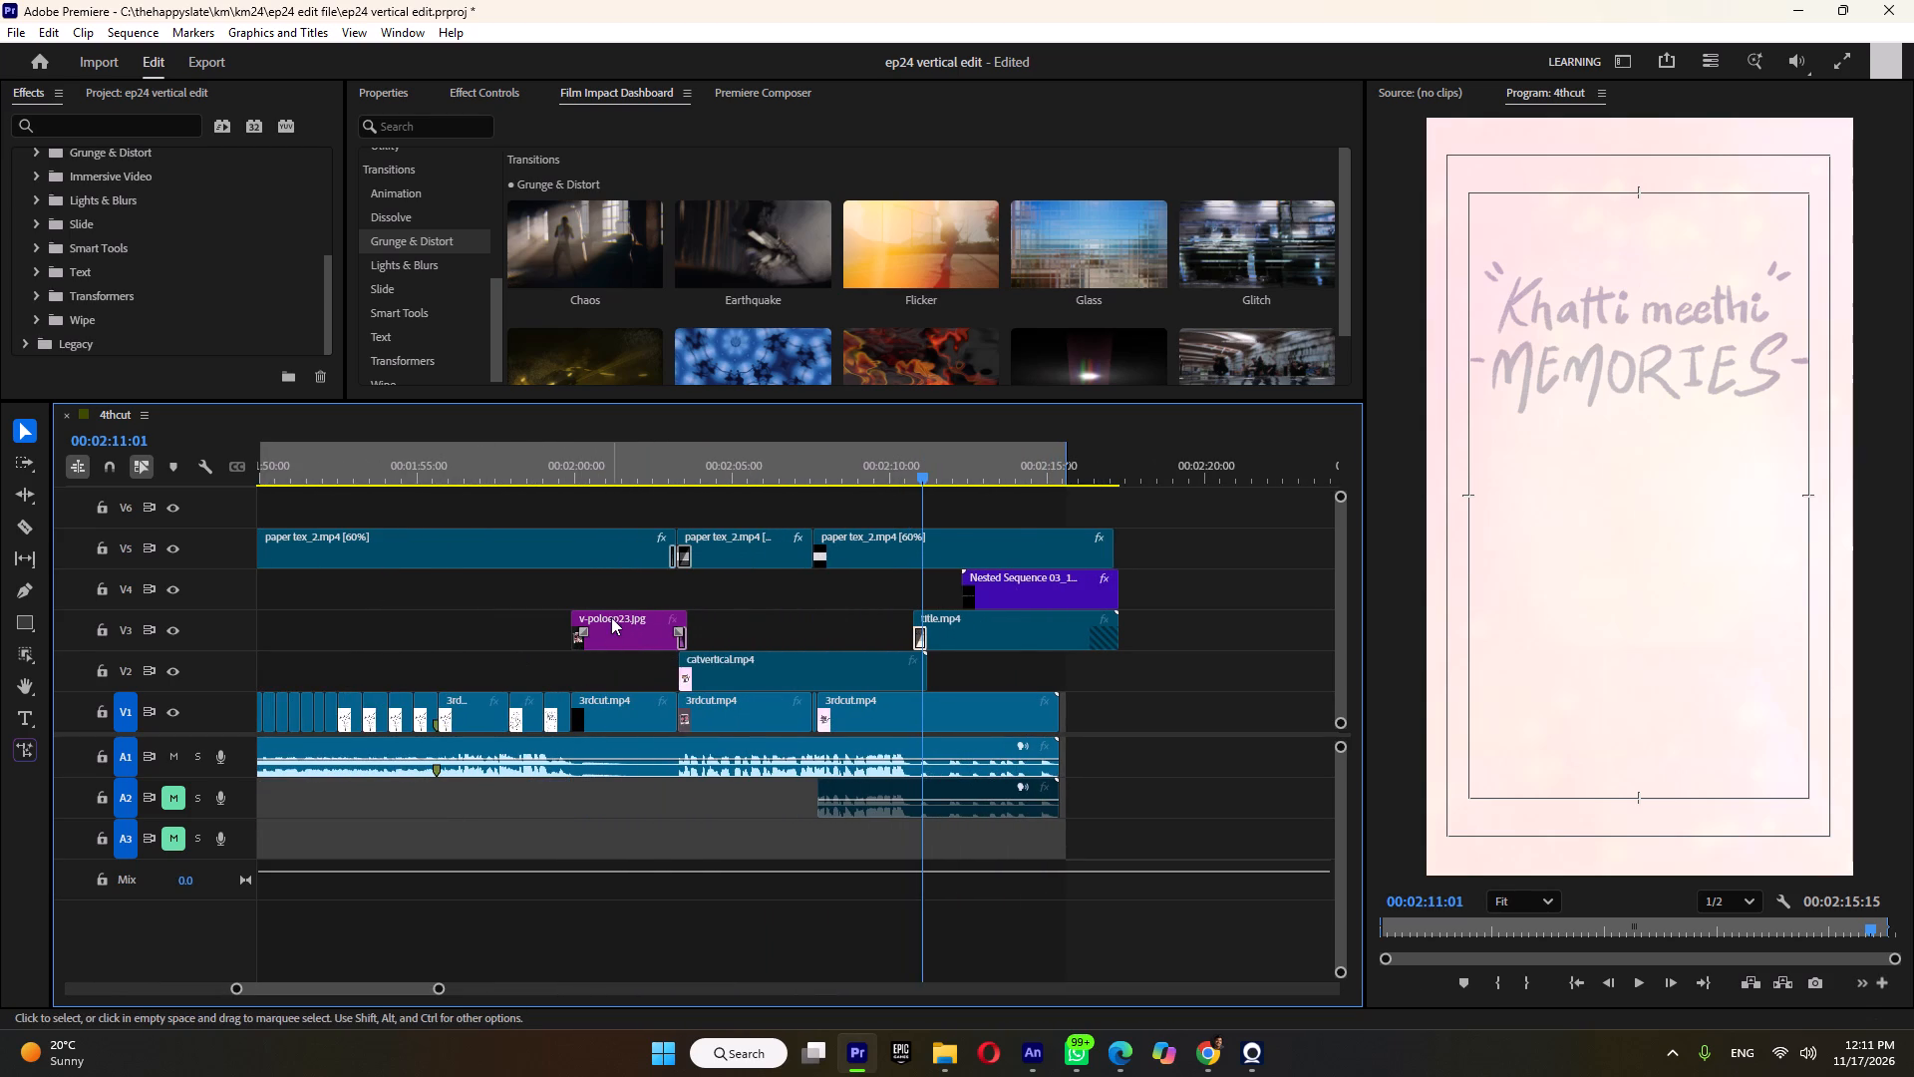
click(611, 617)
key(Delete)
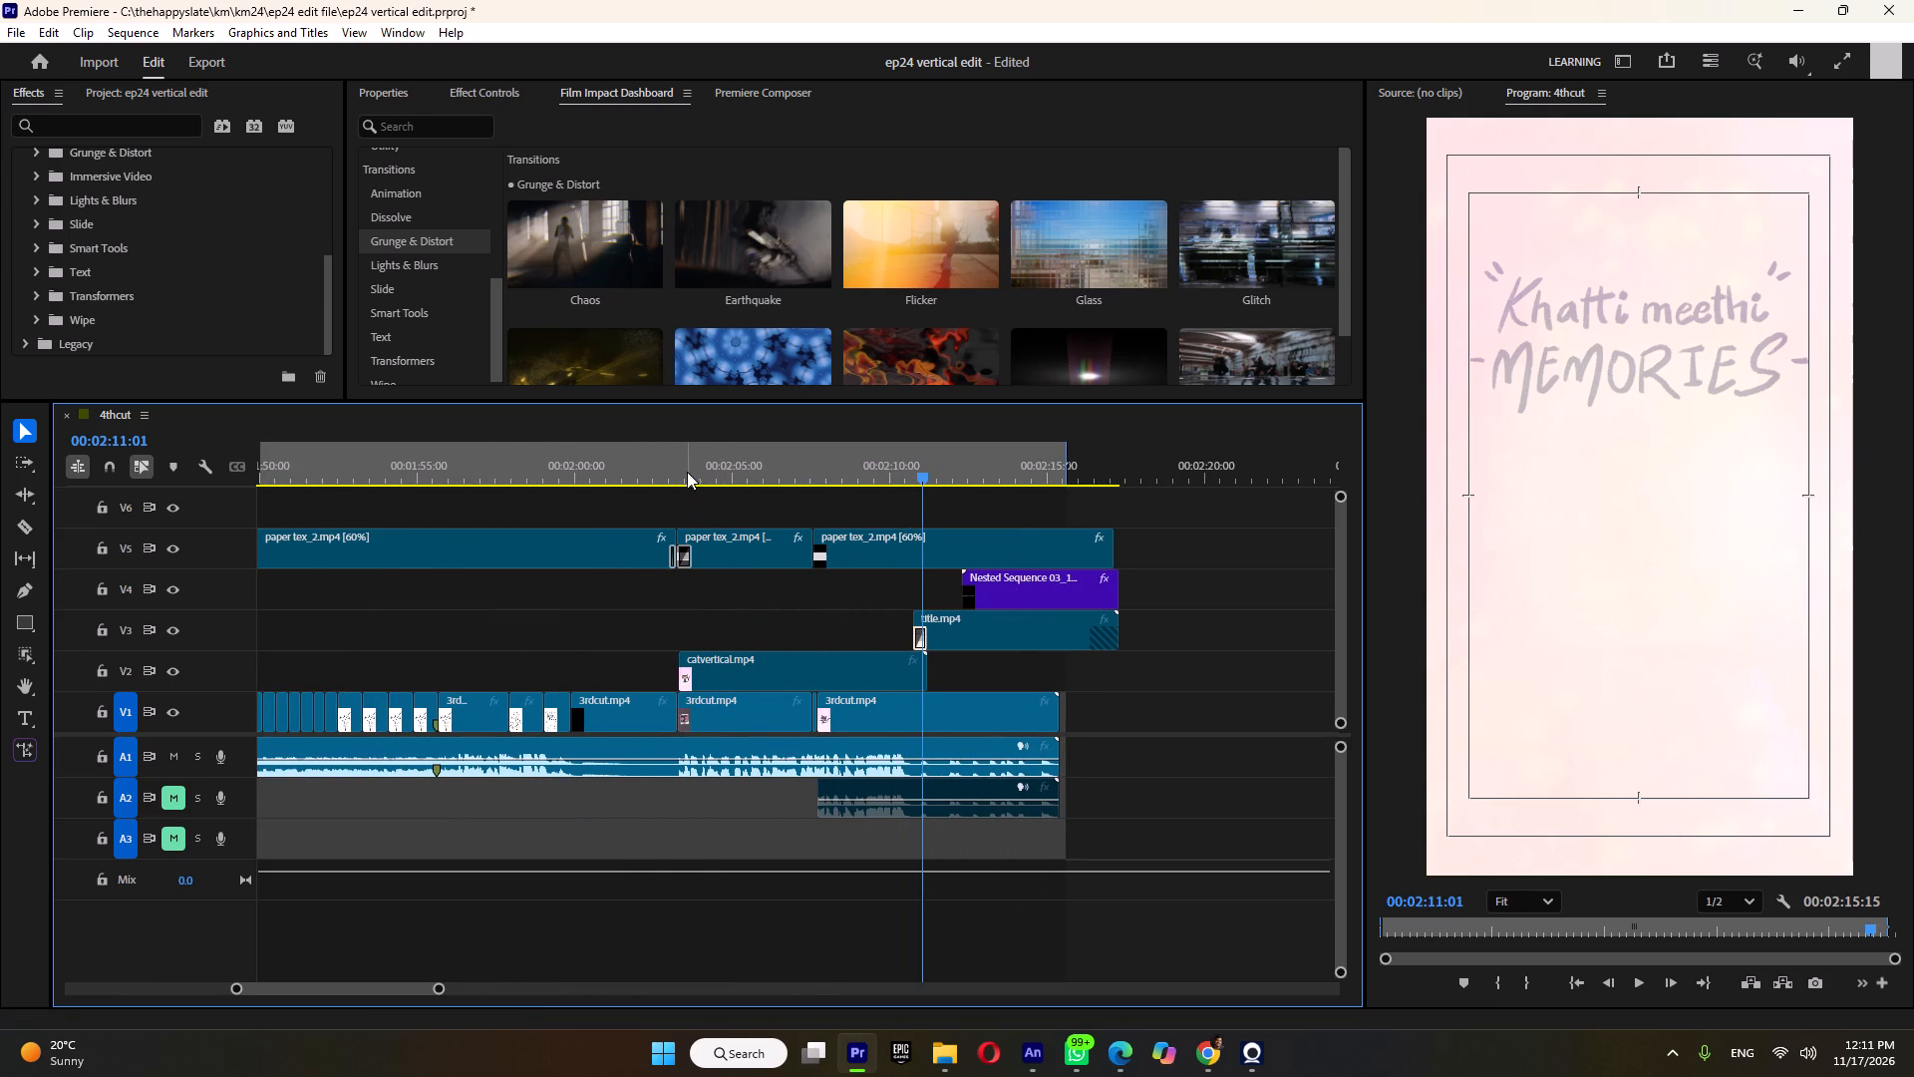
Split the A1 audio clip with the Razor tool at about 00:02:03, where catvertical.mp4 starts, and return to the Selection tool.
click(646, 760)
click(23, 535)
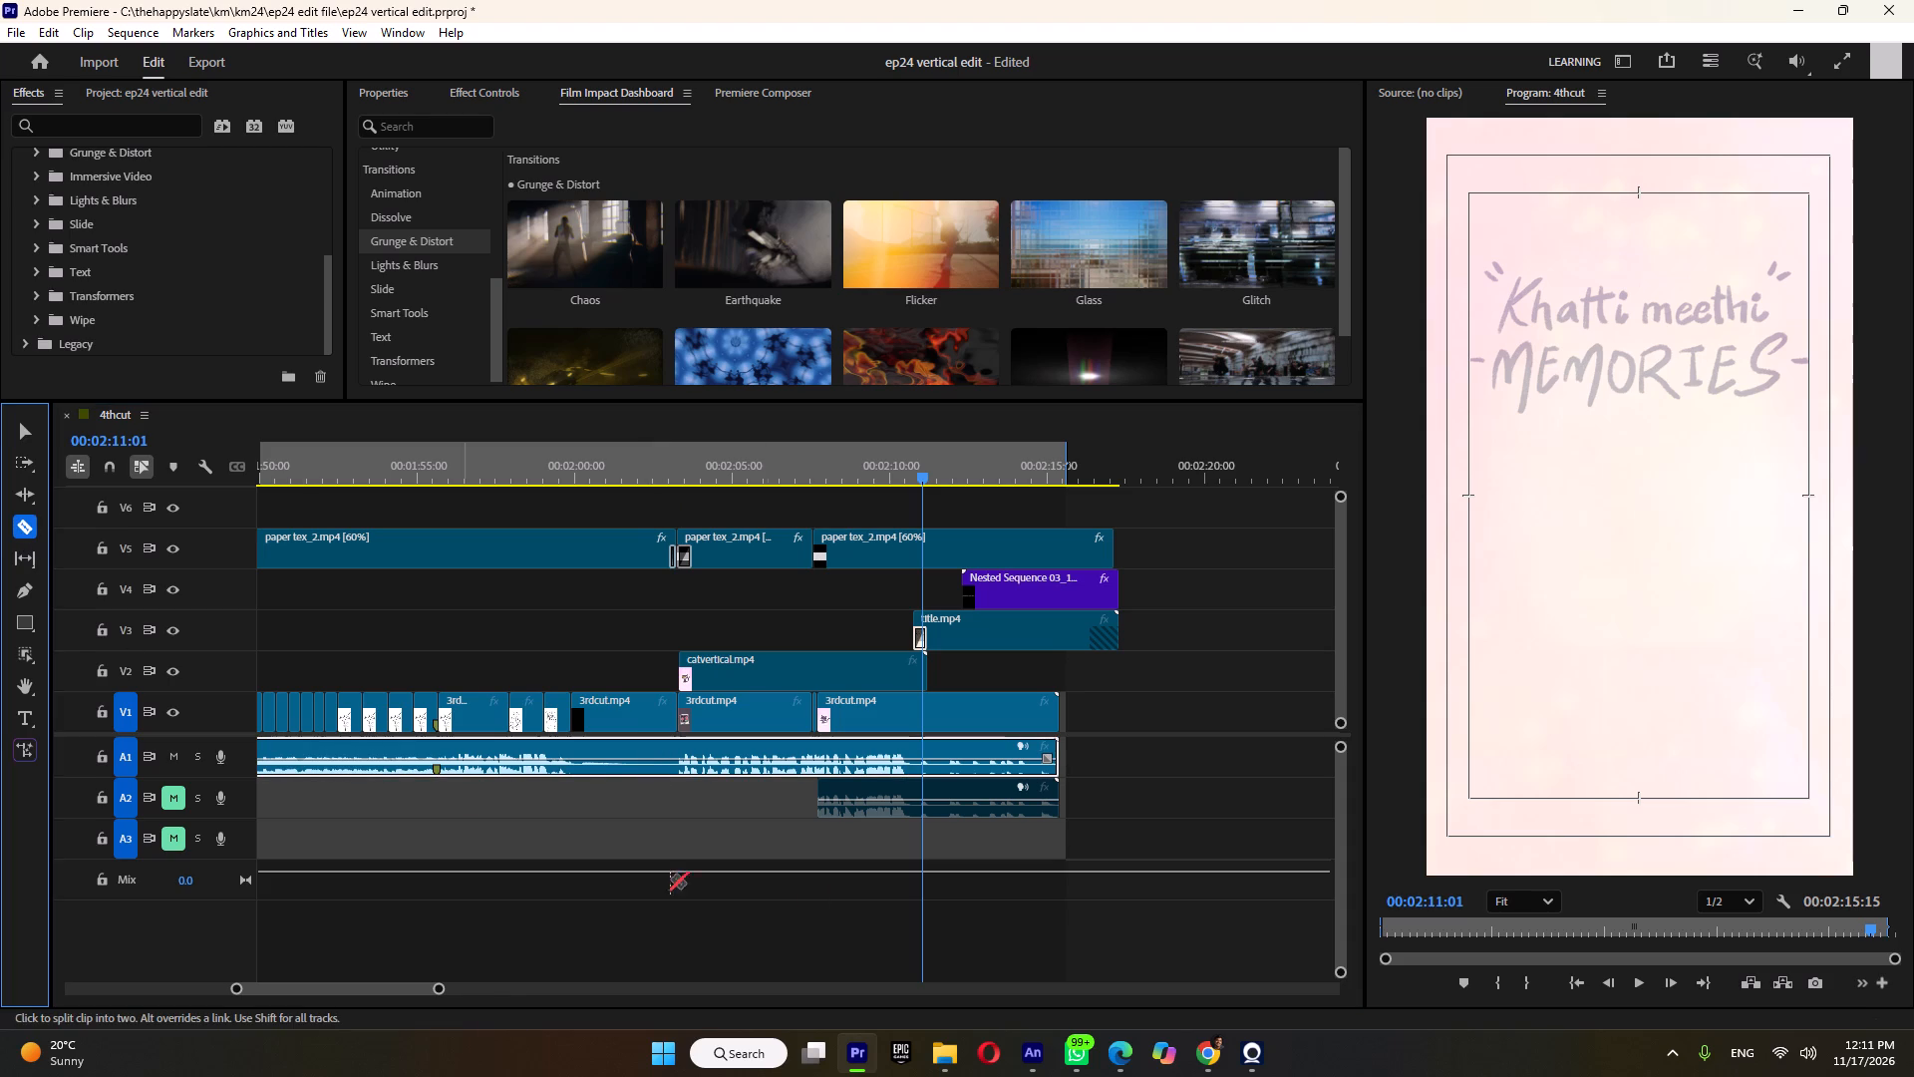
click(674, 768)
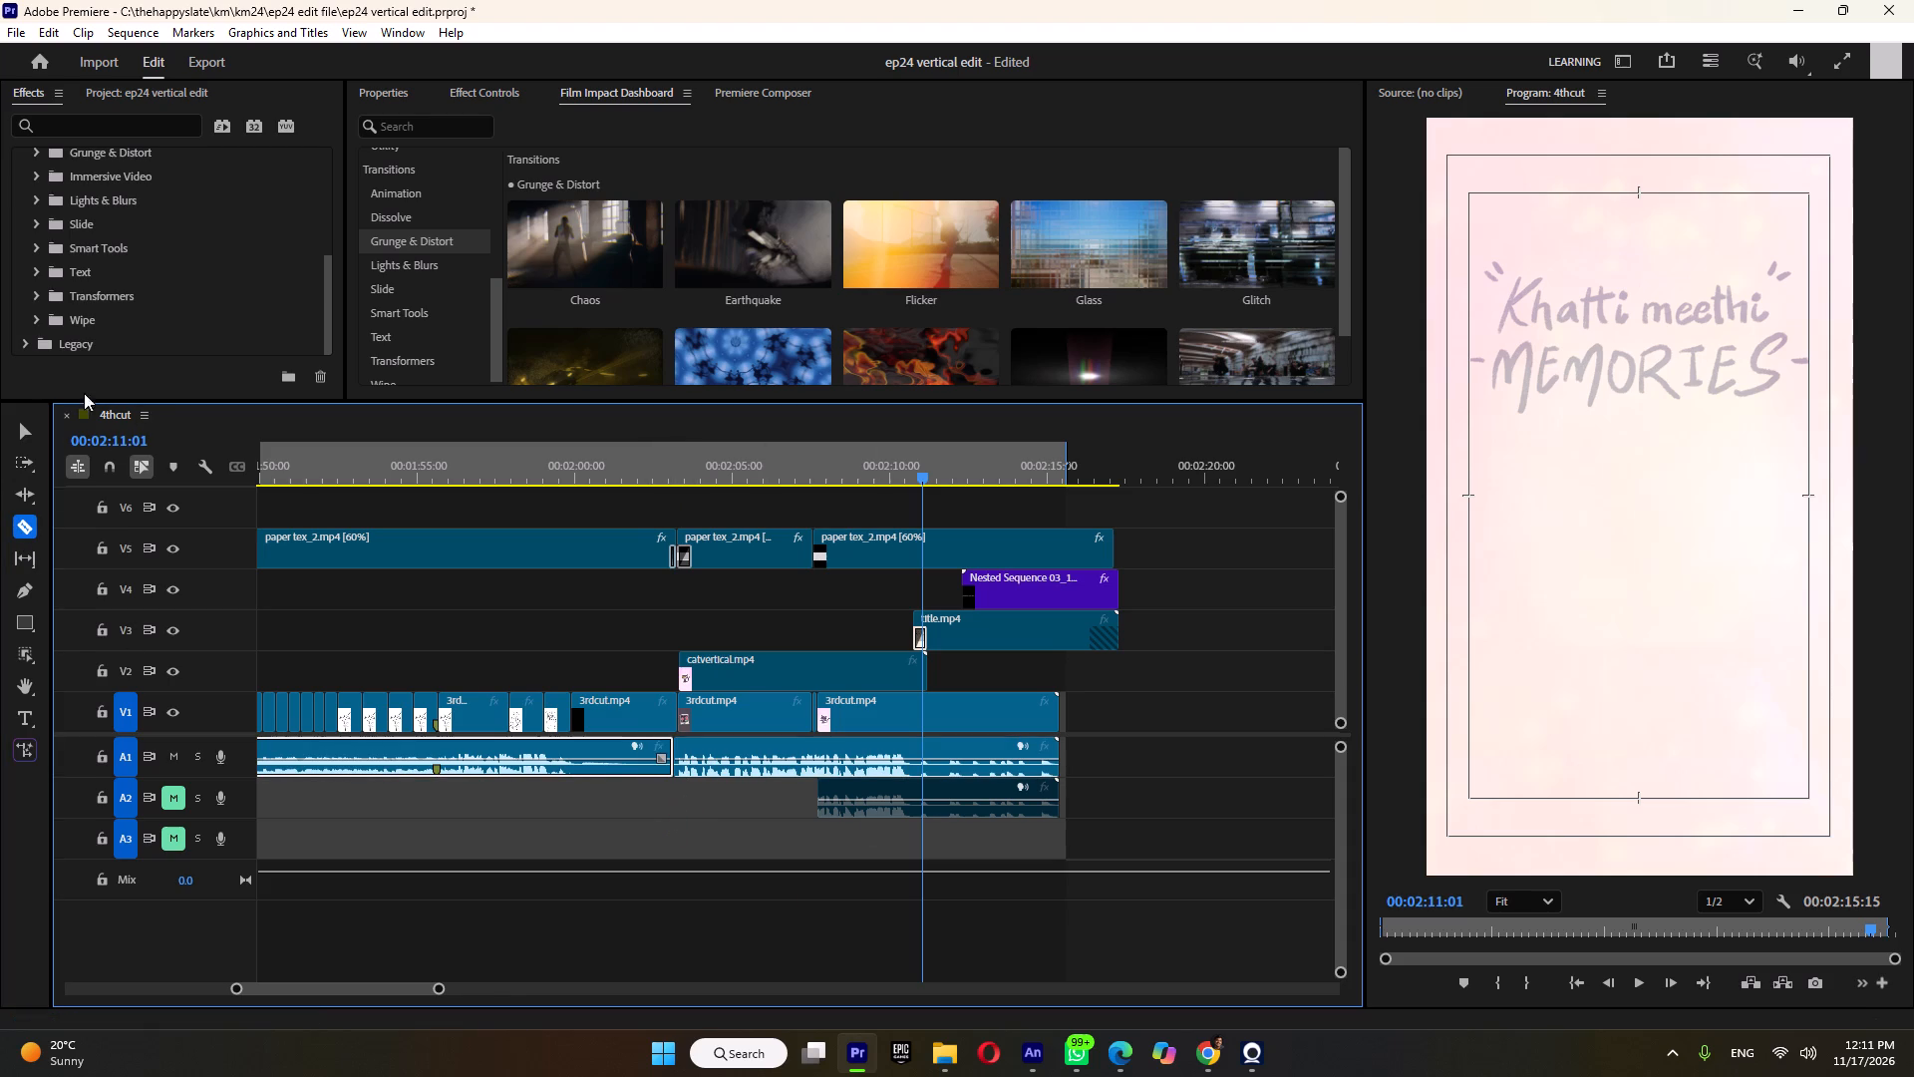
click(14, 413)
click(18, 430)
Delete all video clips on track V1.
alt+scroll(1007, 668, down, 11)
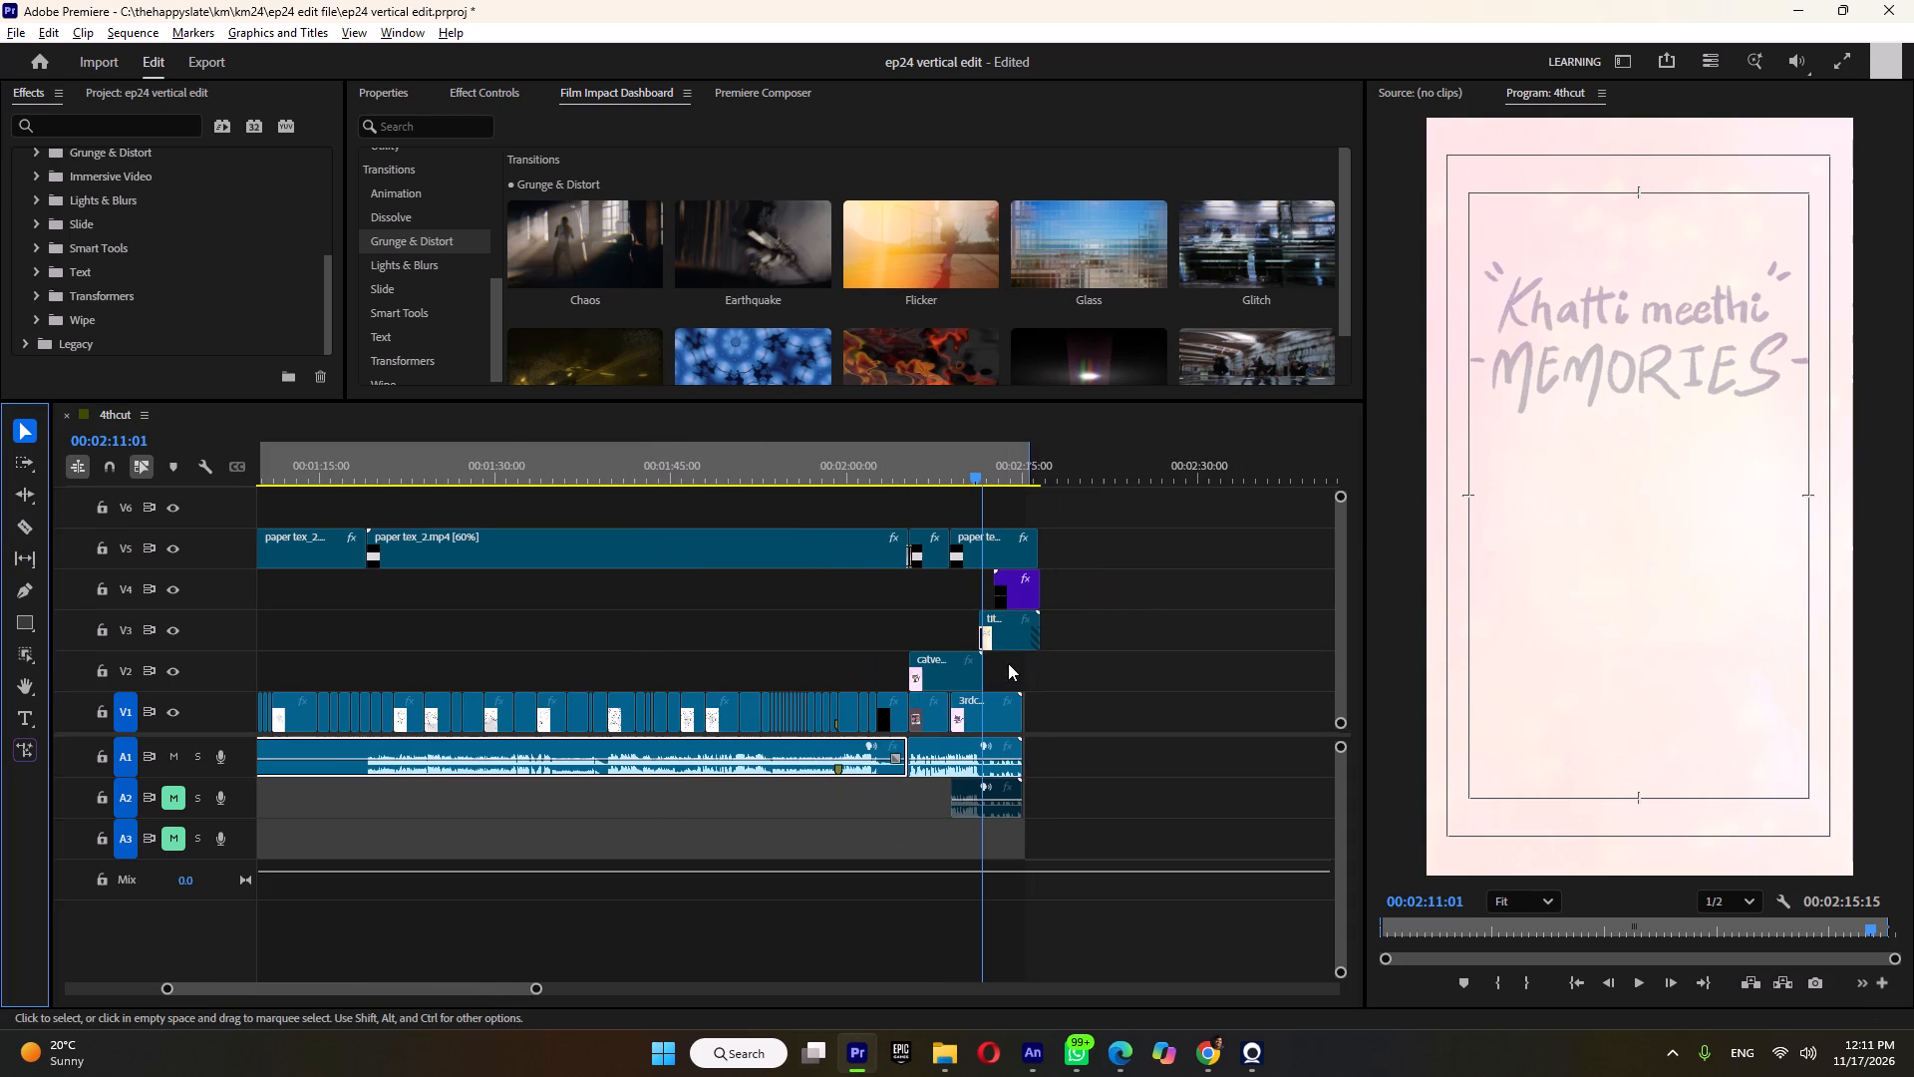
drag(1066, 711, 187, 699)
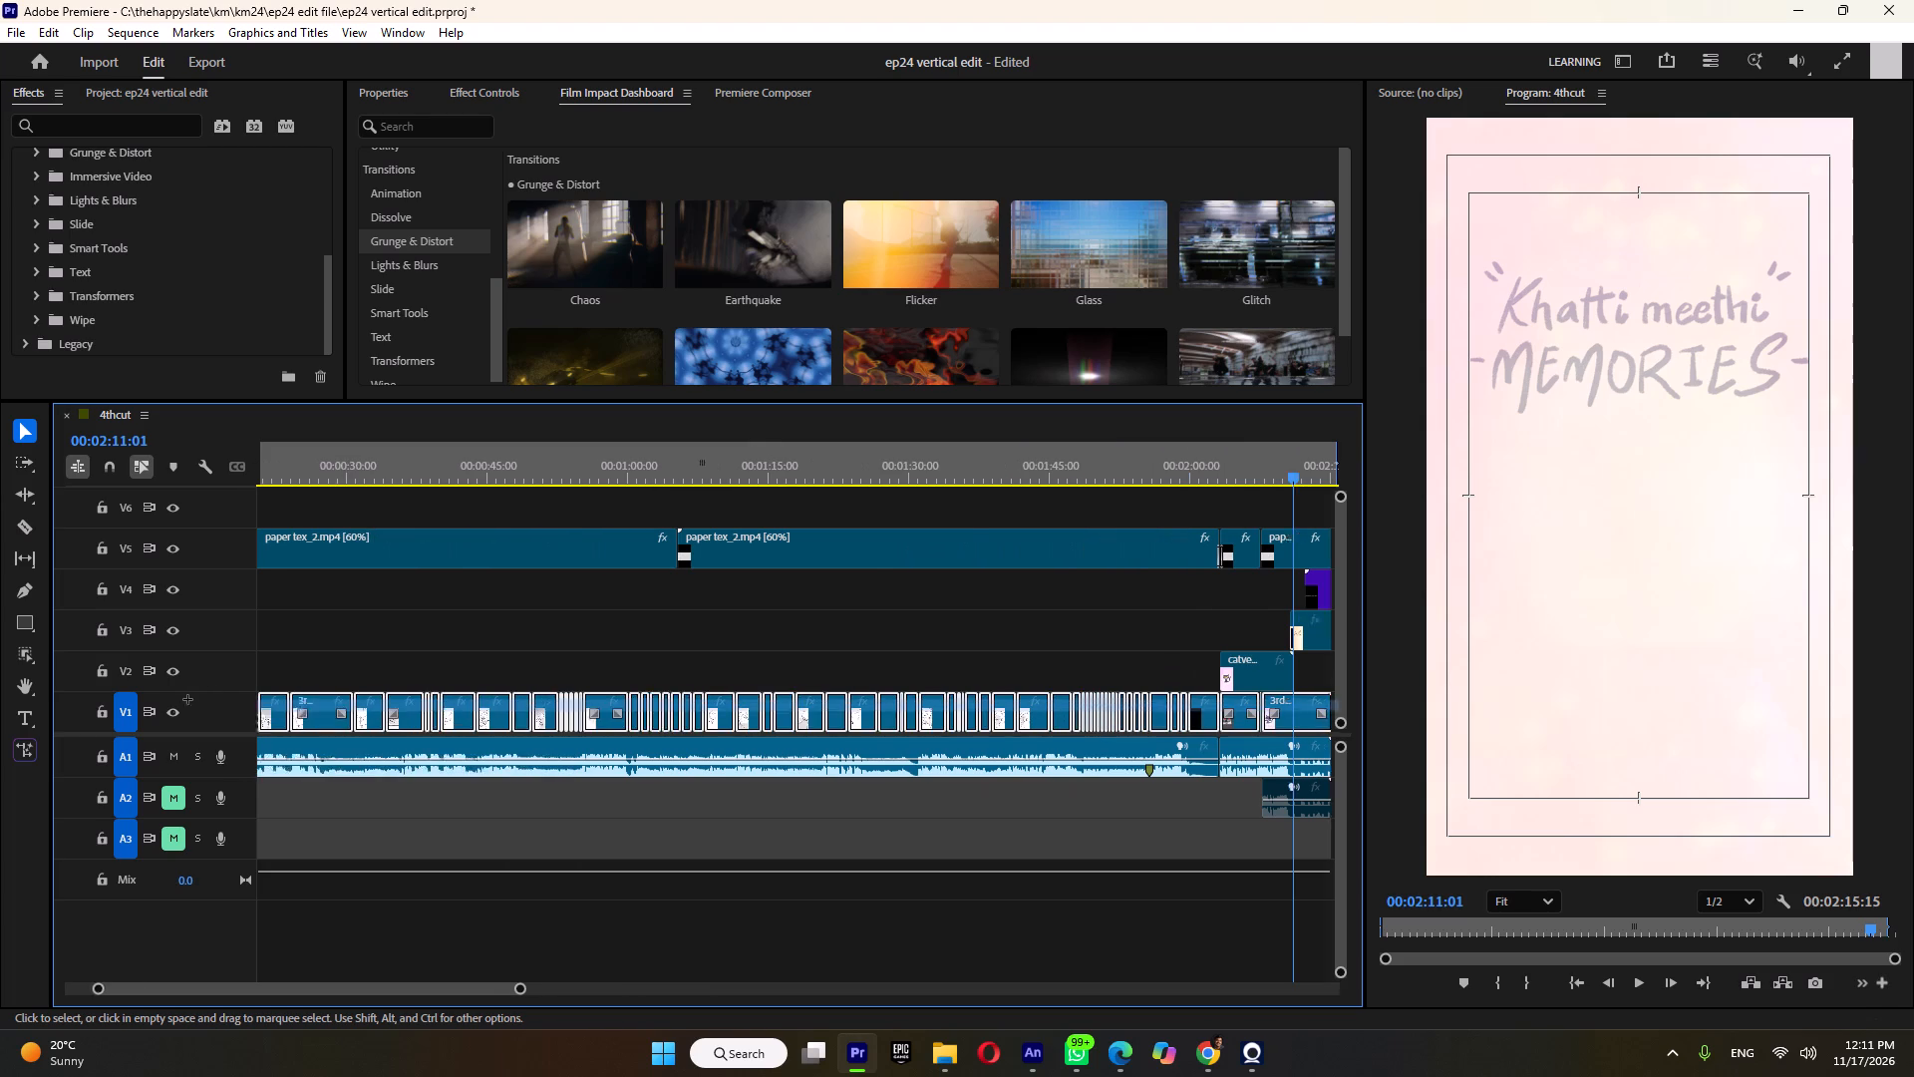
drag(187, 699, 162, 699)
key(Delete)
Delete the long A1 audio clip before the cut, keeping the audio of the ending section.
click(467, 756)
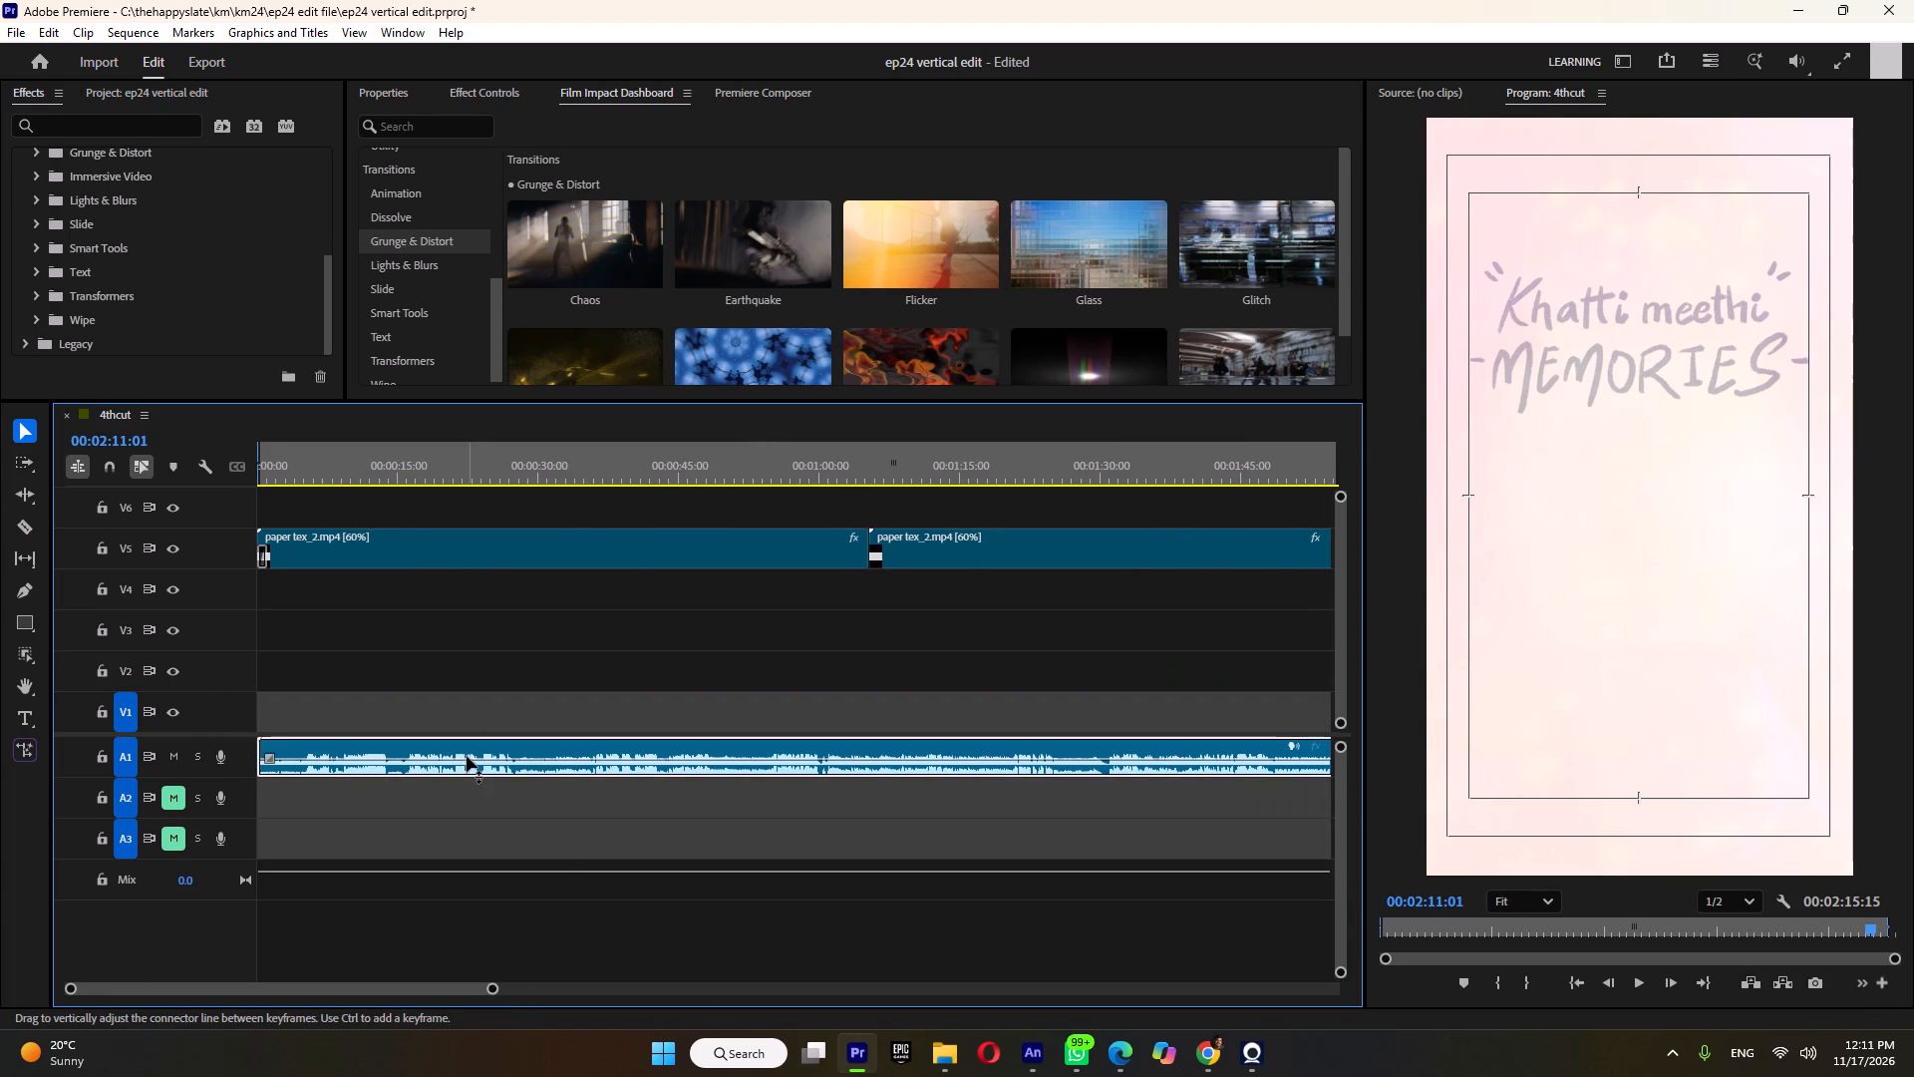
key(Delete)
alt+scroll(685, 796, down, 7)
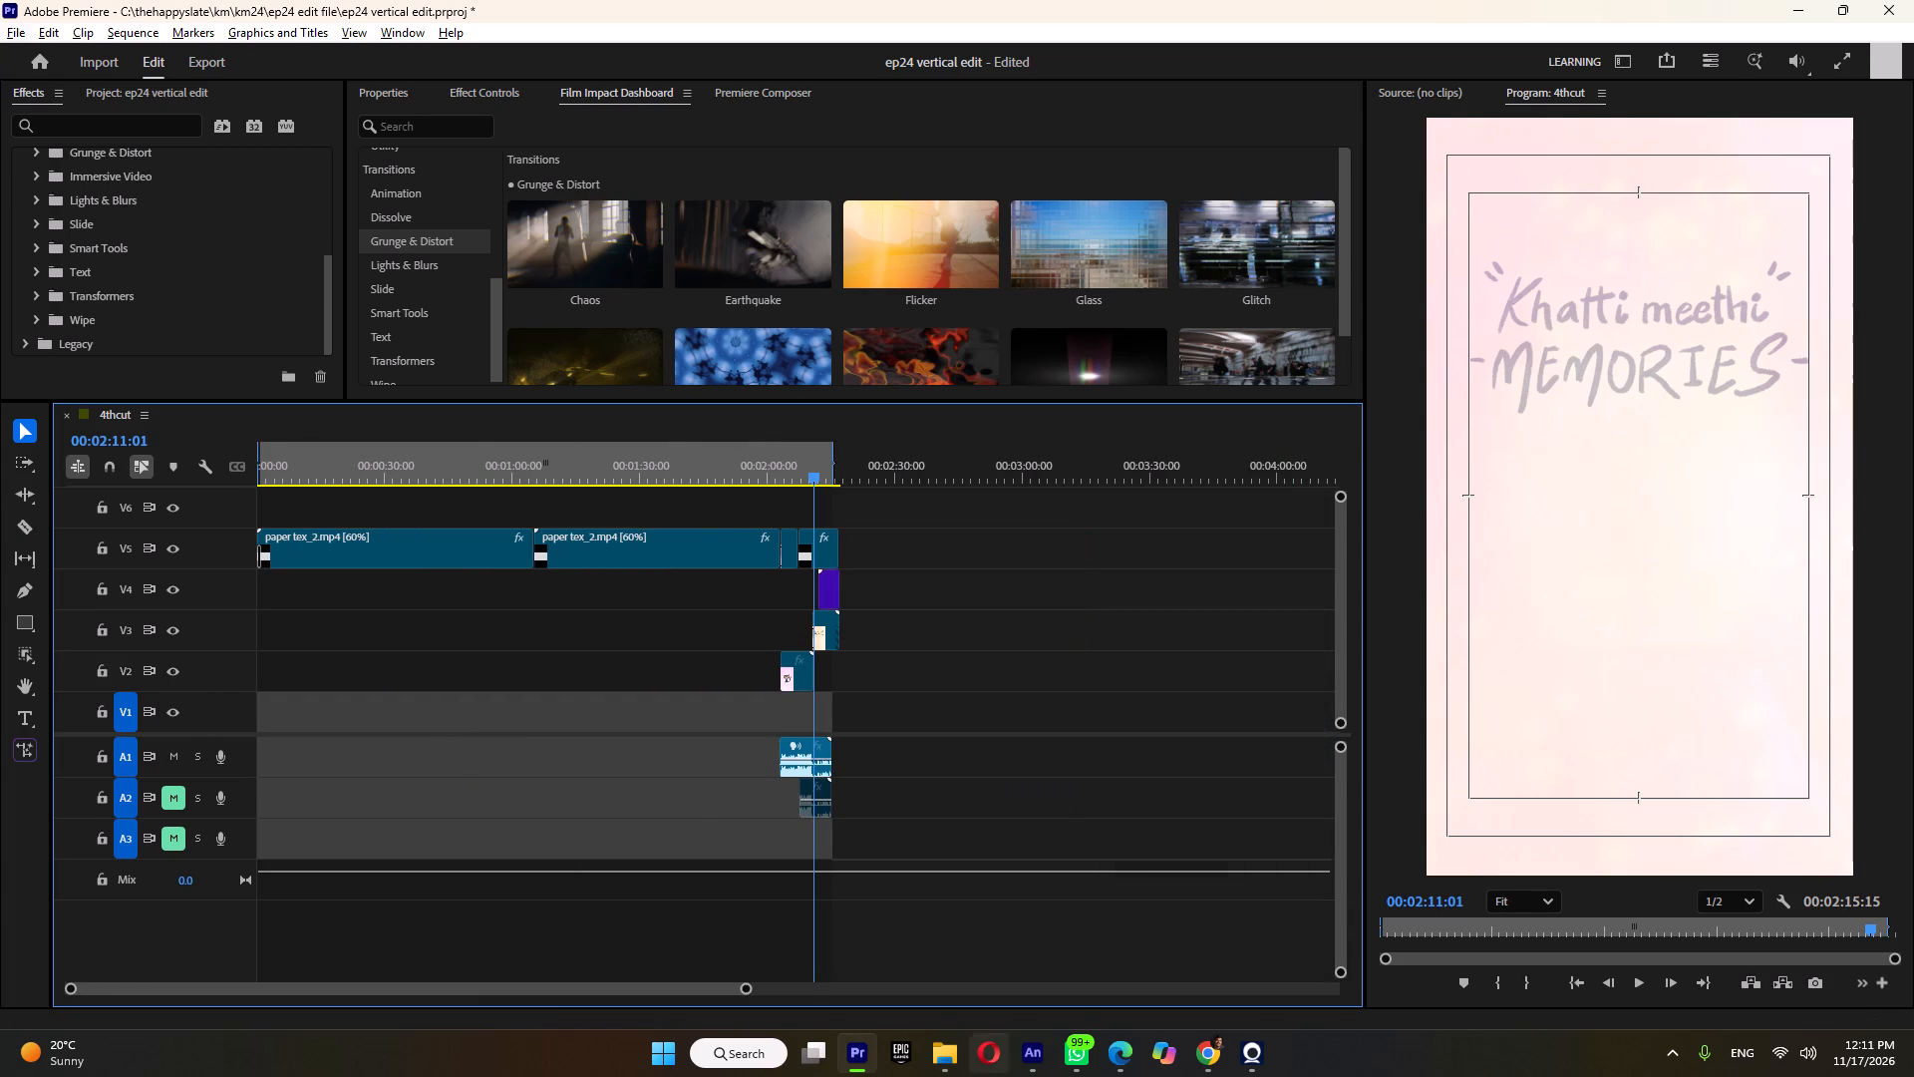
Switch to Chrome and request the download of 4thcut.mp4 from the shared ep24 Google Drive folder.
click(942, 1051)
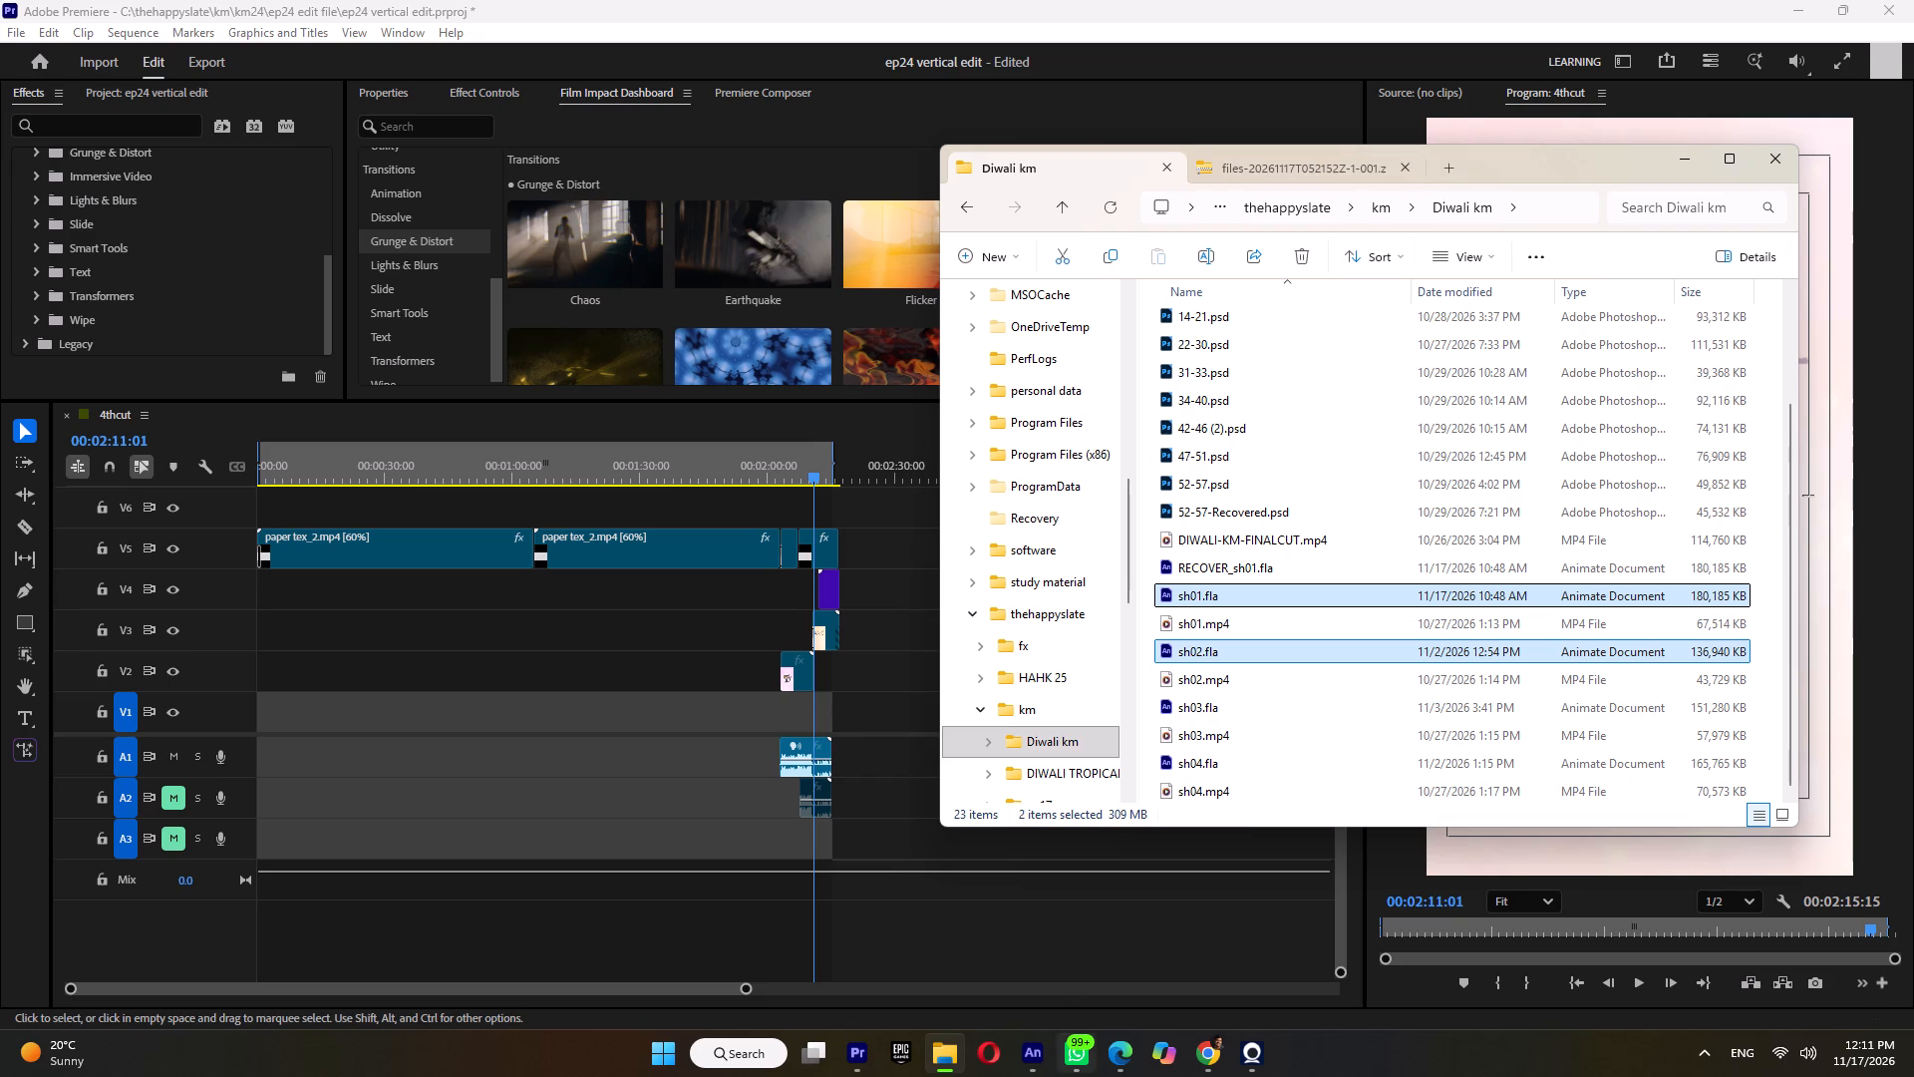
click(1213, 1050)
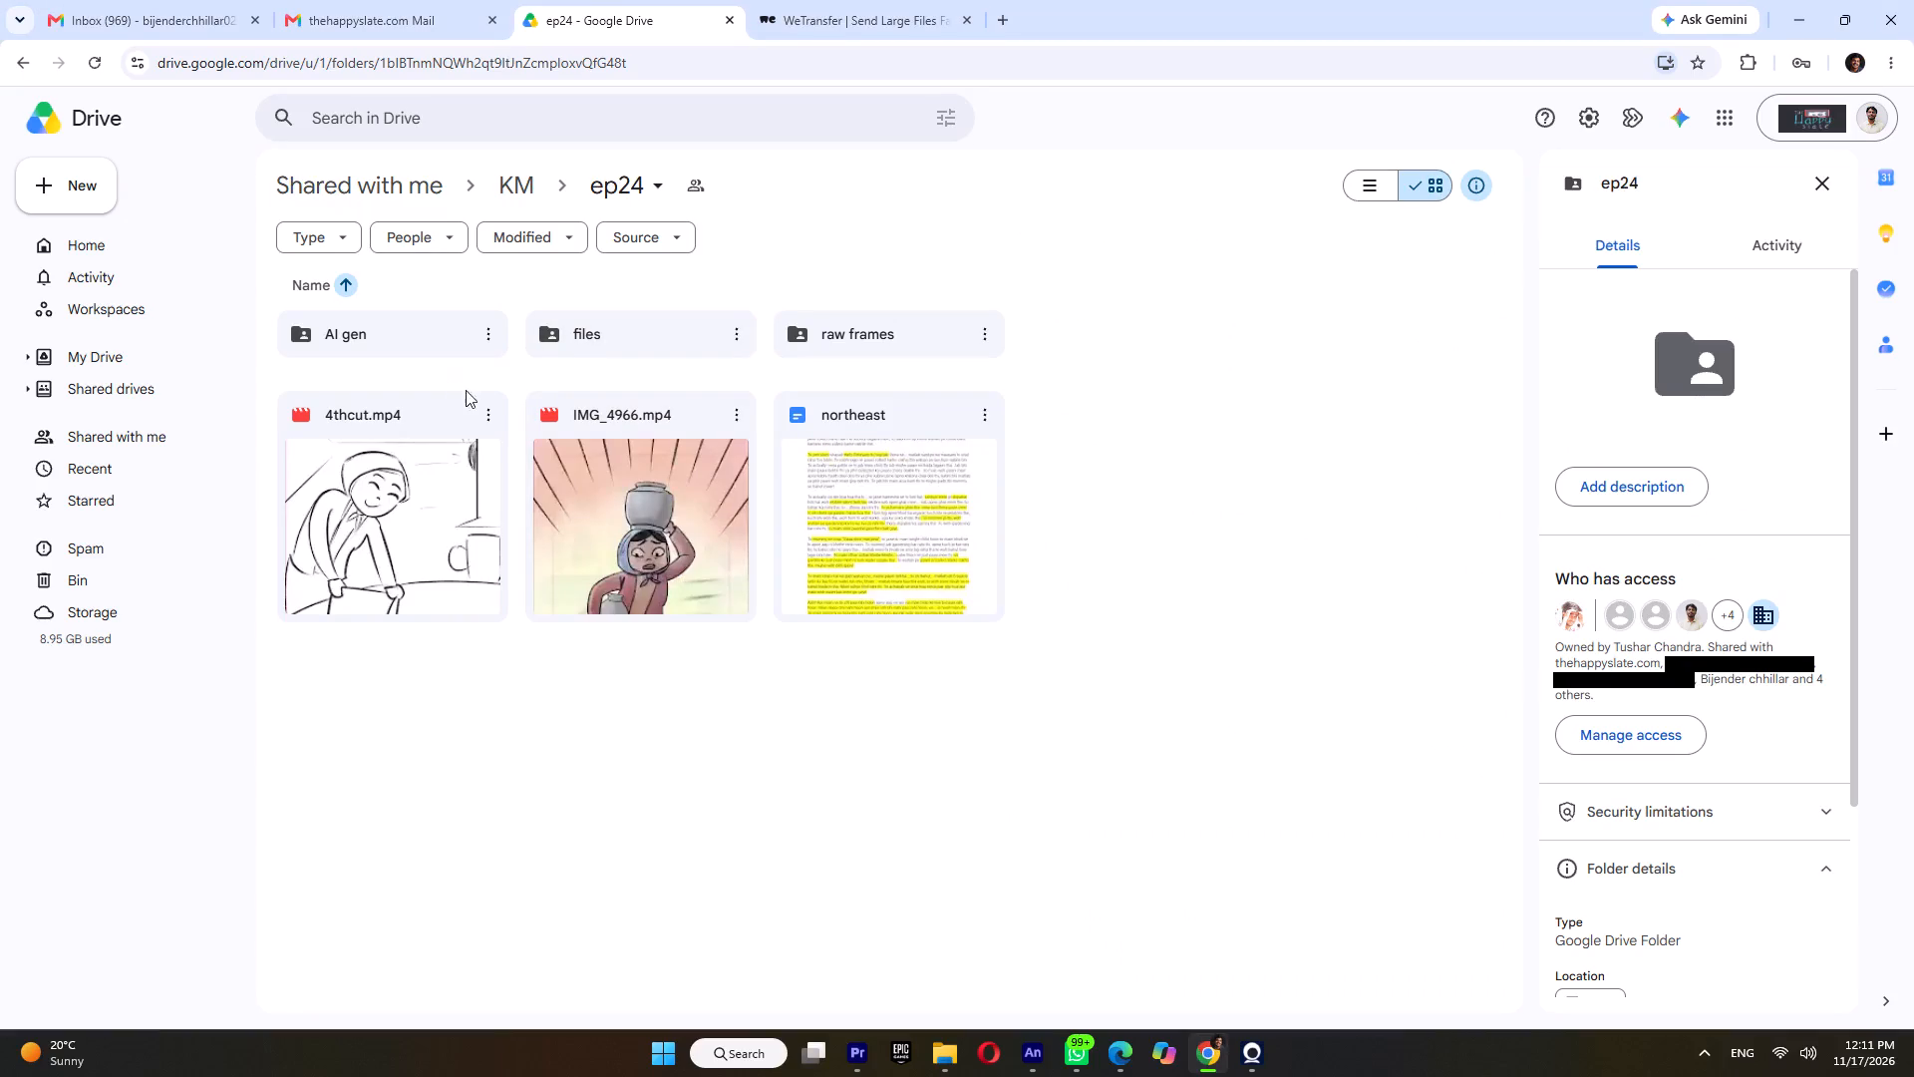
click(490, 423)
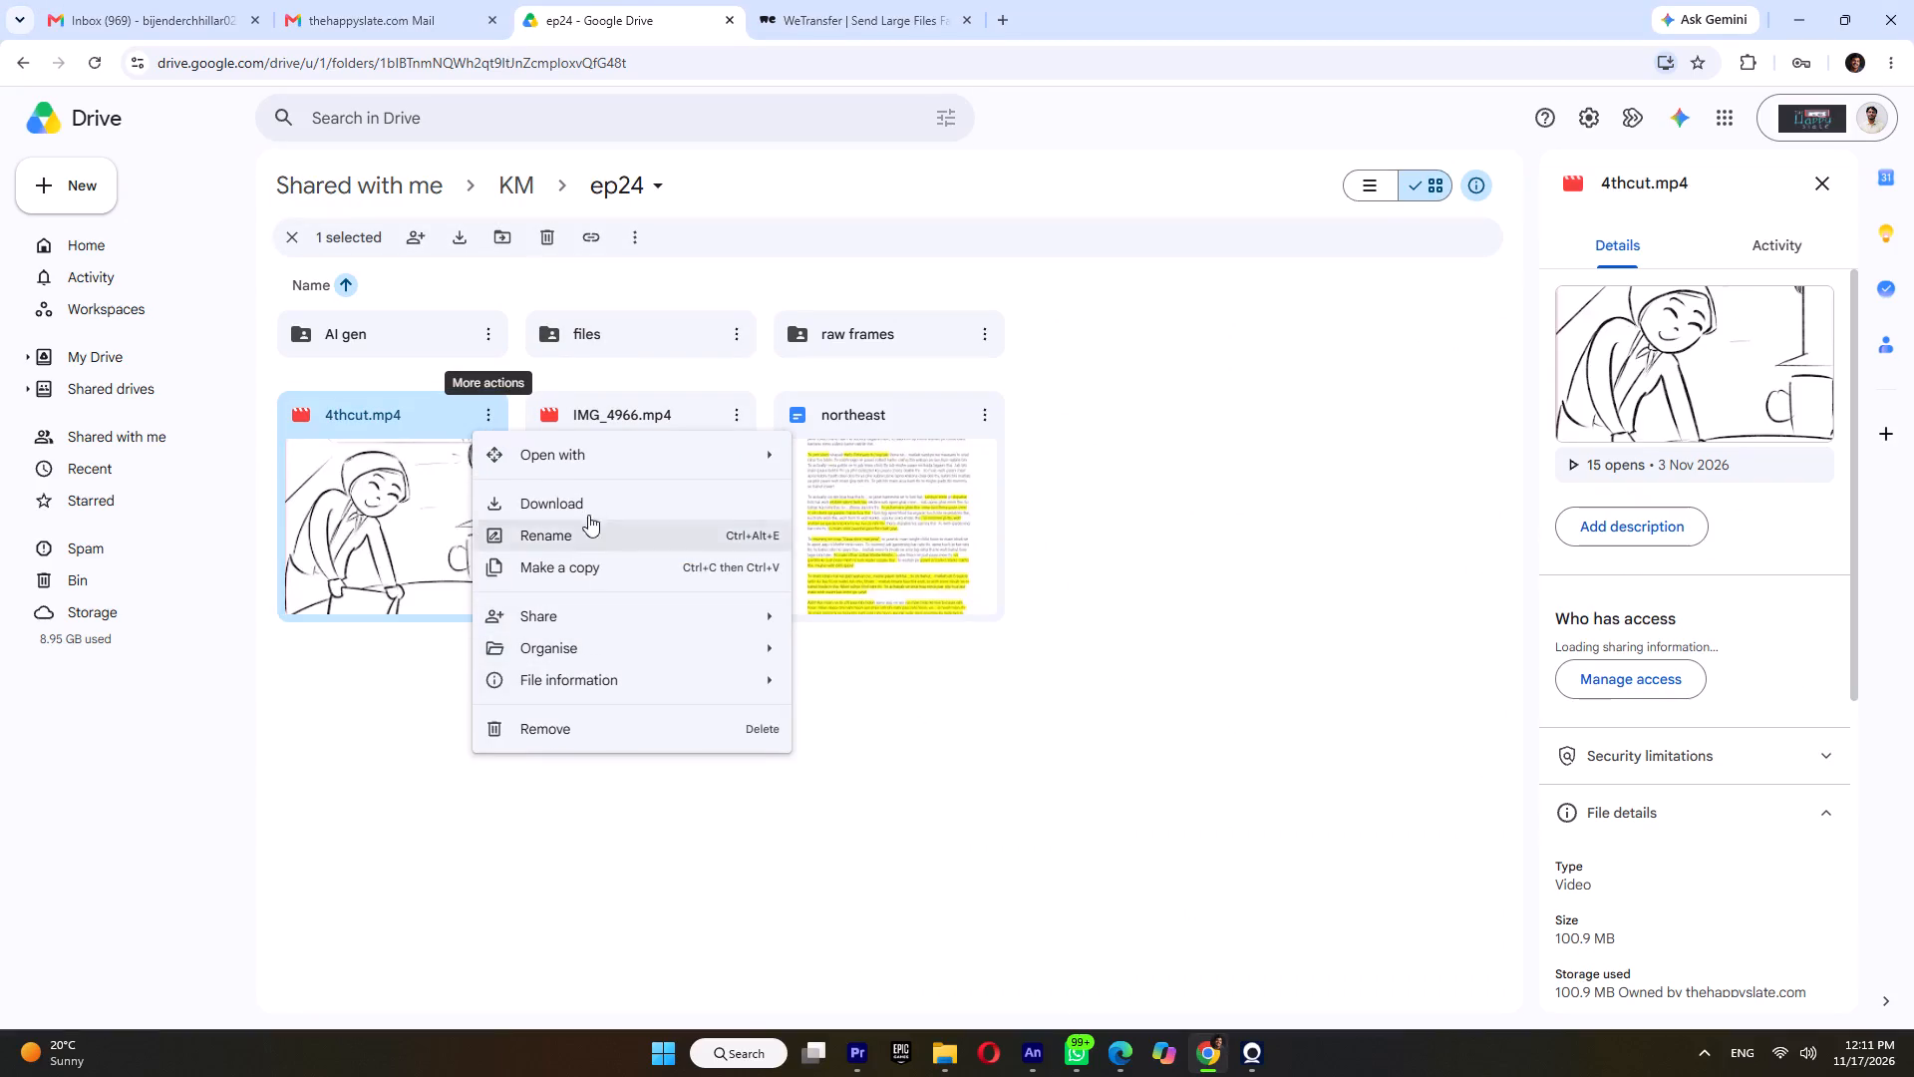
click(588, 495)
click(380, 2)
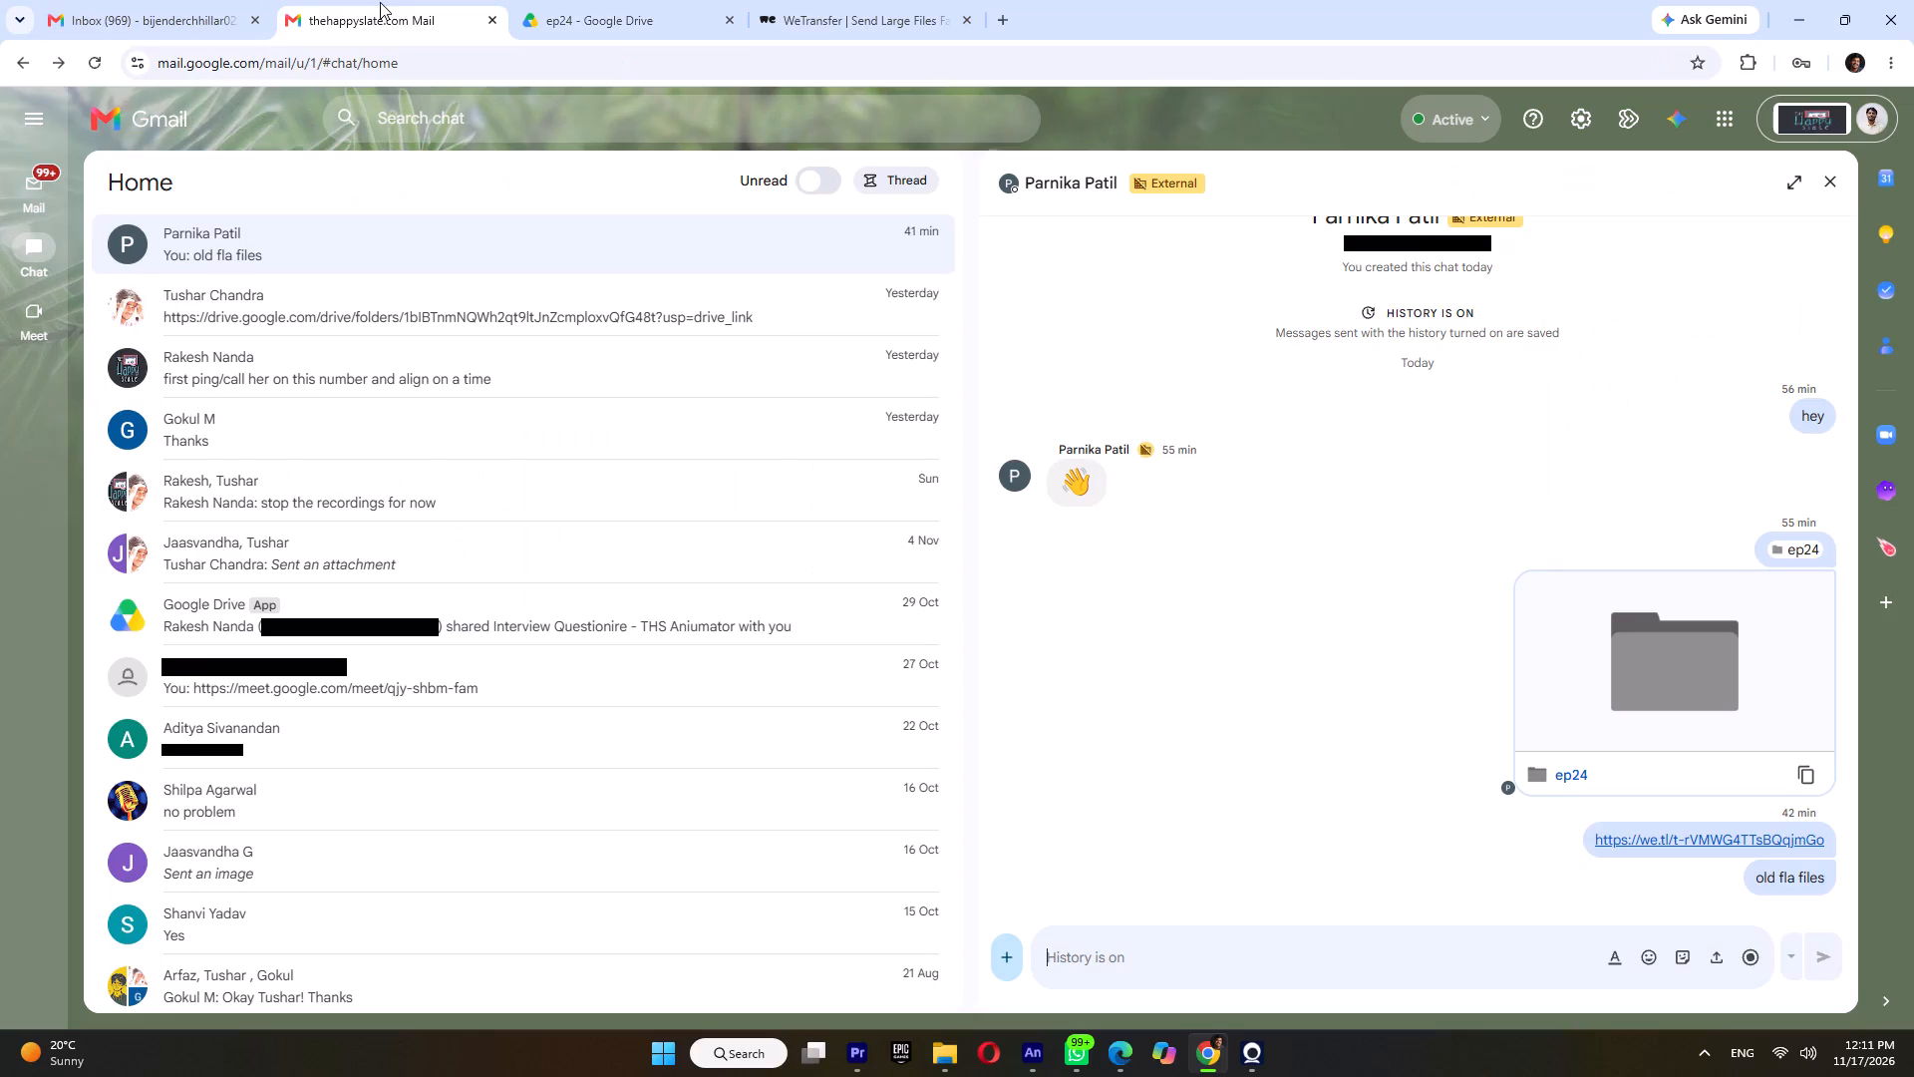
click(400, 323)
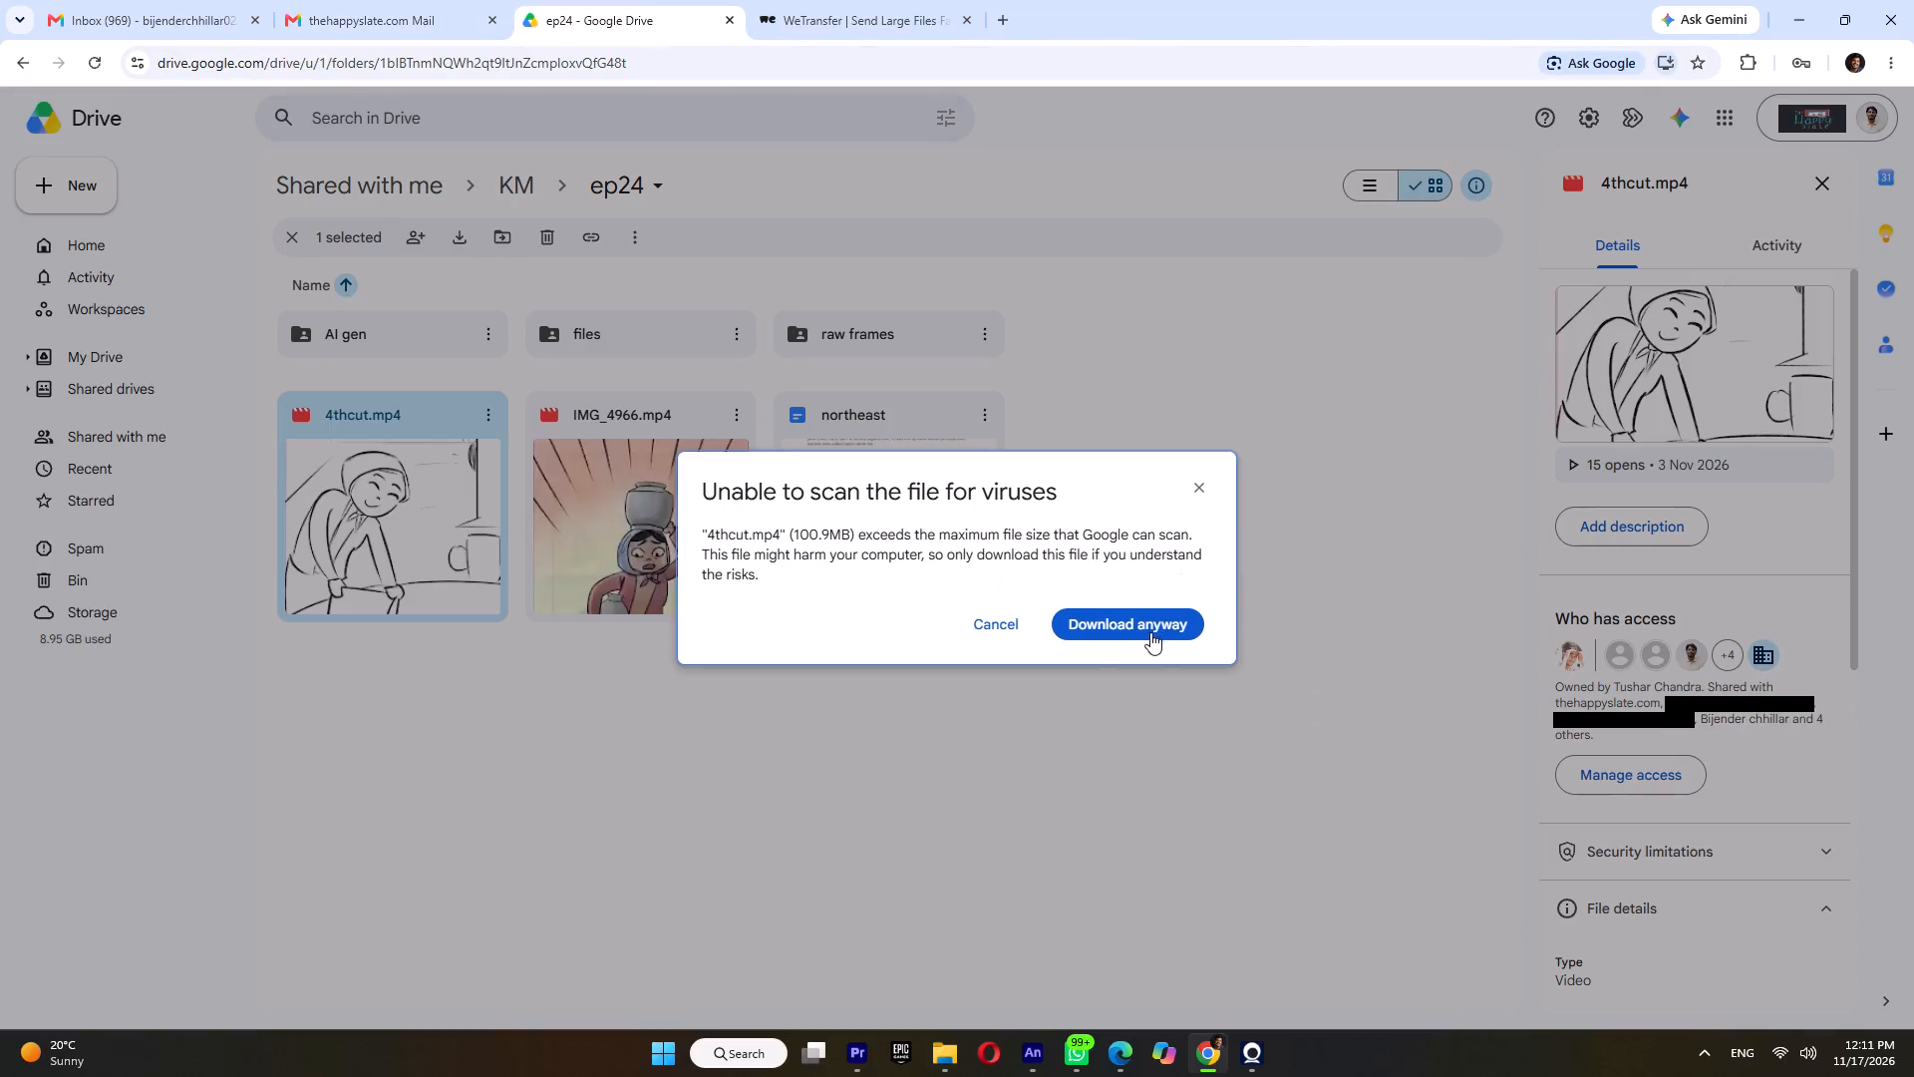
click(1128, 626)
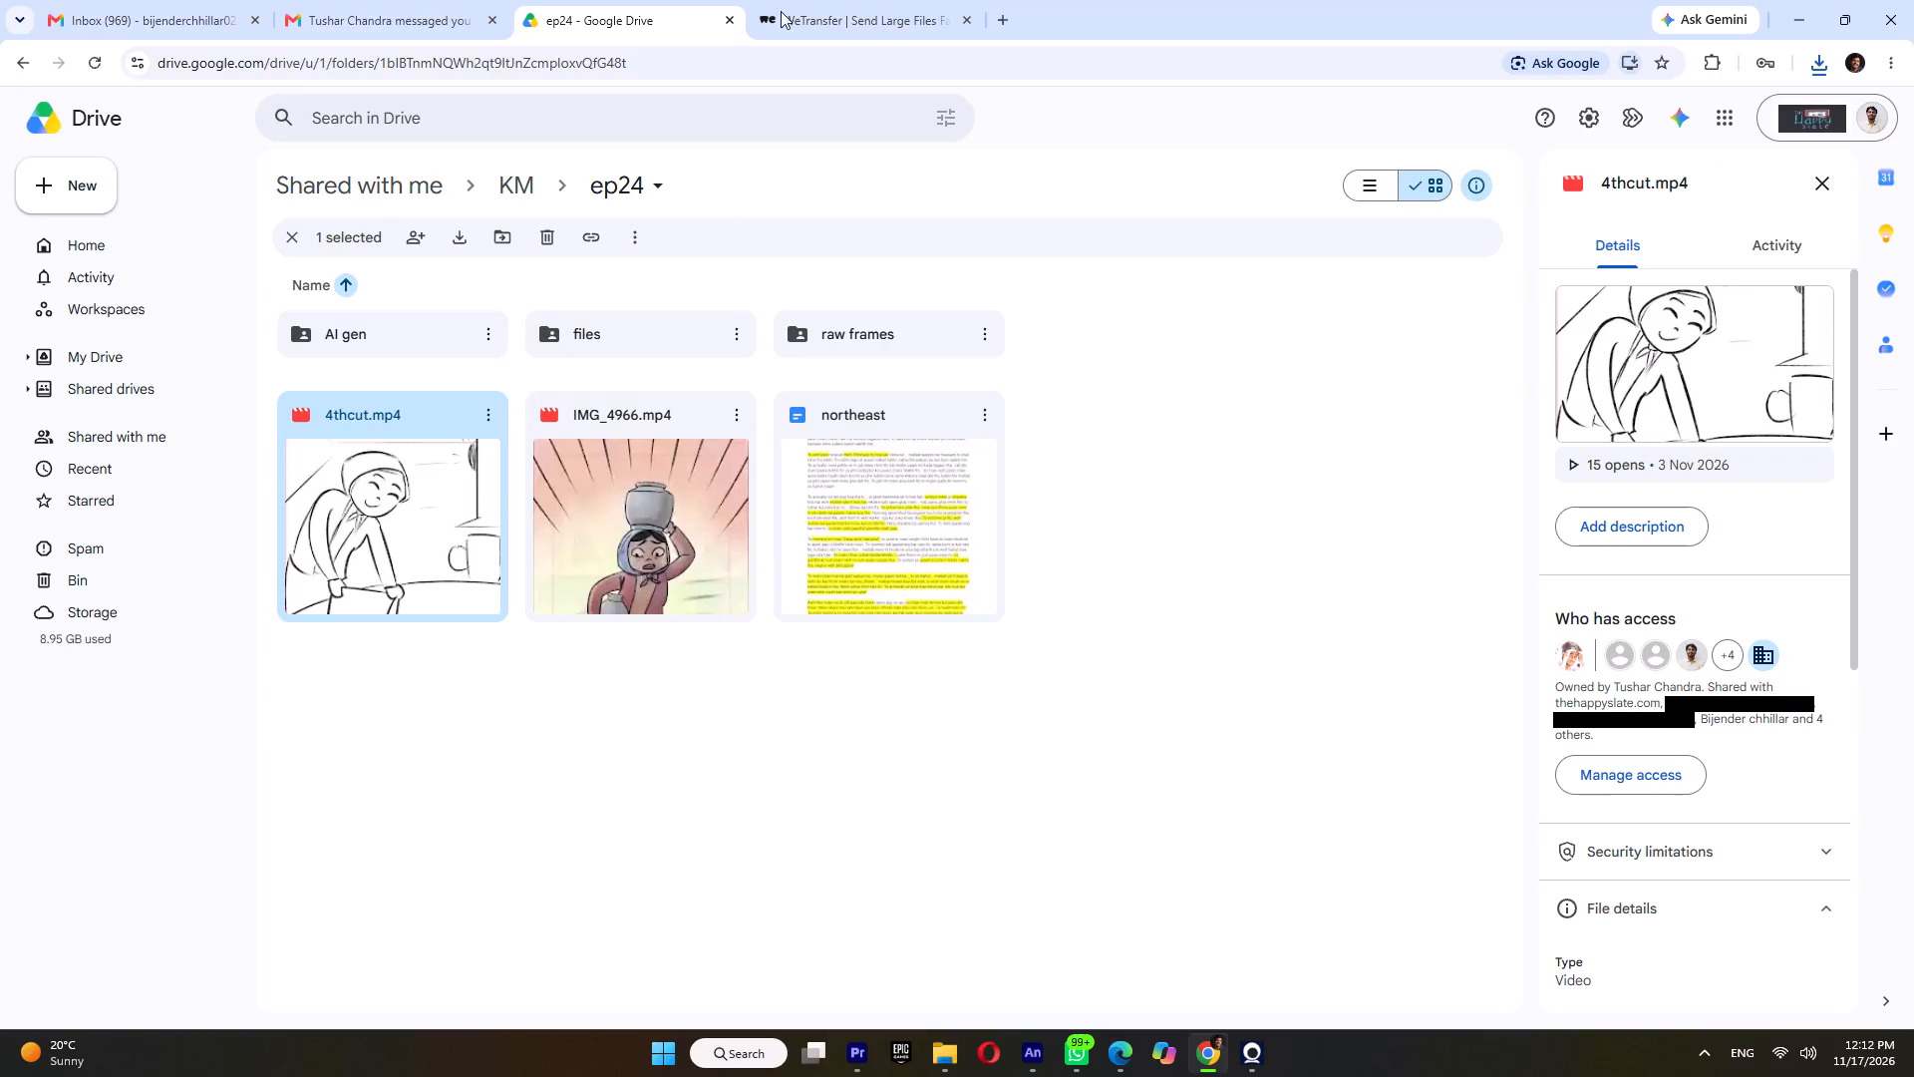
Open the downloaded 4thcut.mp4 in Media Player to check its opening frames, pausing it and closing the player and minimizing Chrome when done.
click(1804, 61)
click(1660, 147)
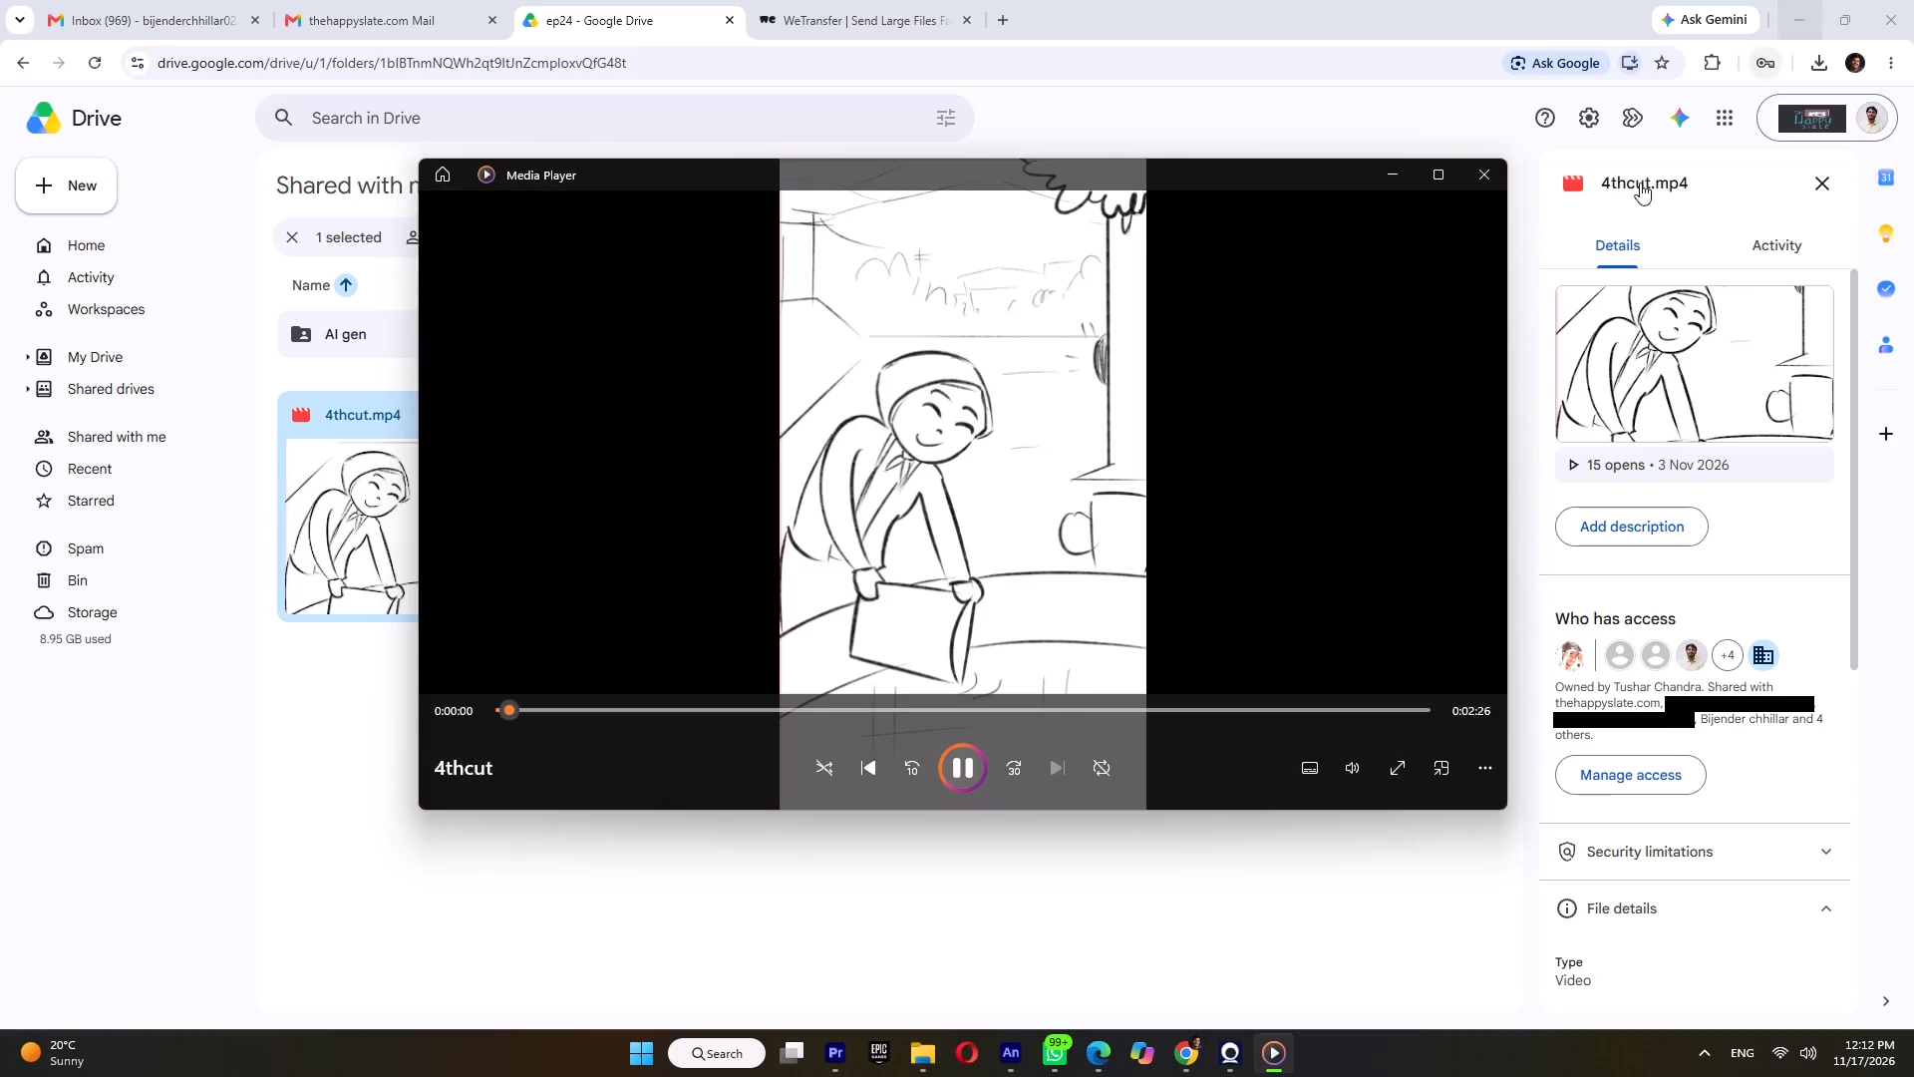
click(970, 774)
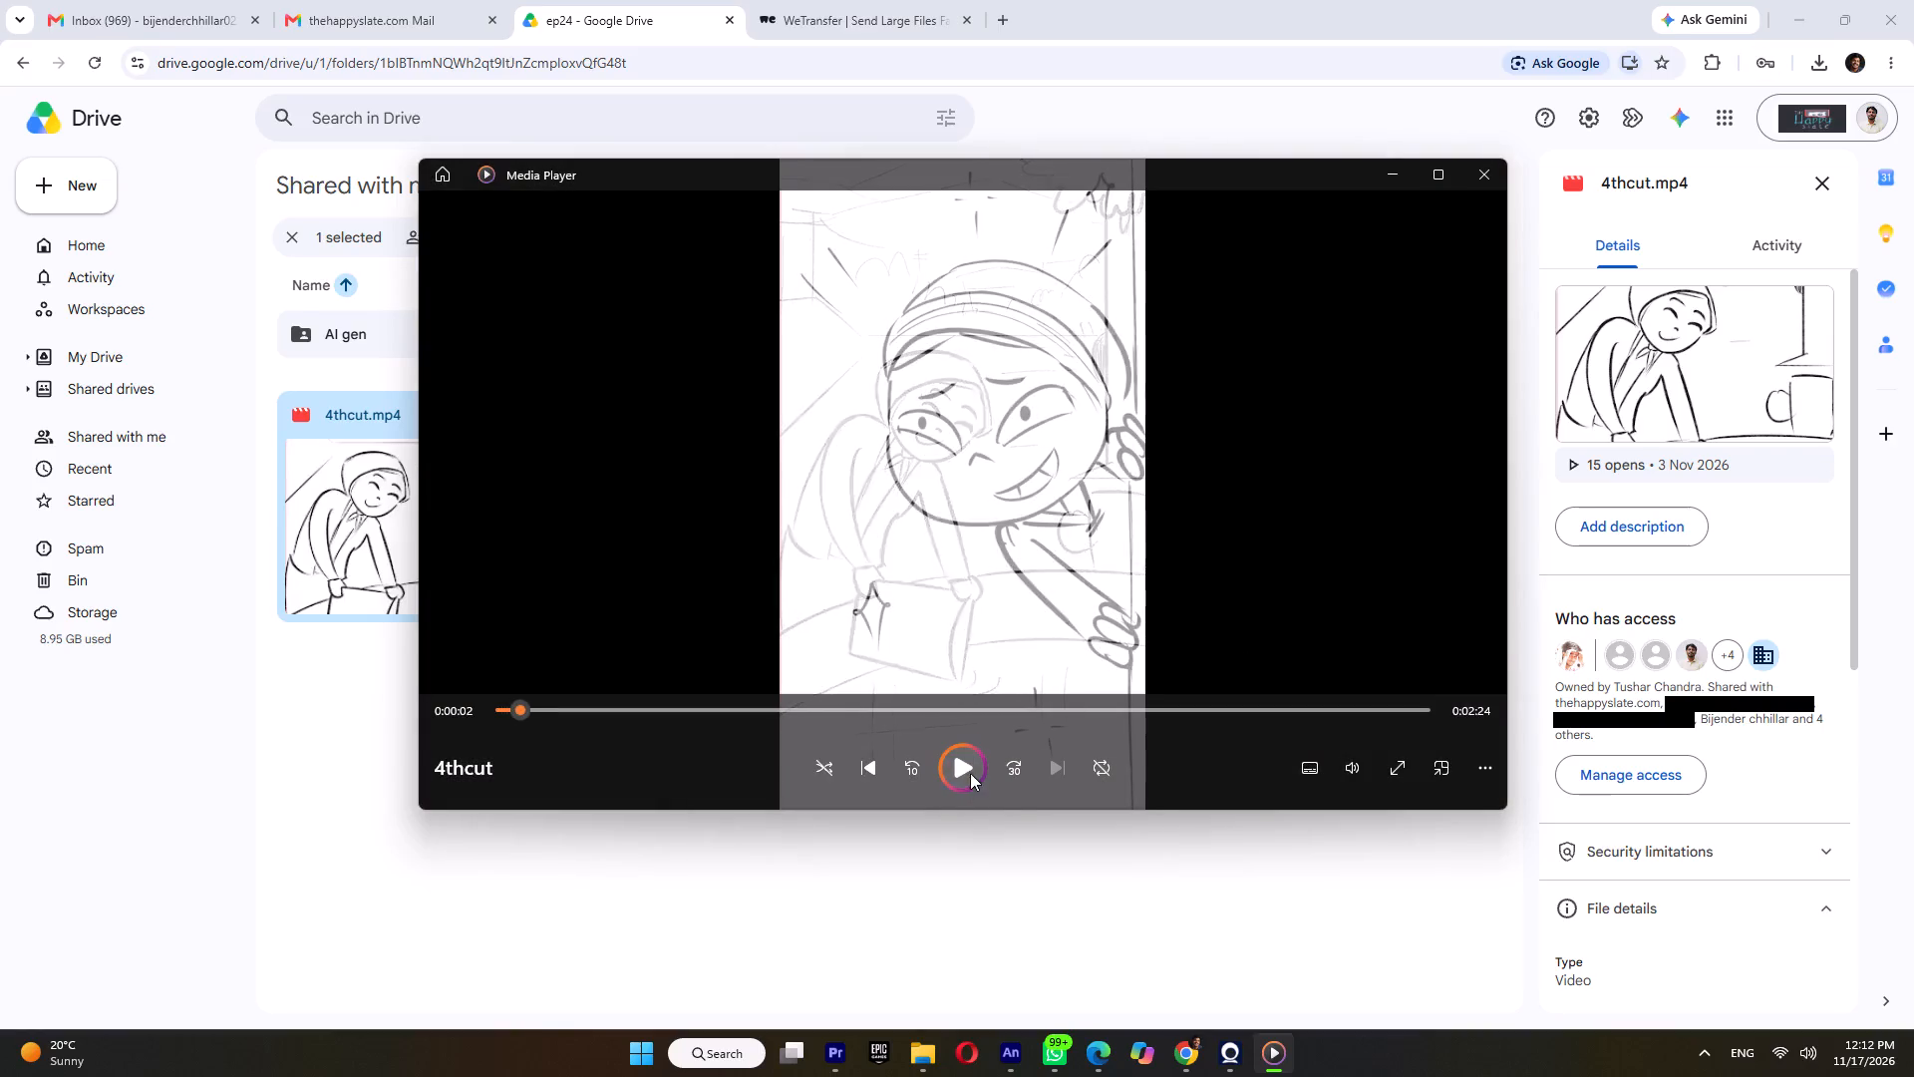
click(1801, 2)
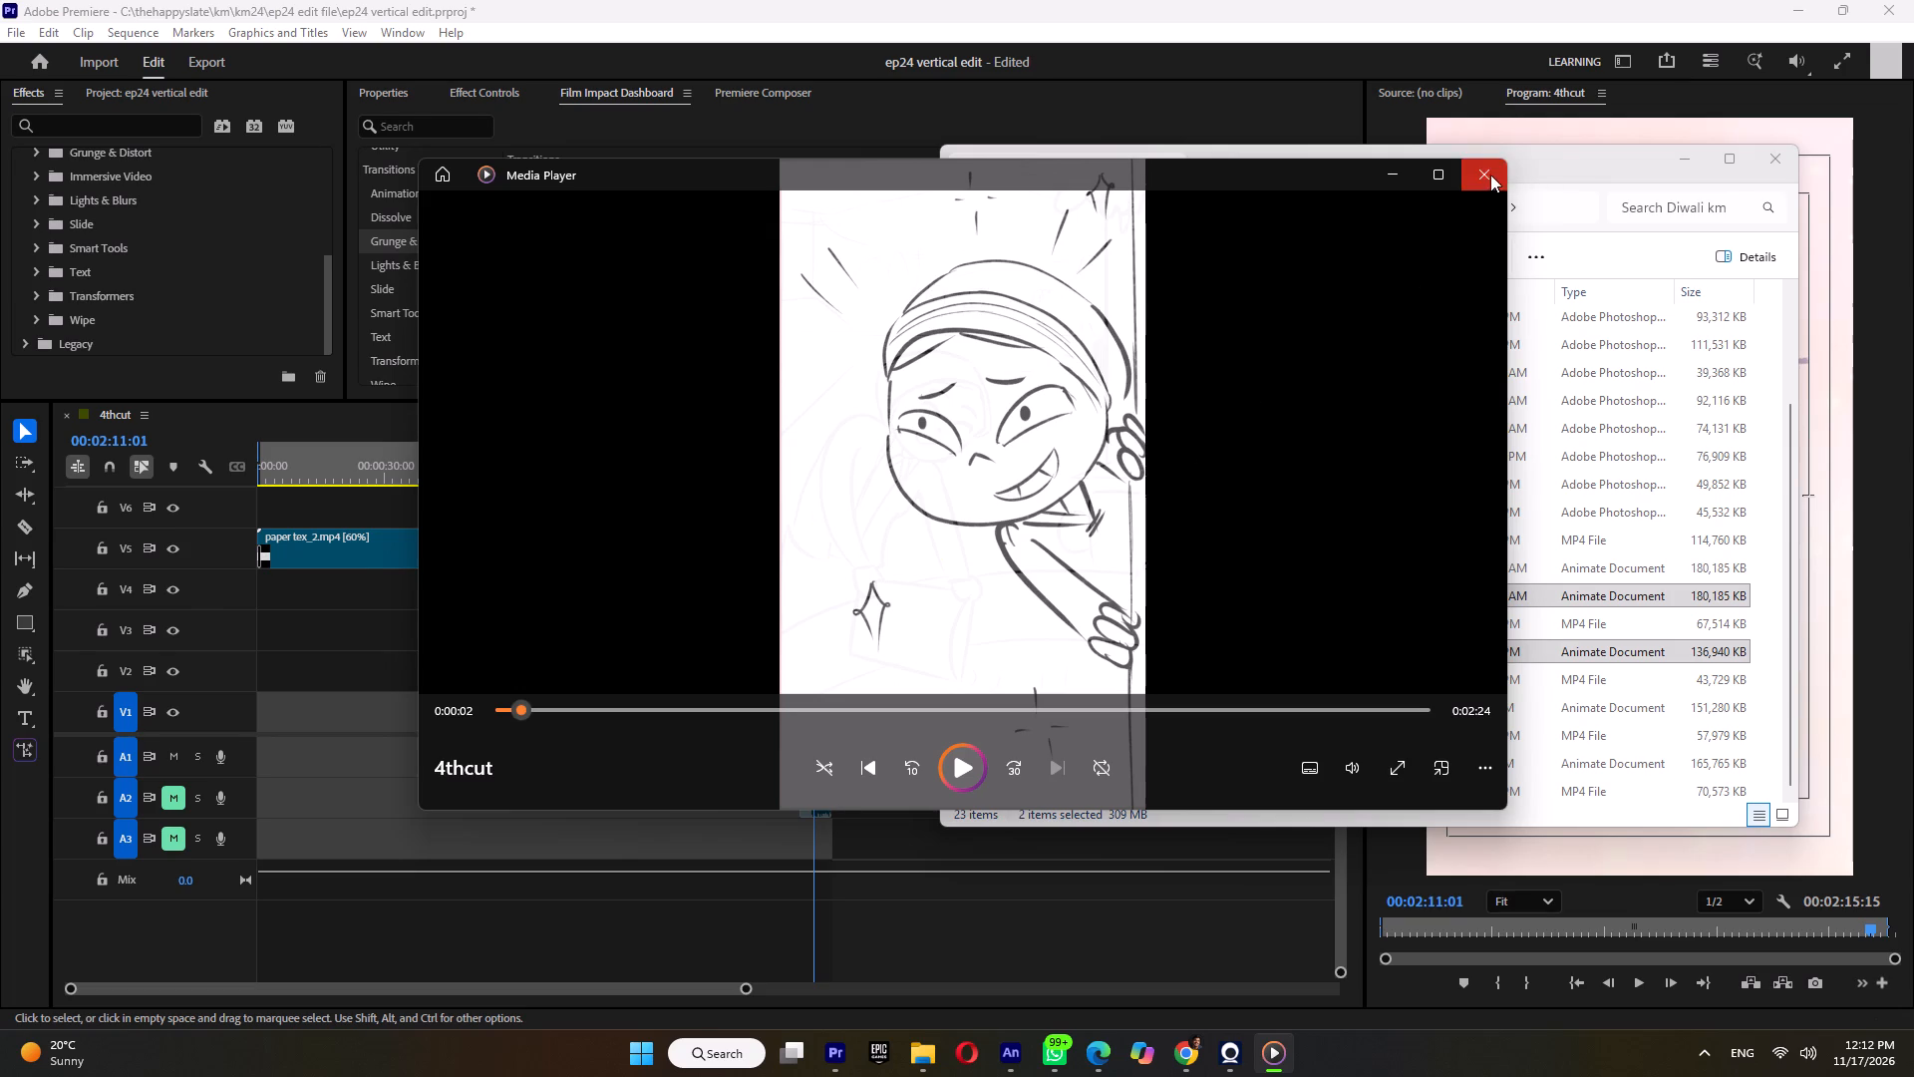
click(1490, 175)
Move 4thcut.mp4 from the Downloads folder to thehappyslate > km > km24 in File Explorer.
click(1313, 168)
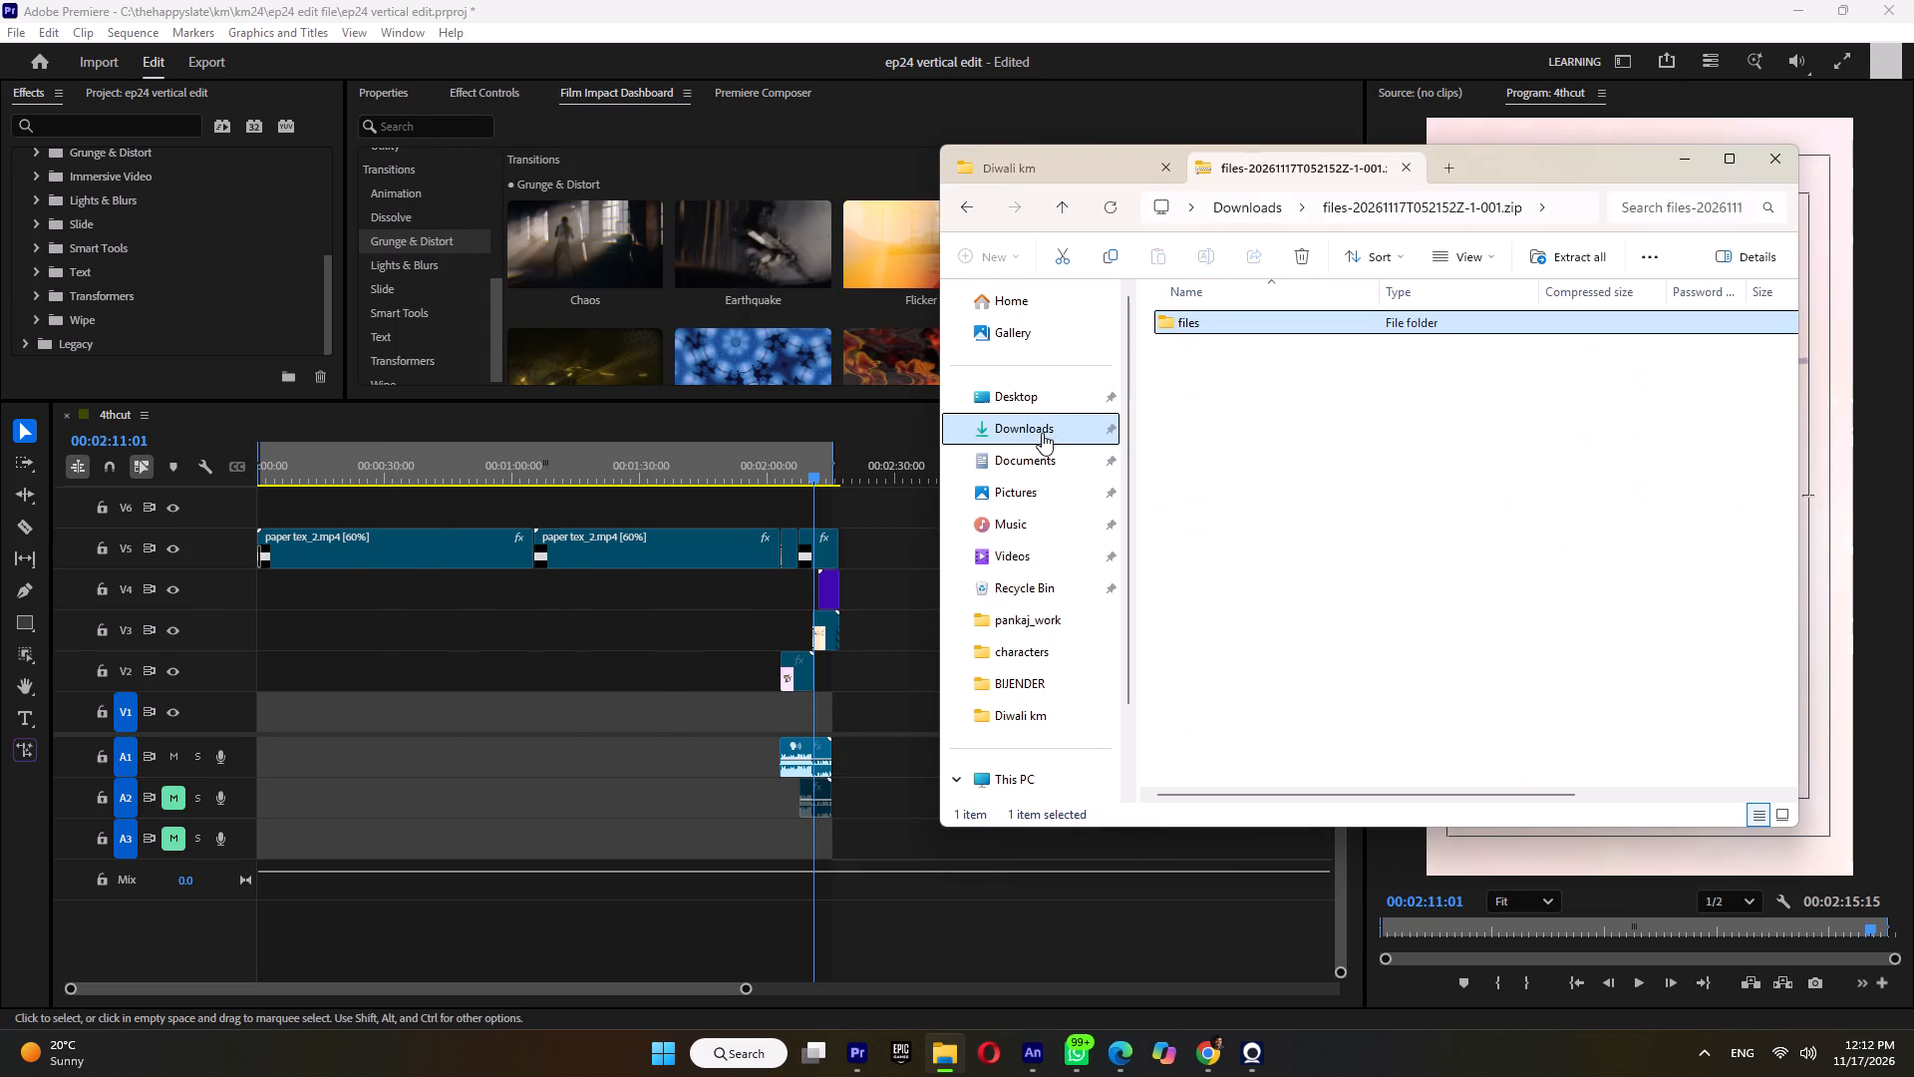
click(1042, 425)
click(1222, 362)
right_click(1221, 362)
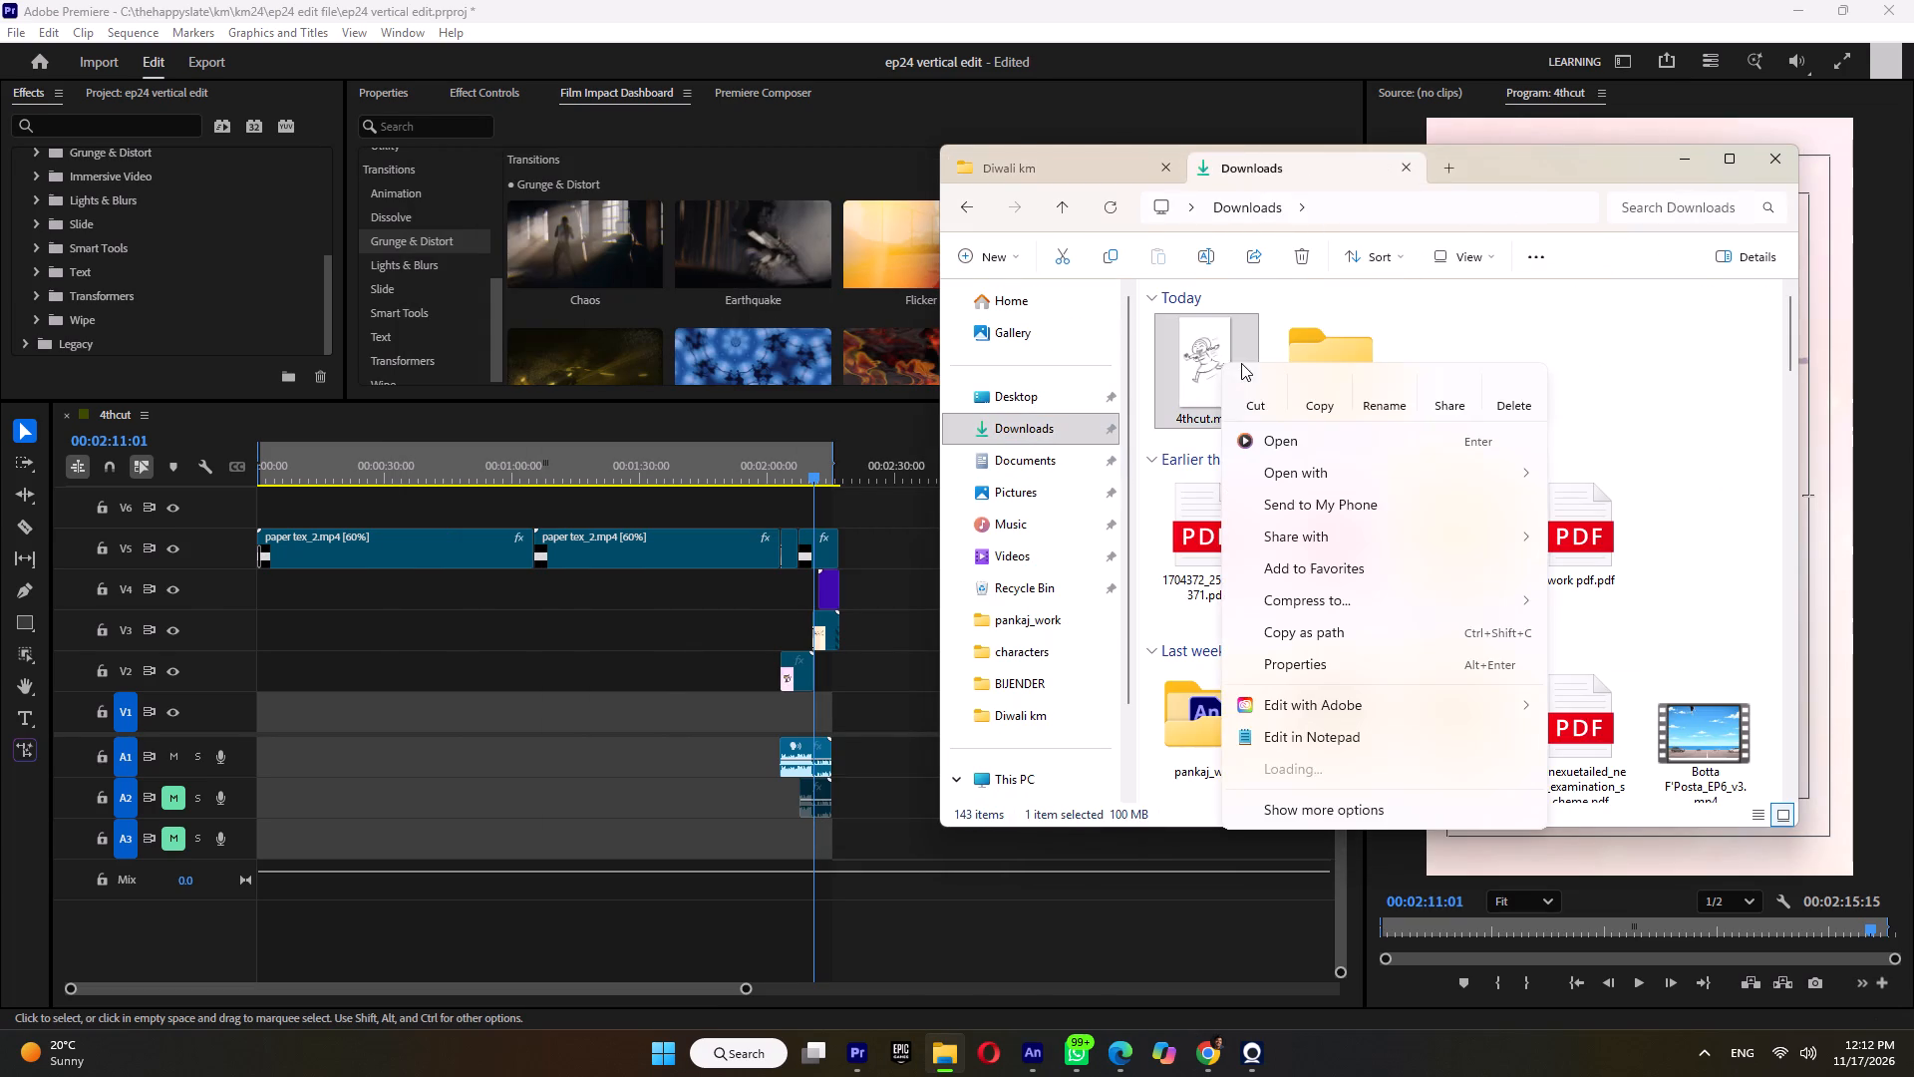
click(1253, 384)
click(1064, 178)
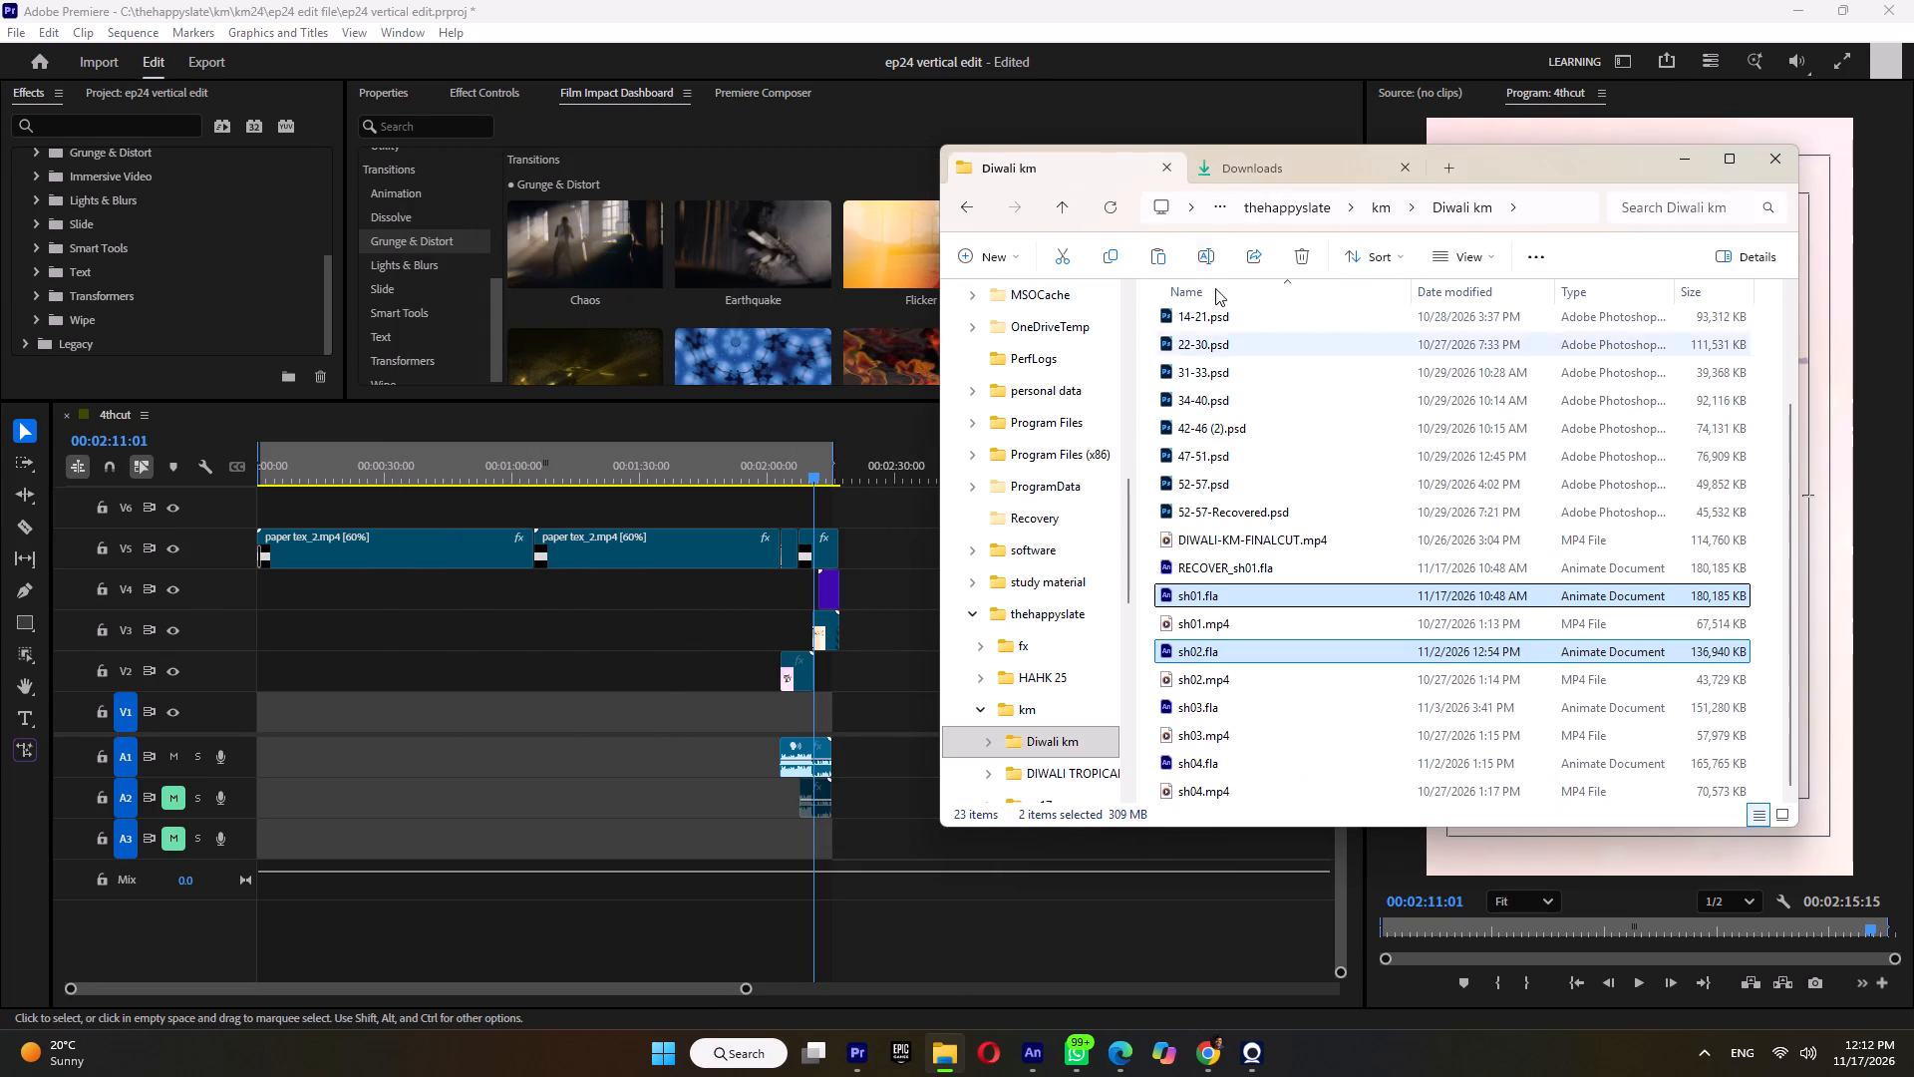
click(1298, 216)
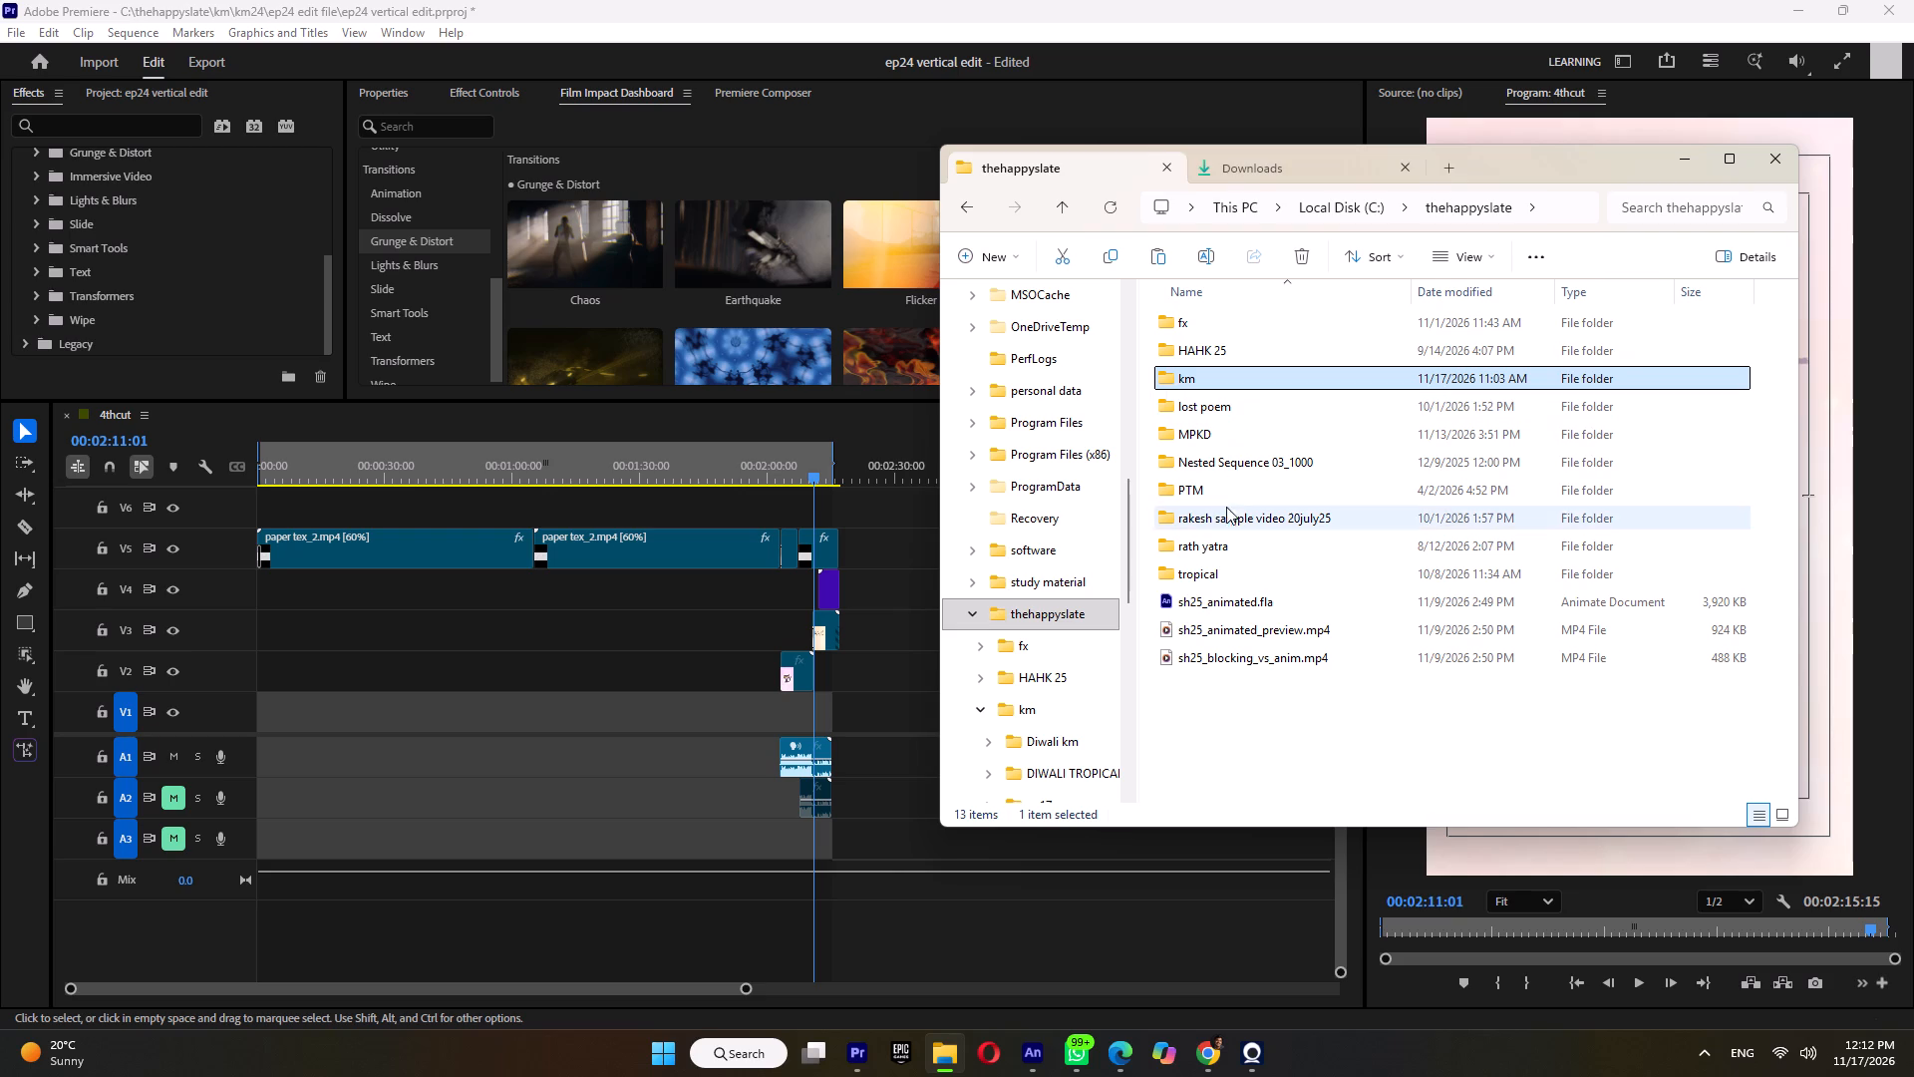
double_click(1216, 380)
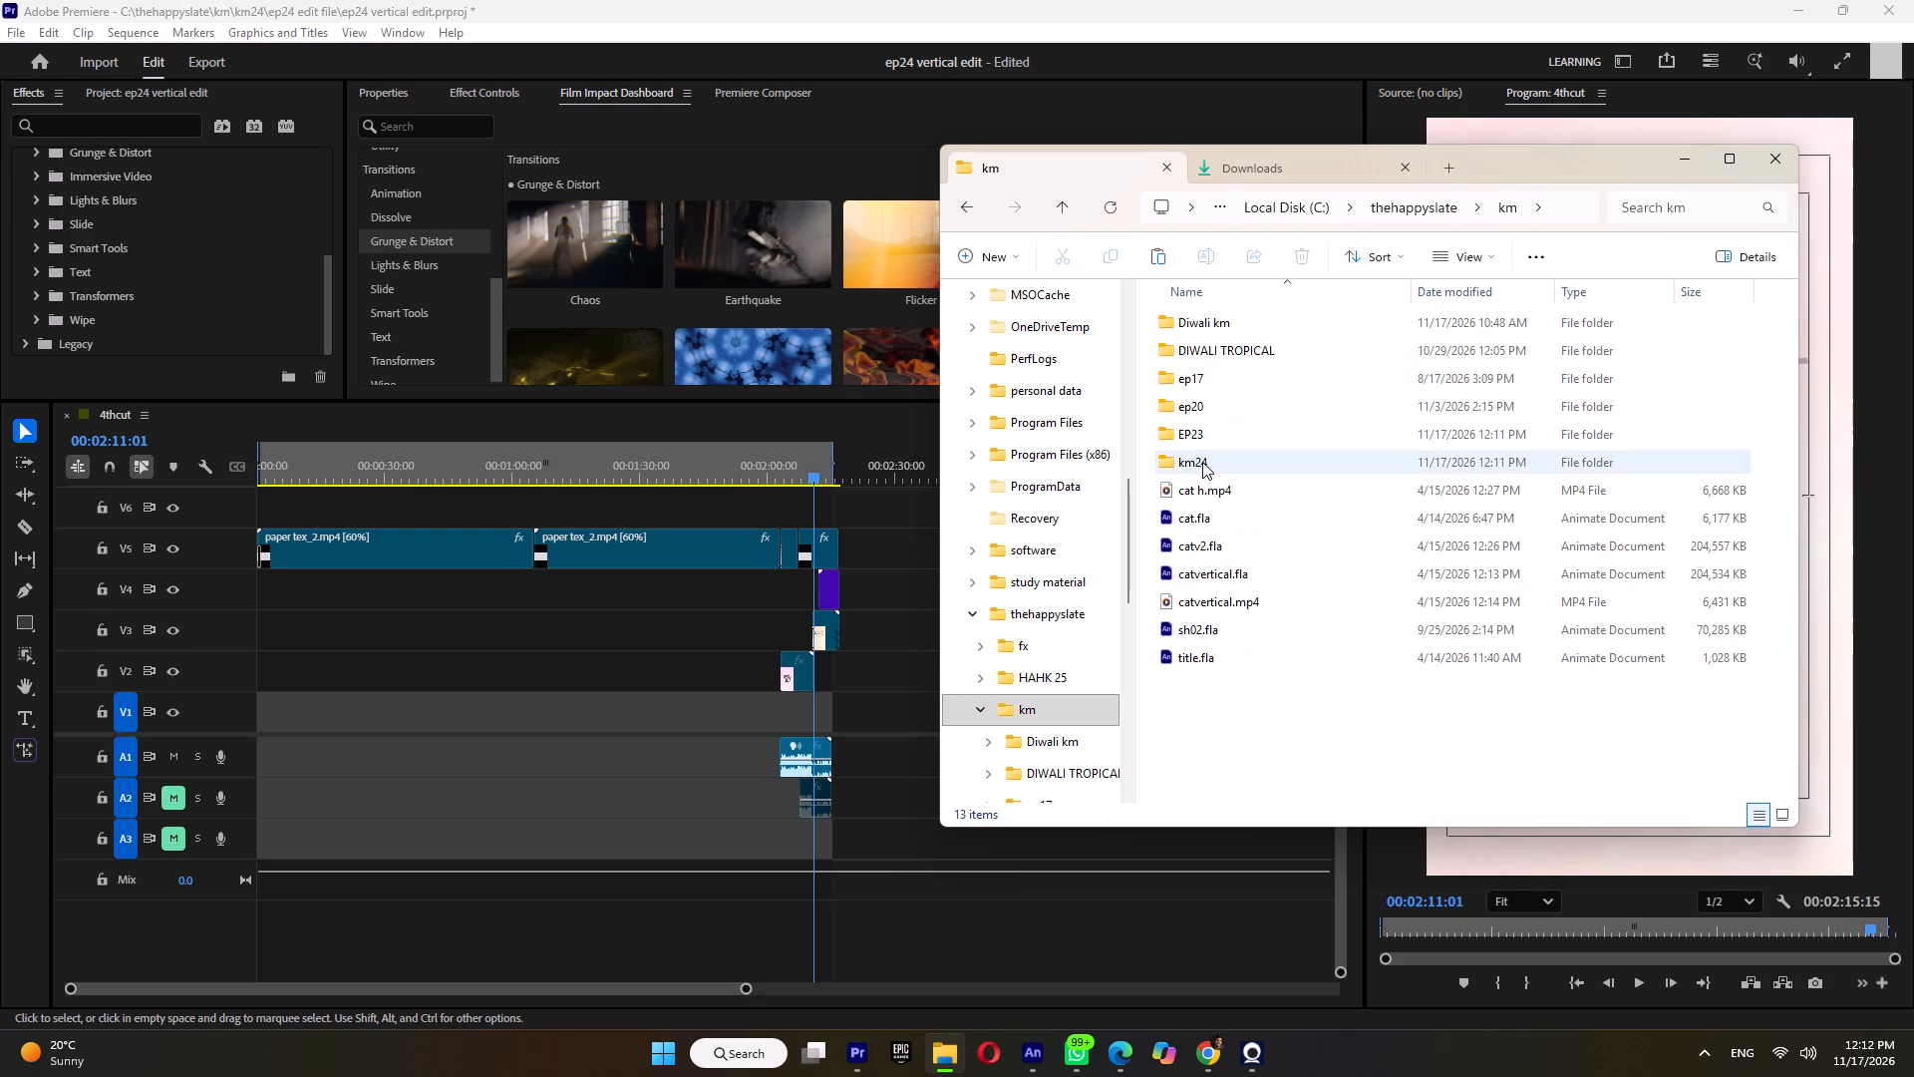
double_click(1206, 451)
right_click(1224, 514)
click(1254, 534)
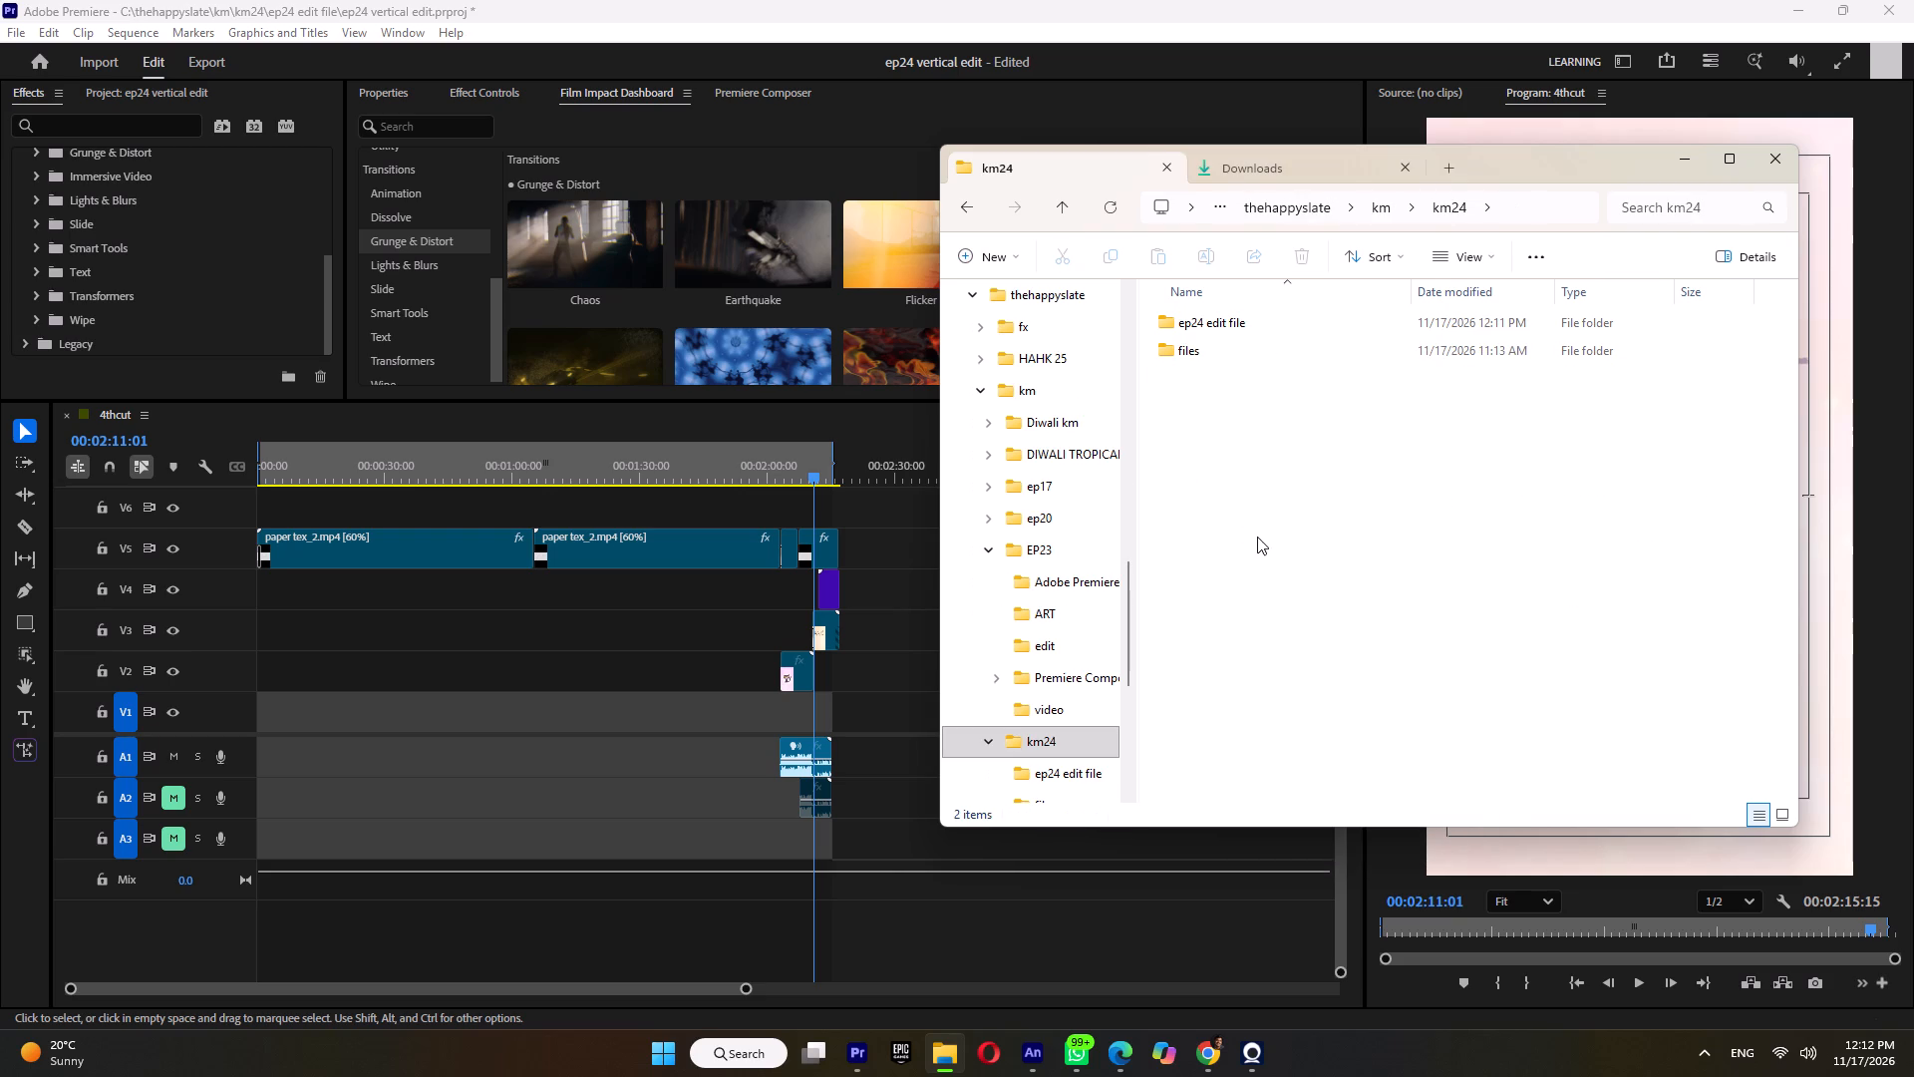
Bring 4thcut.mp4 from the km24 folder into the sequence on V1 and A1, after the existing ending clips.
drag(1250, 376, 194, 744)
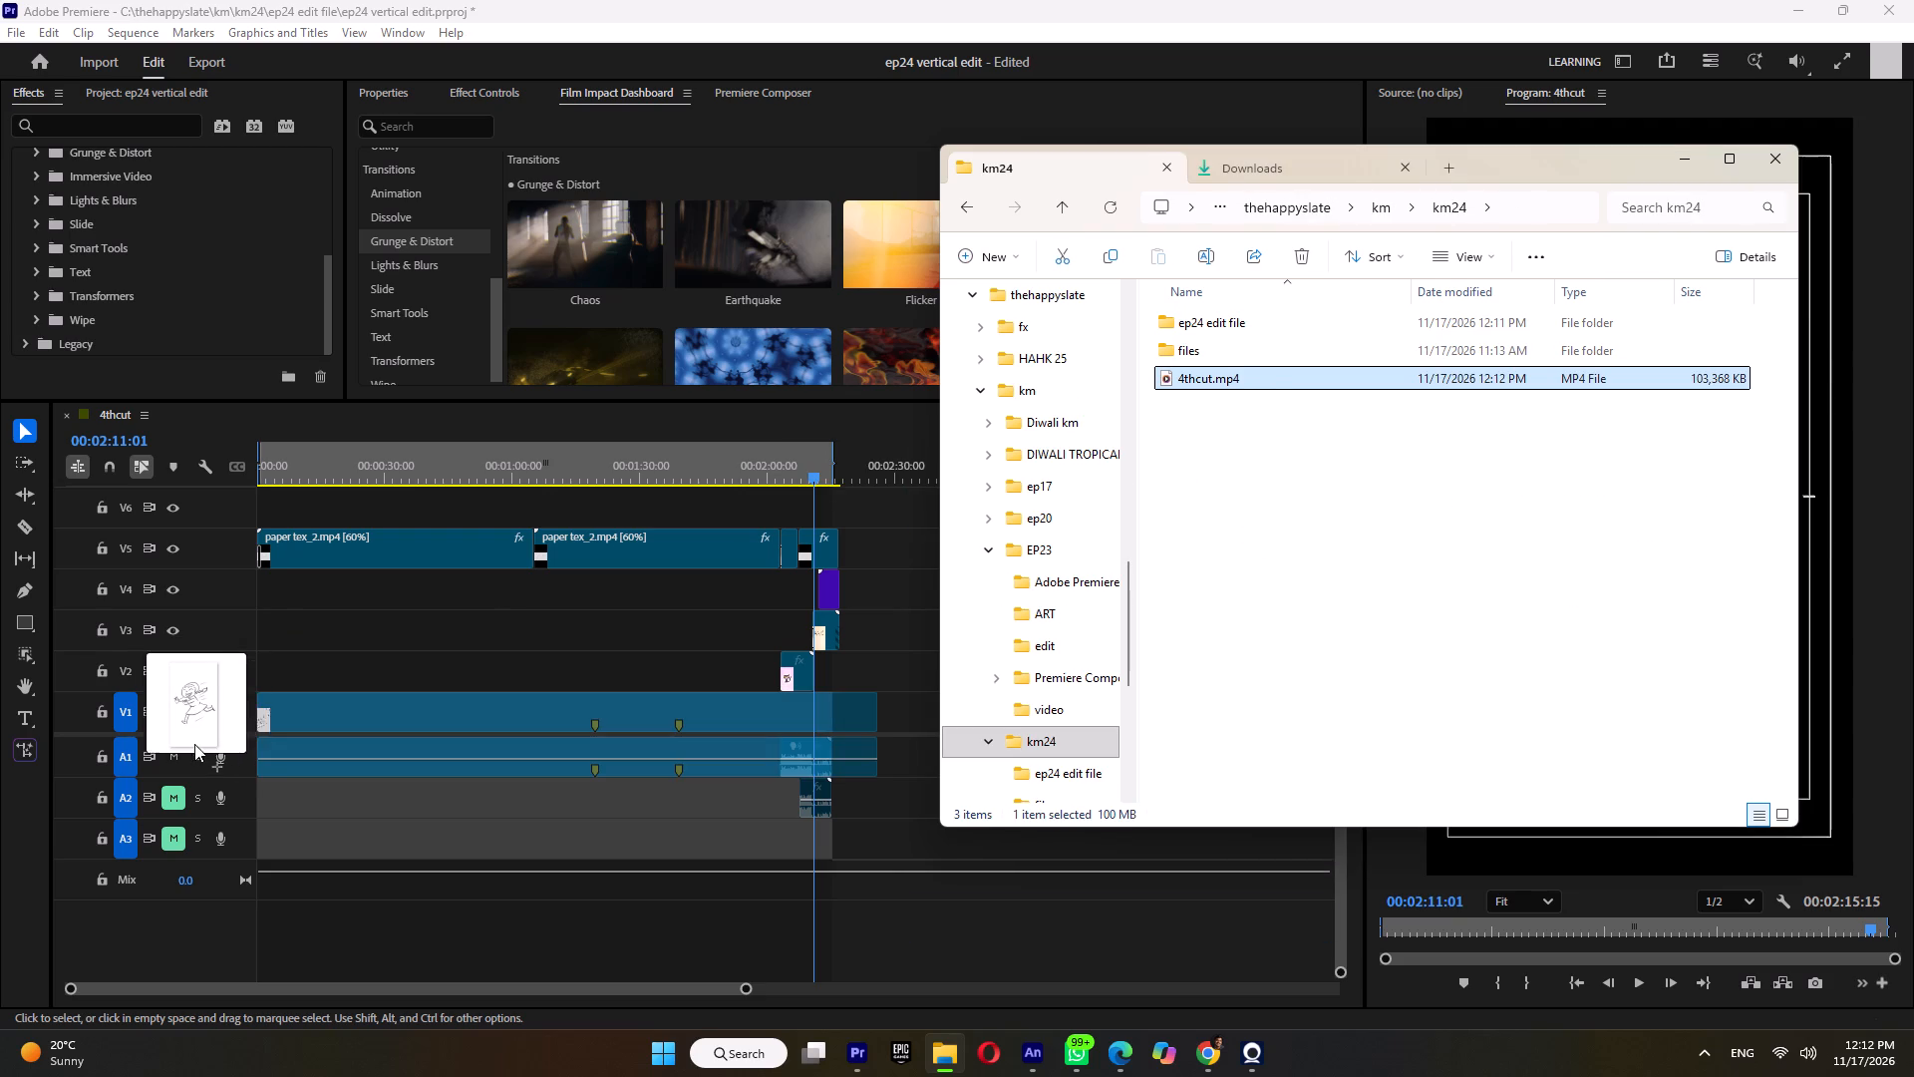
drag(194, 744, 247, 697)
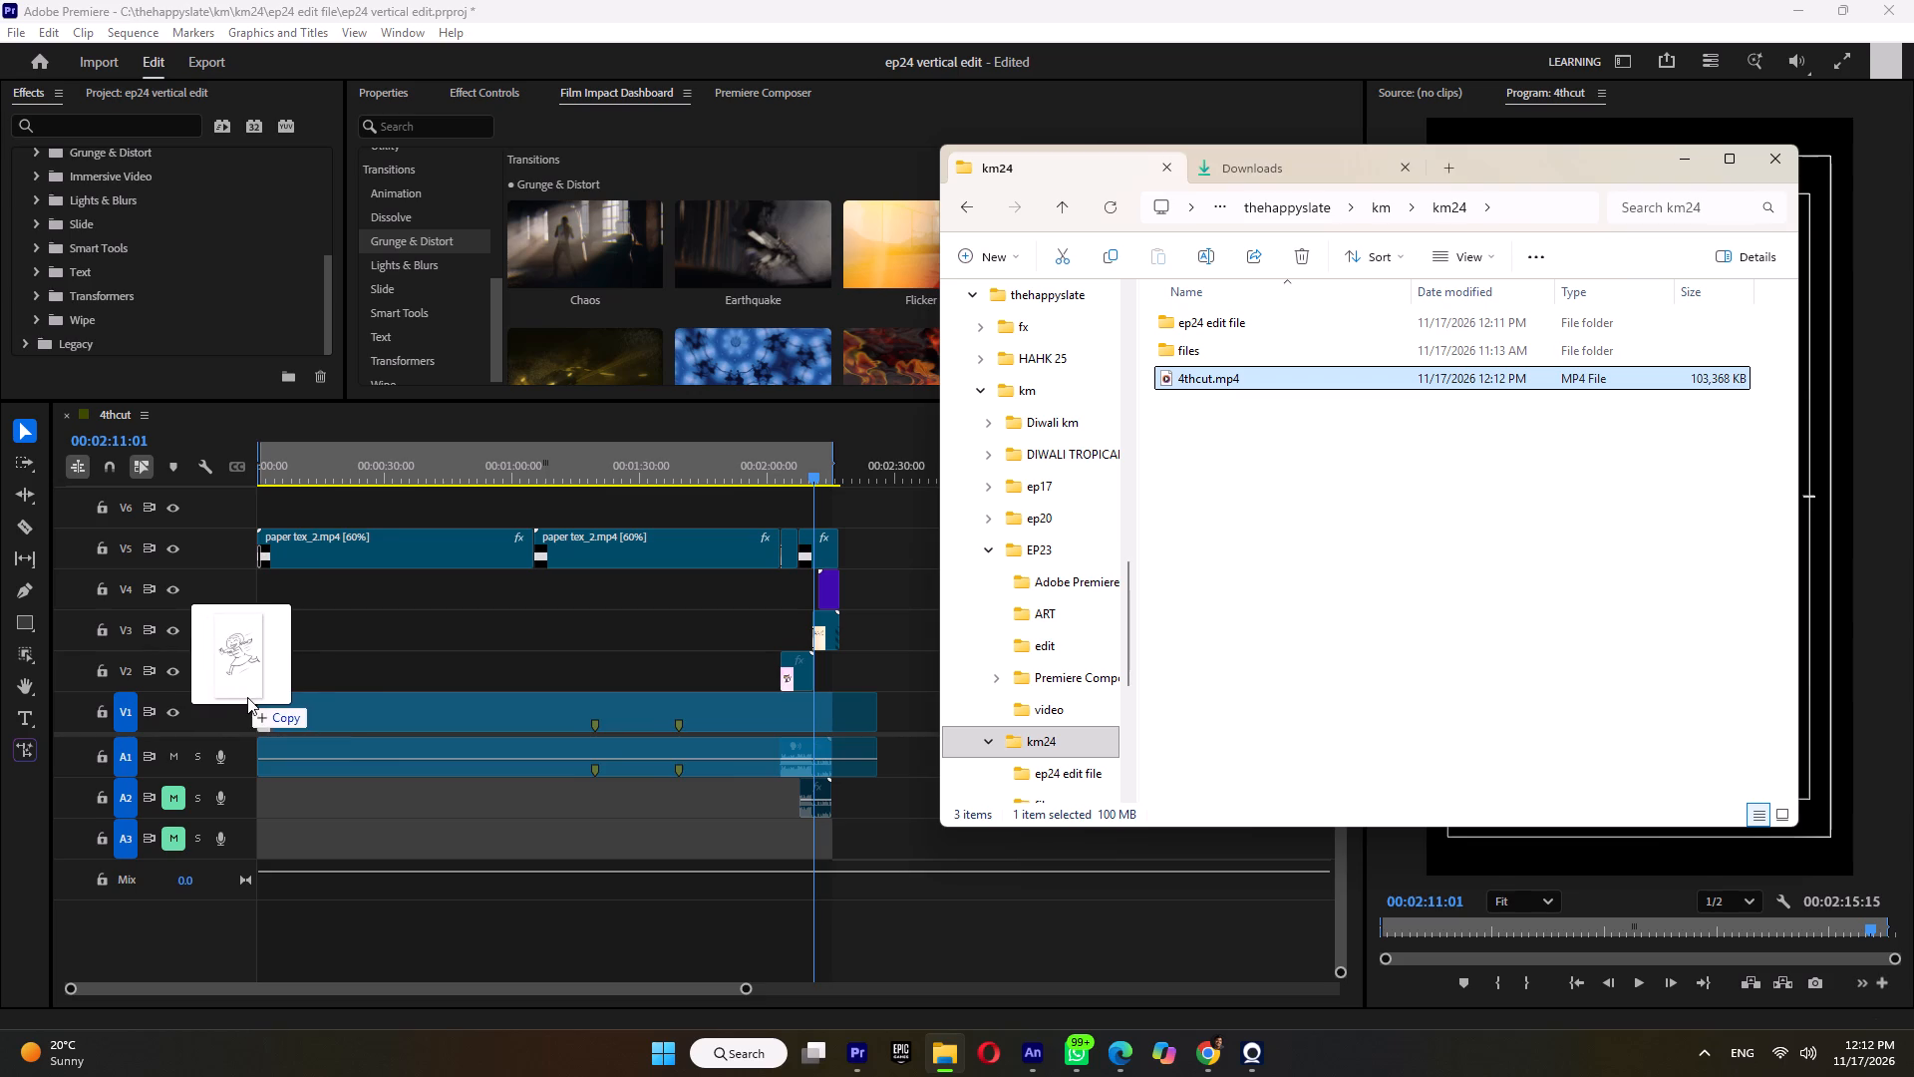
drag(247, 697, 853, 750)
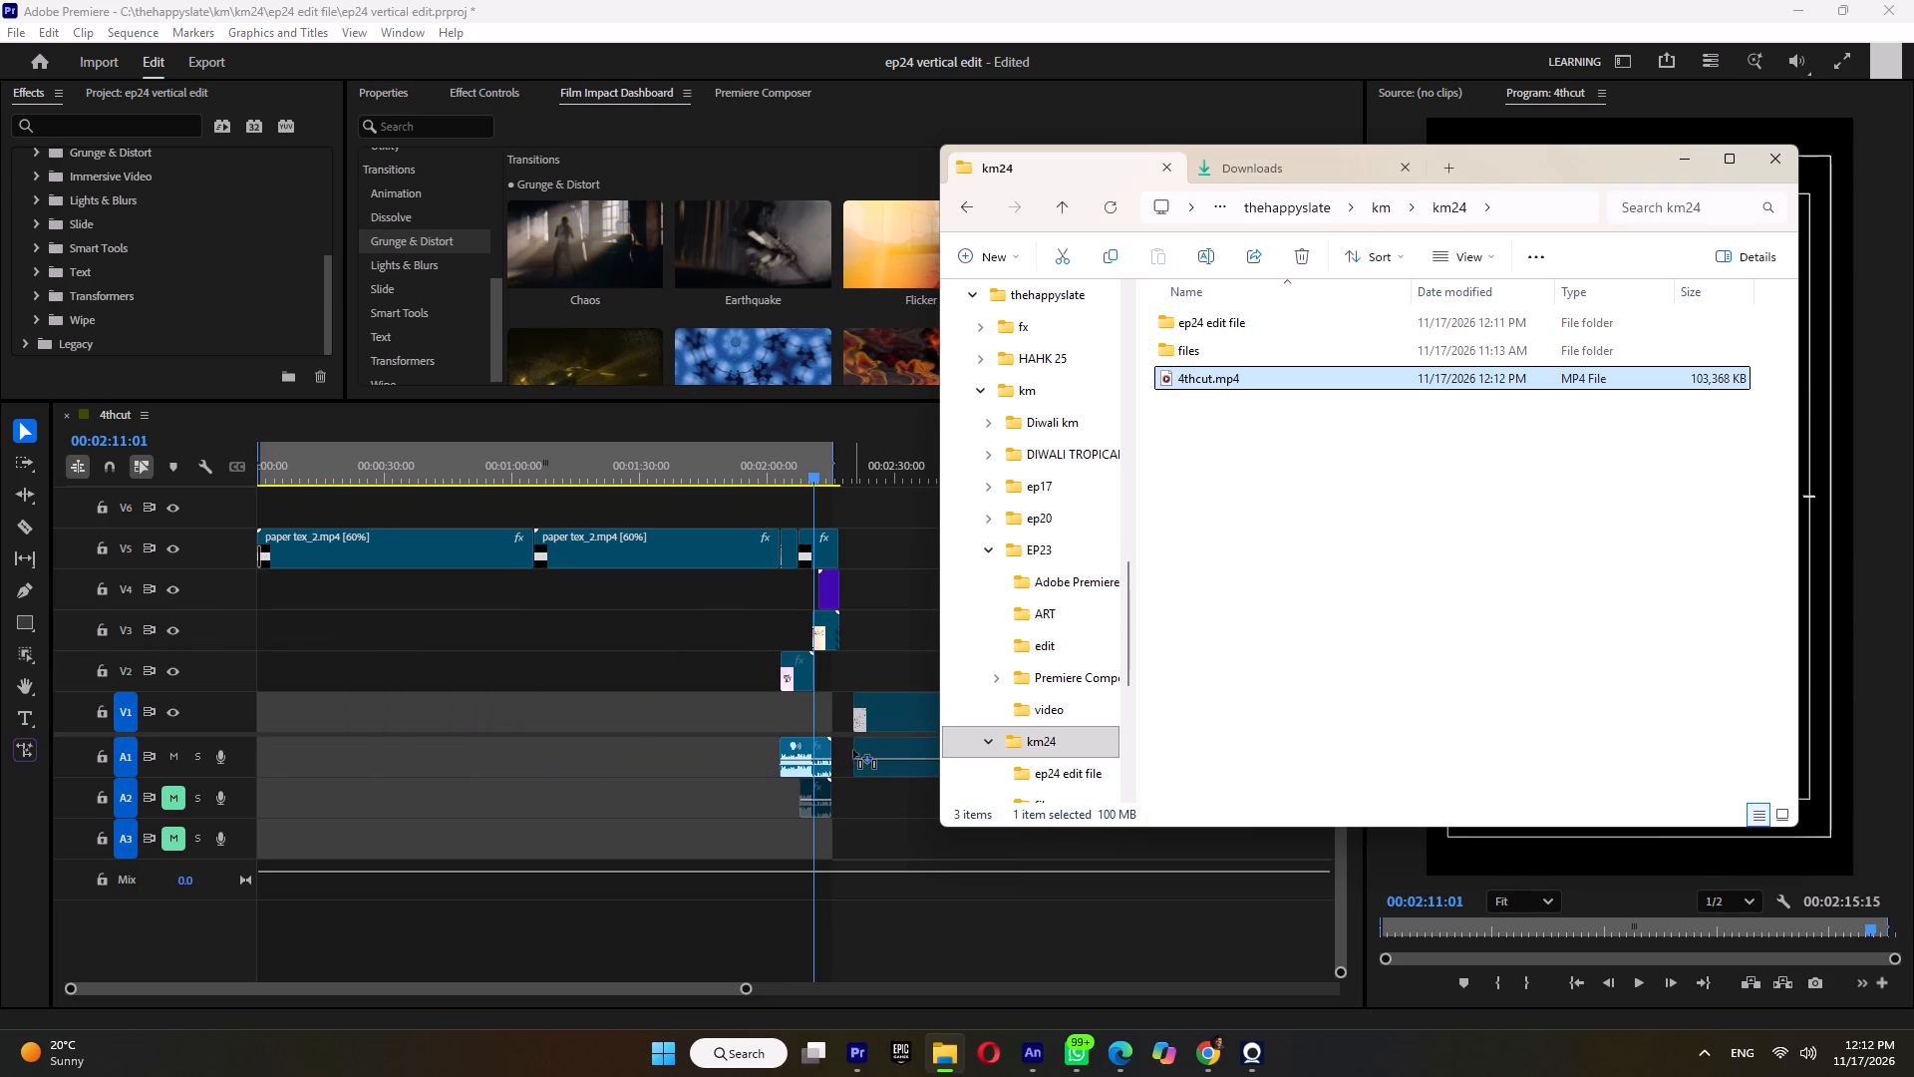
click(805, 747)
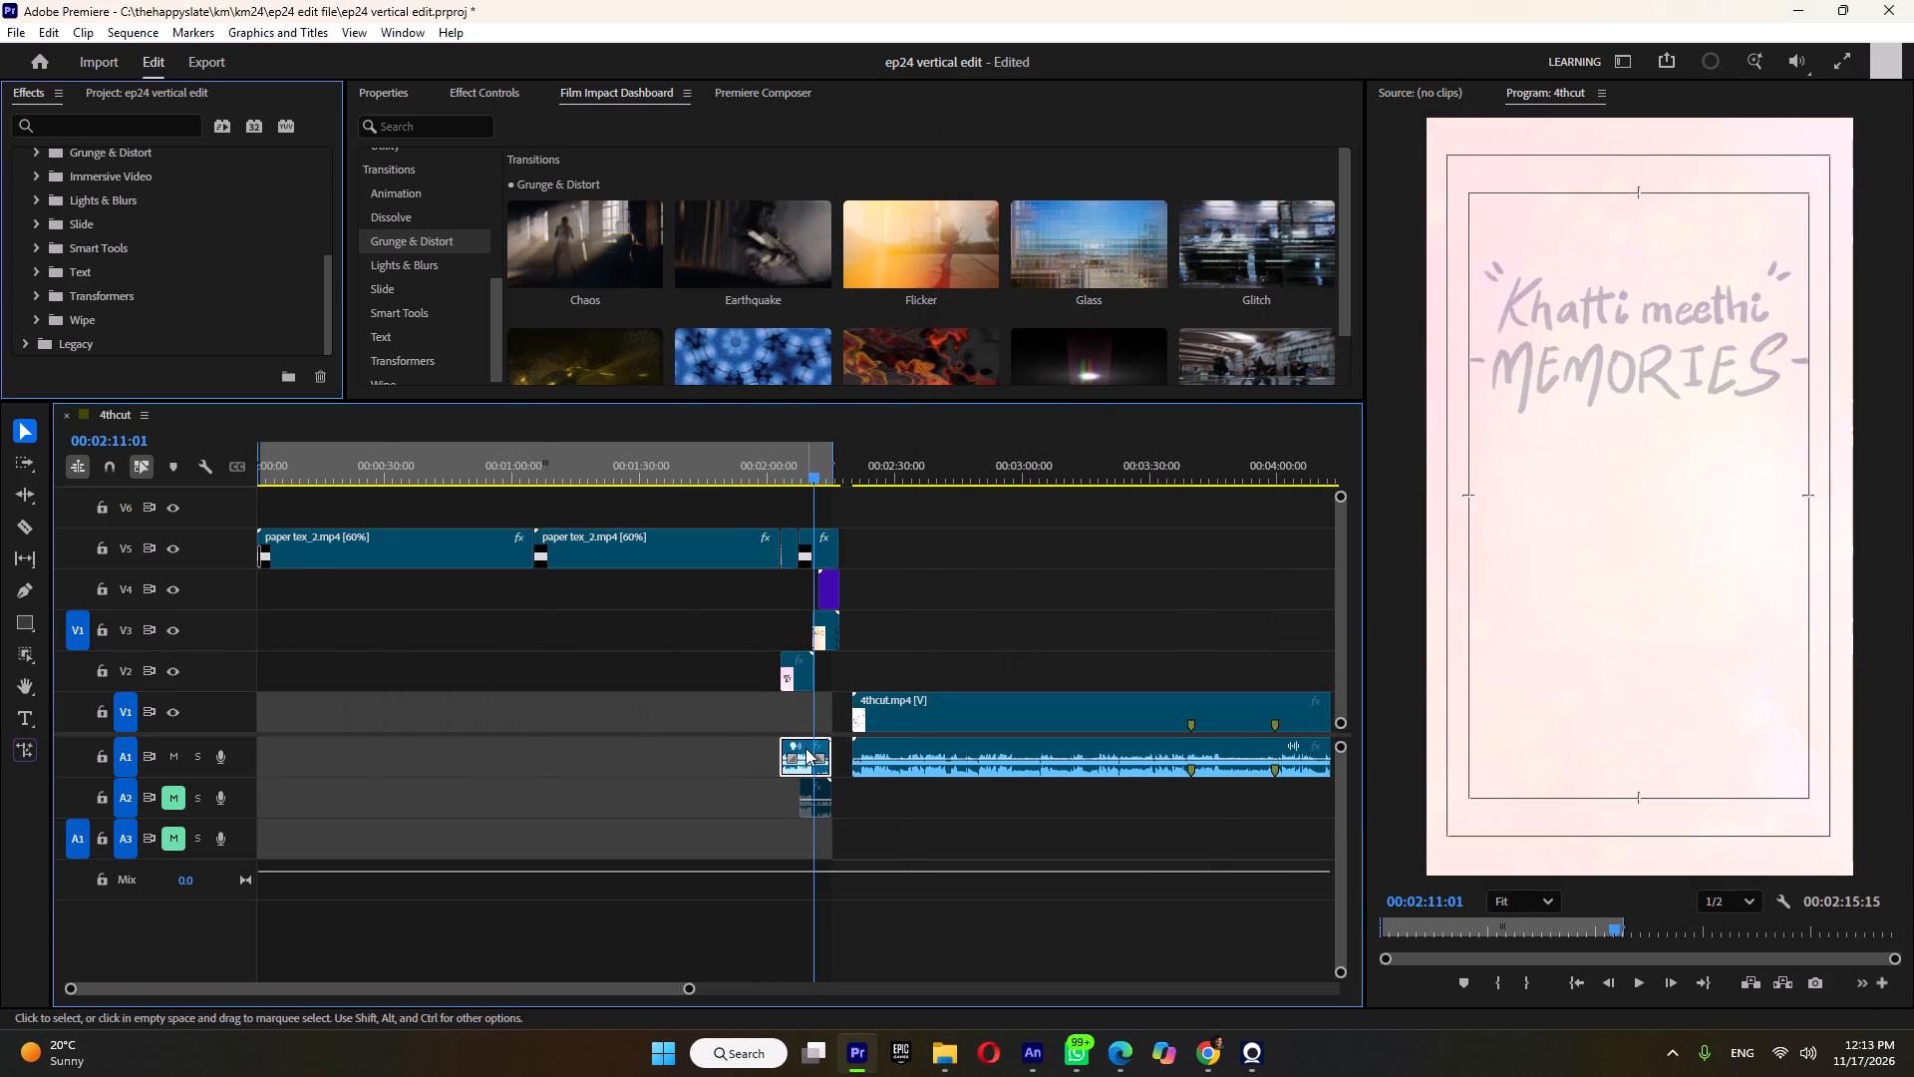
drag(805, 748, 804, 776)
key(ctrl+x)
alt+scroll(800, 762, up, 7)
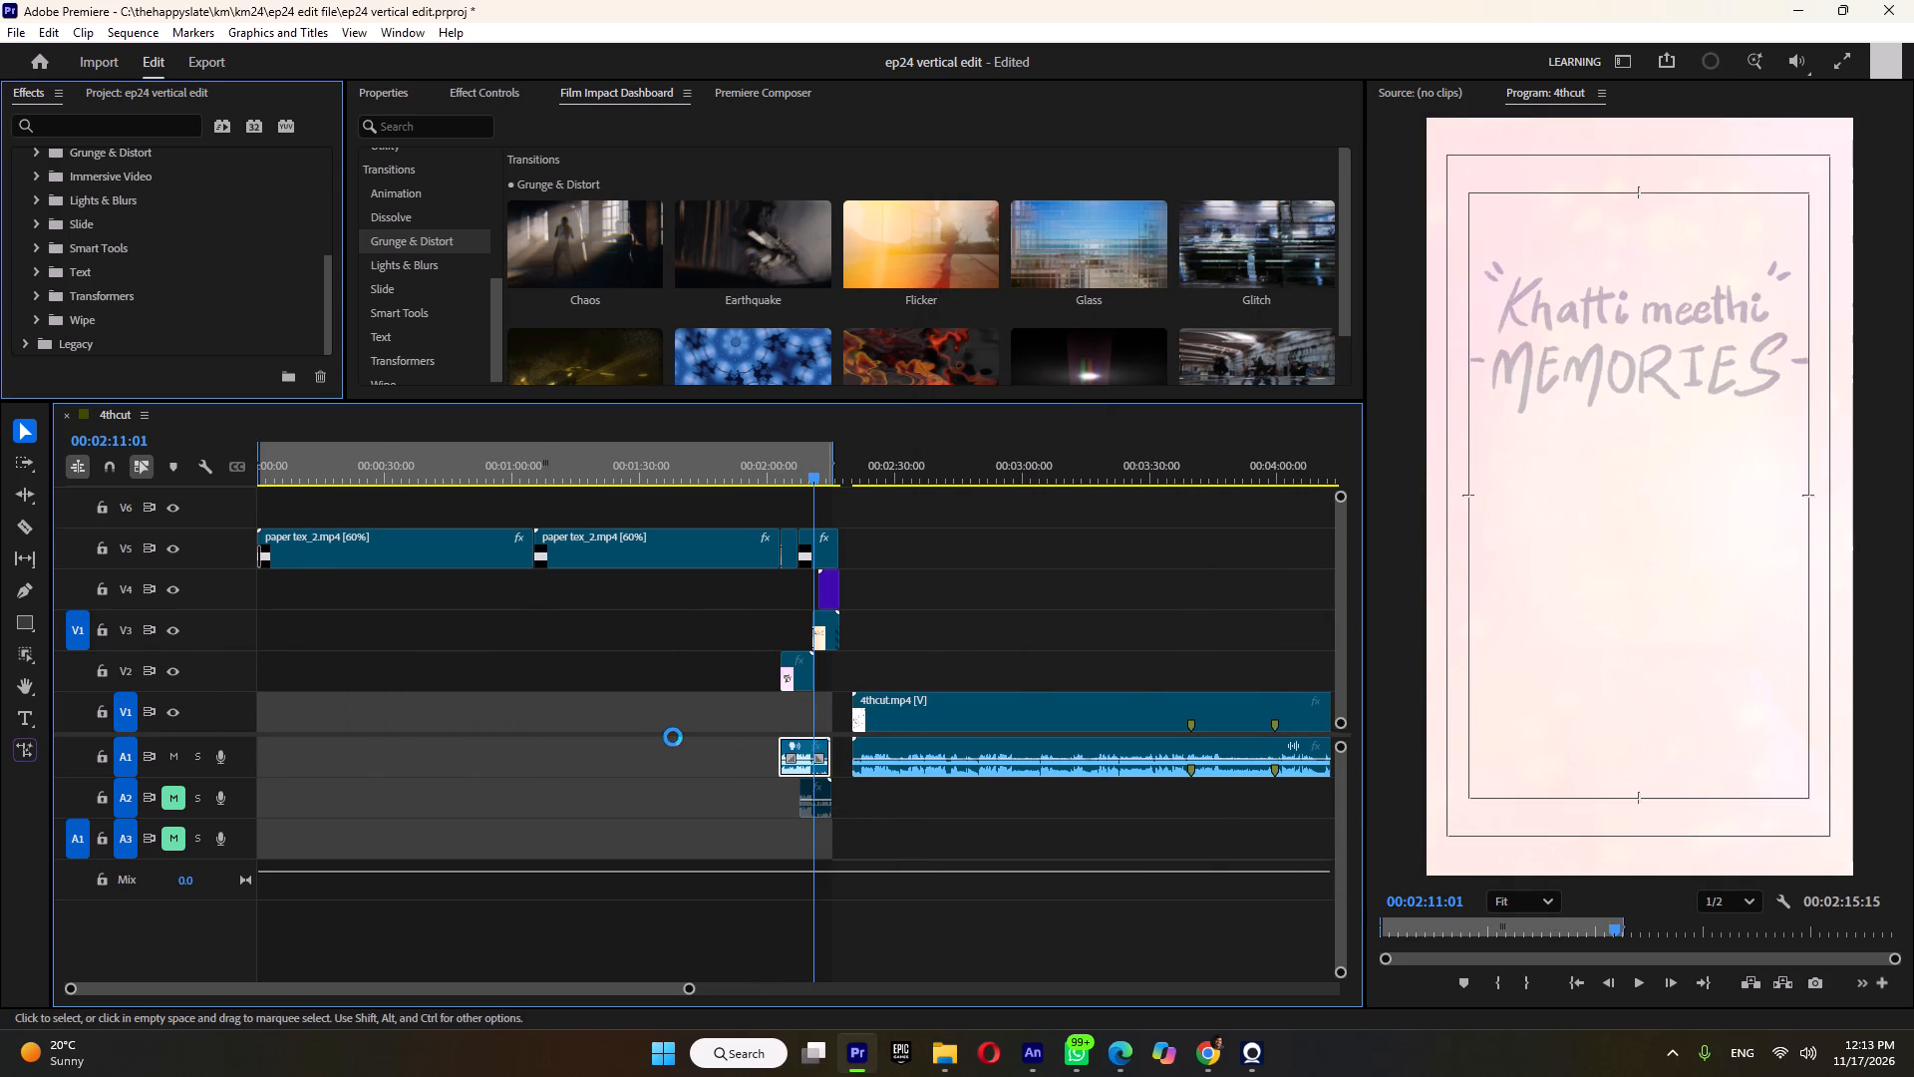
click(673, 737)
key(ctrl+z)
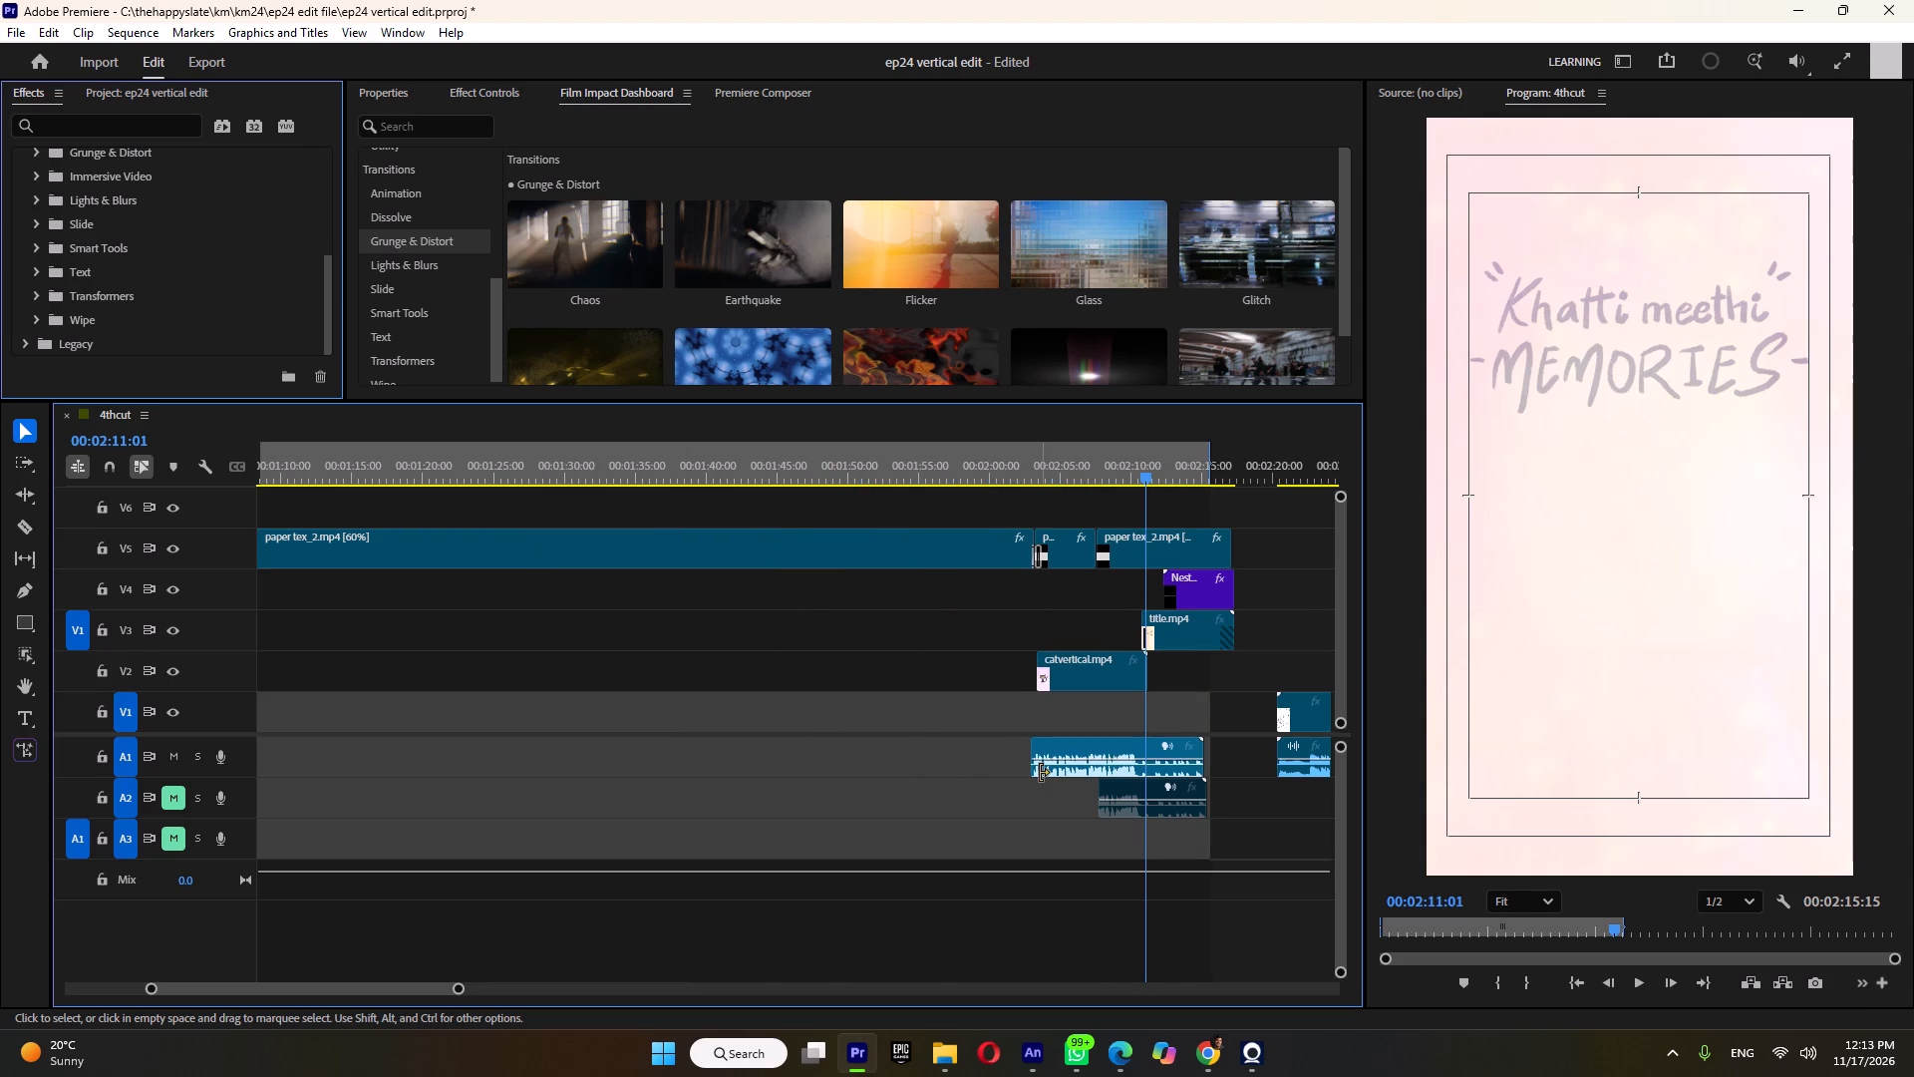
Move the ending section's audio clip from track A1 down to A3, keeping its timing.
click(1108, 742)
drag(1086, 746, 1086, 798)
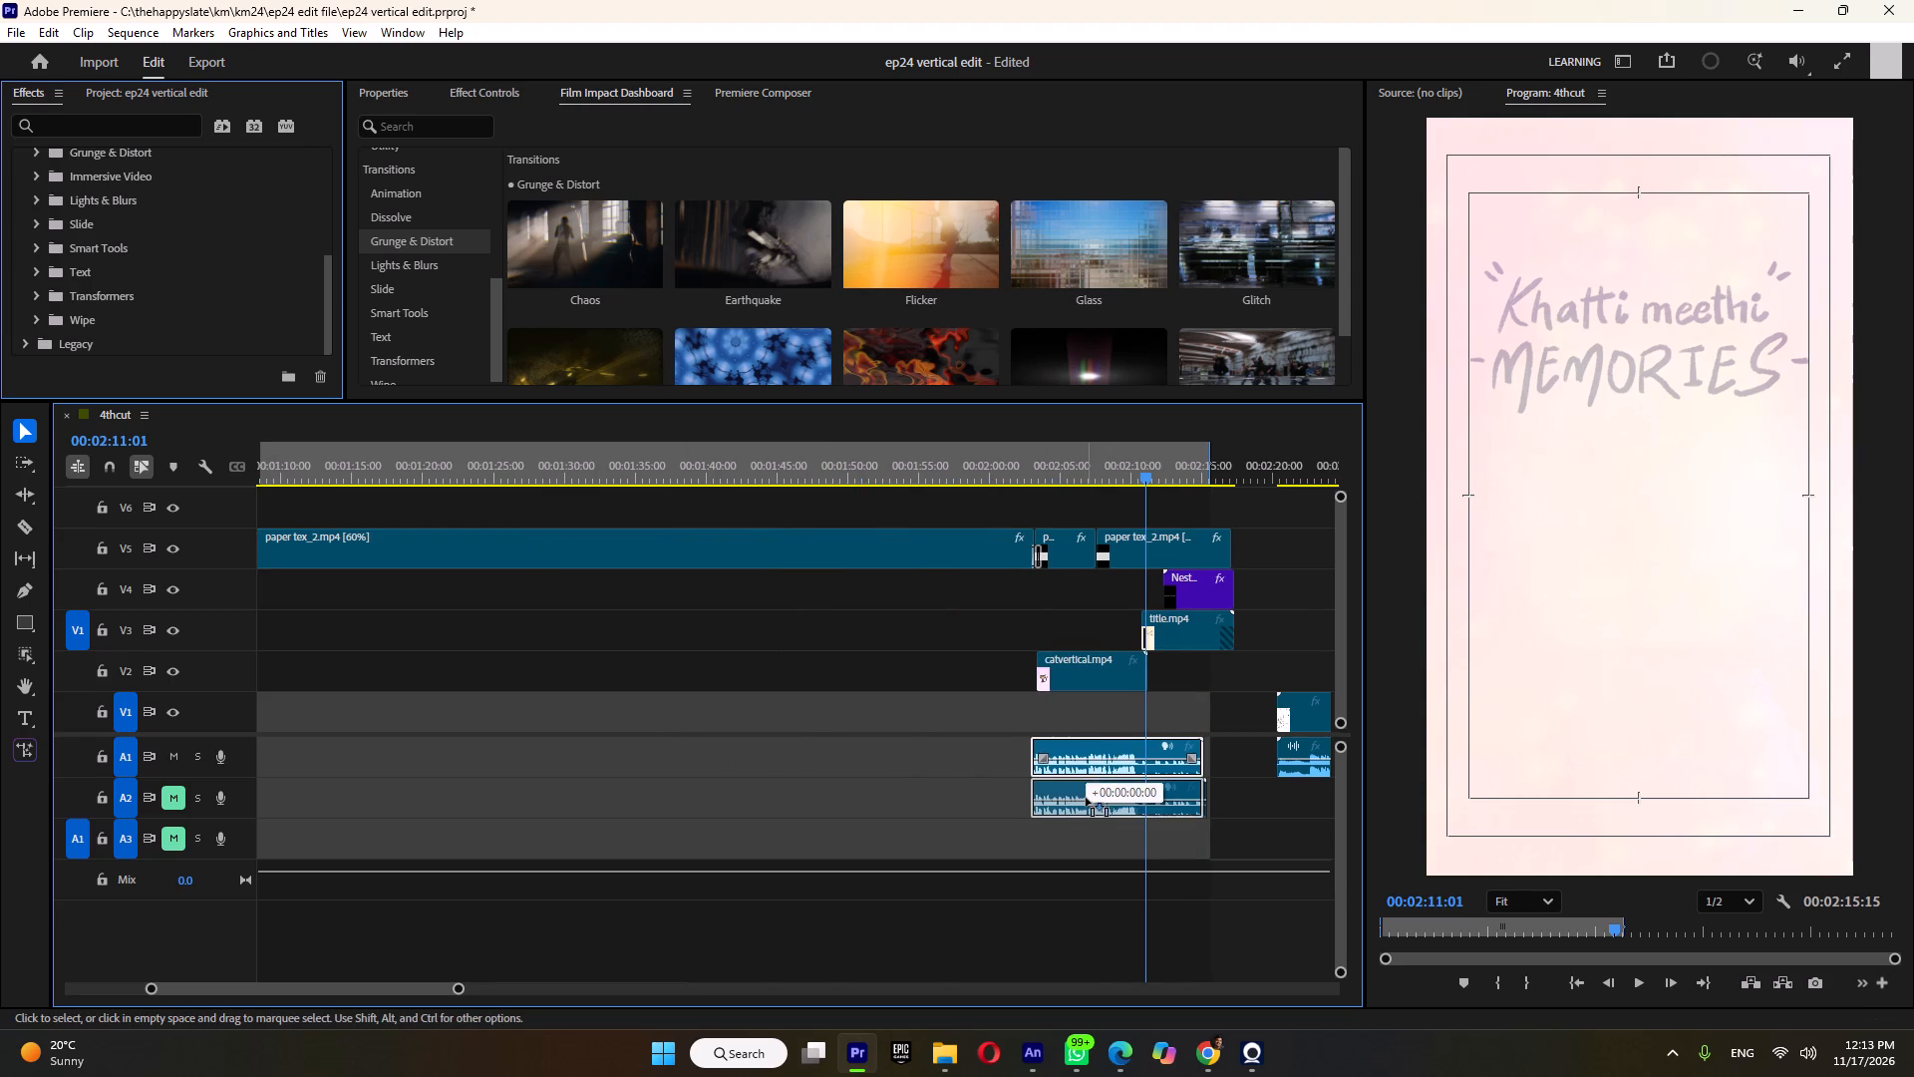
drag(1086, 798, 1087, 832)
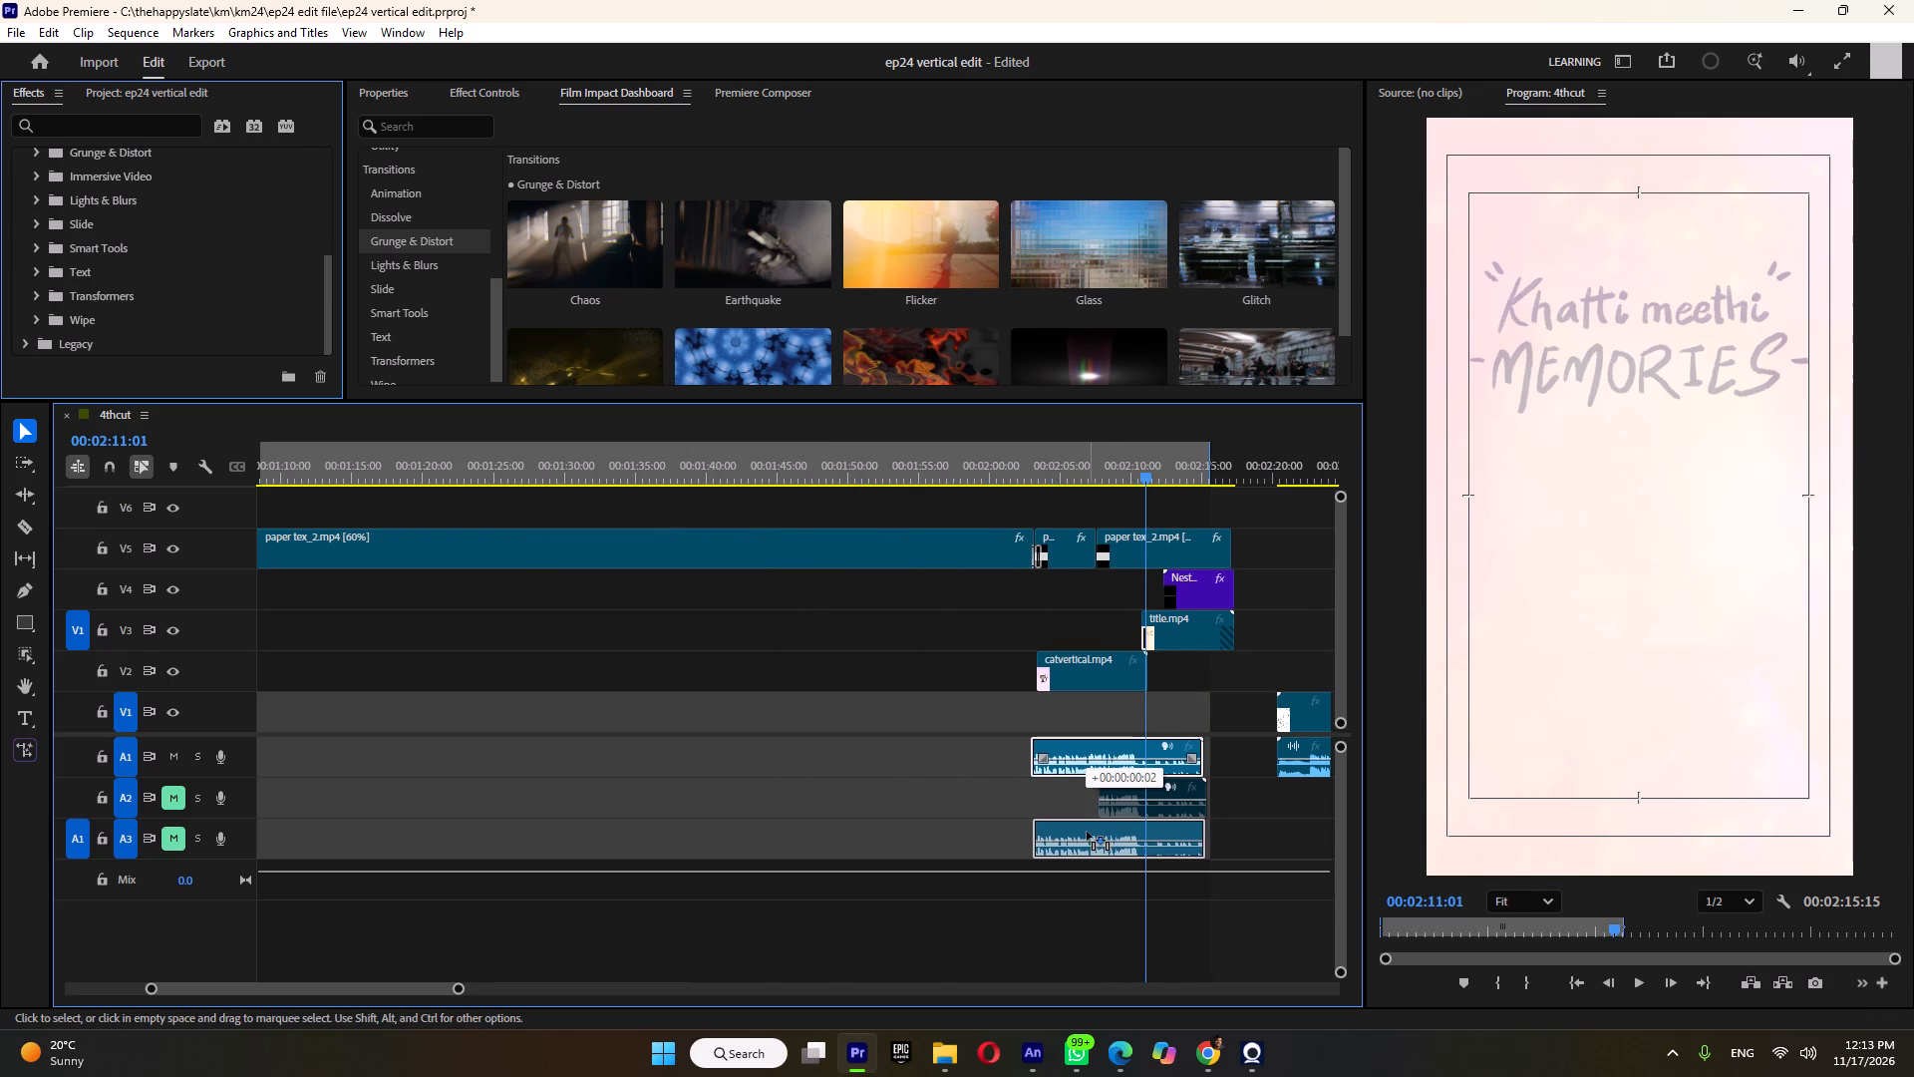
drag(1087, 832, 1086, 833)
Move the 4thcut.mp4 clip with its audio to the very start of the sequence on V1 and A1.
click(1305, 716)
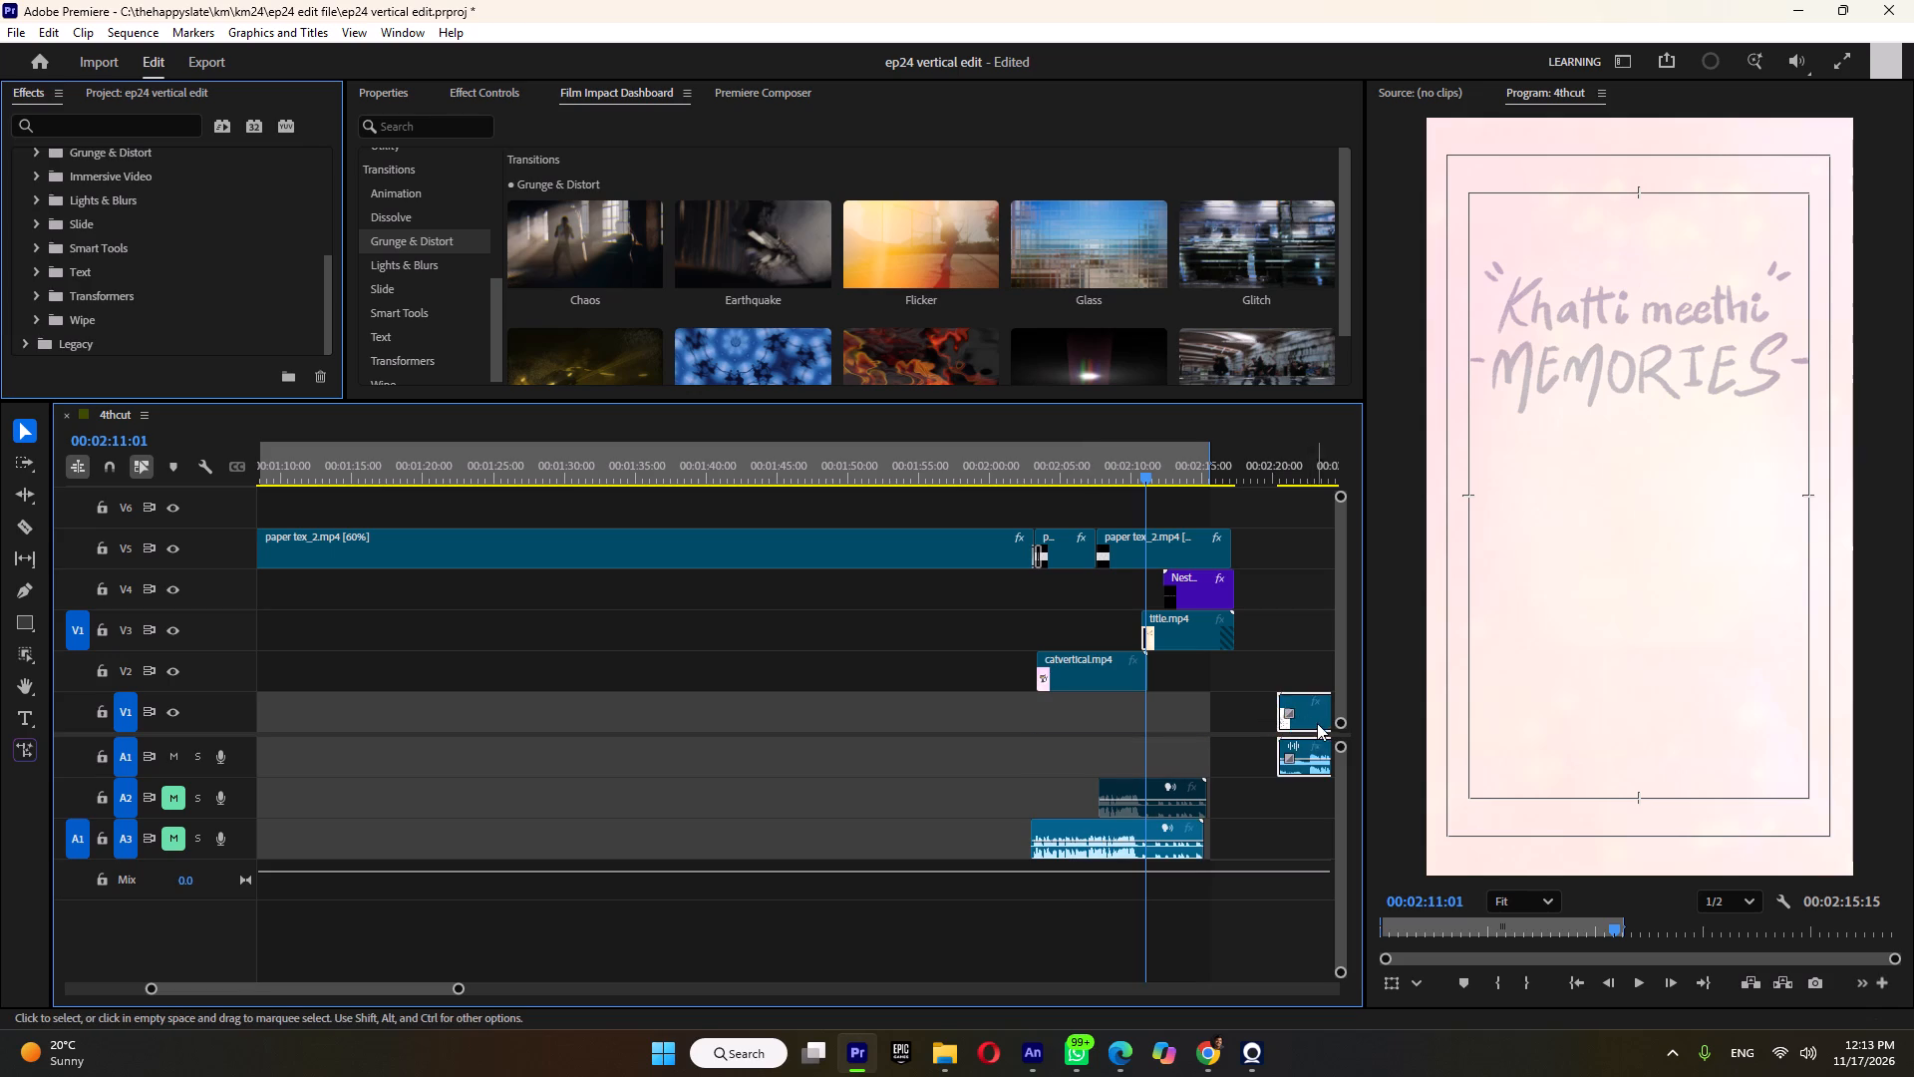
drag(1320, 723, 188, 733)
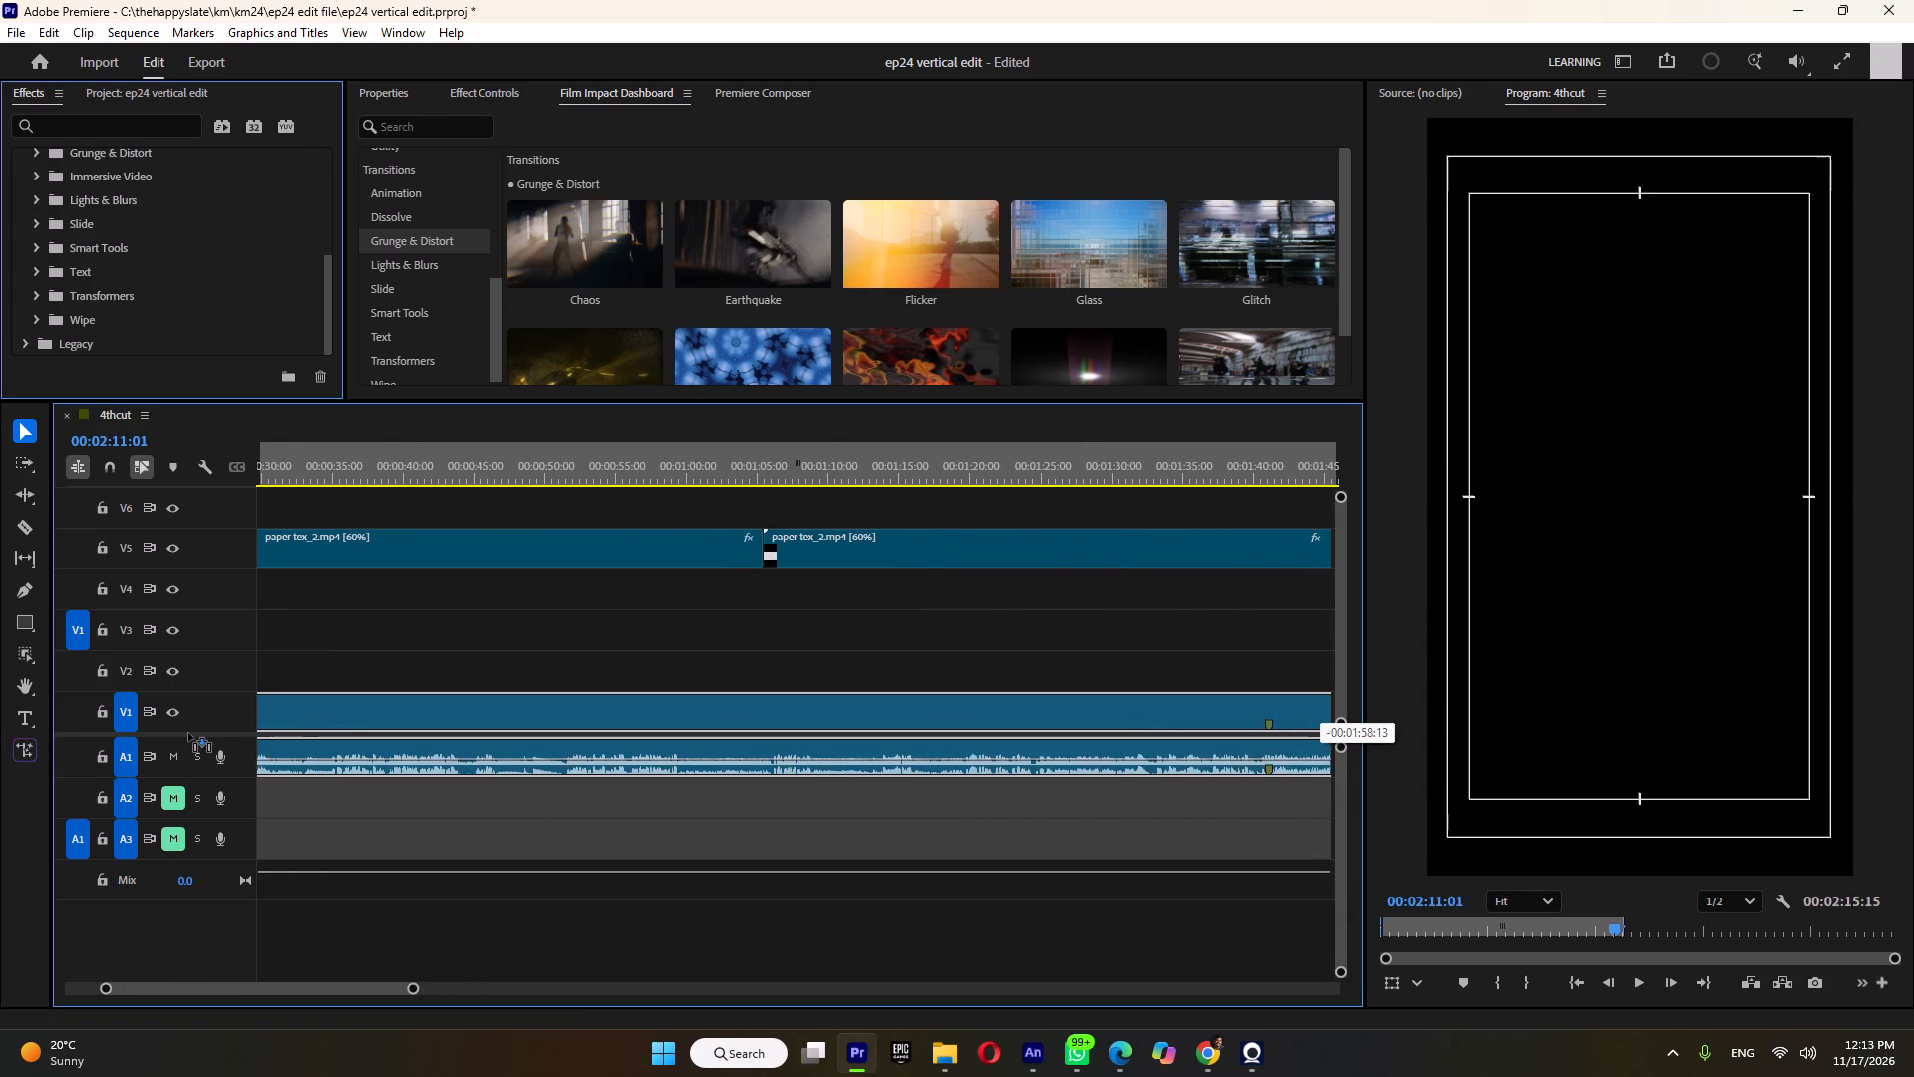
drag(188, 733, 208, 733)
alt+scroll(413, 718, down, 13)
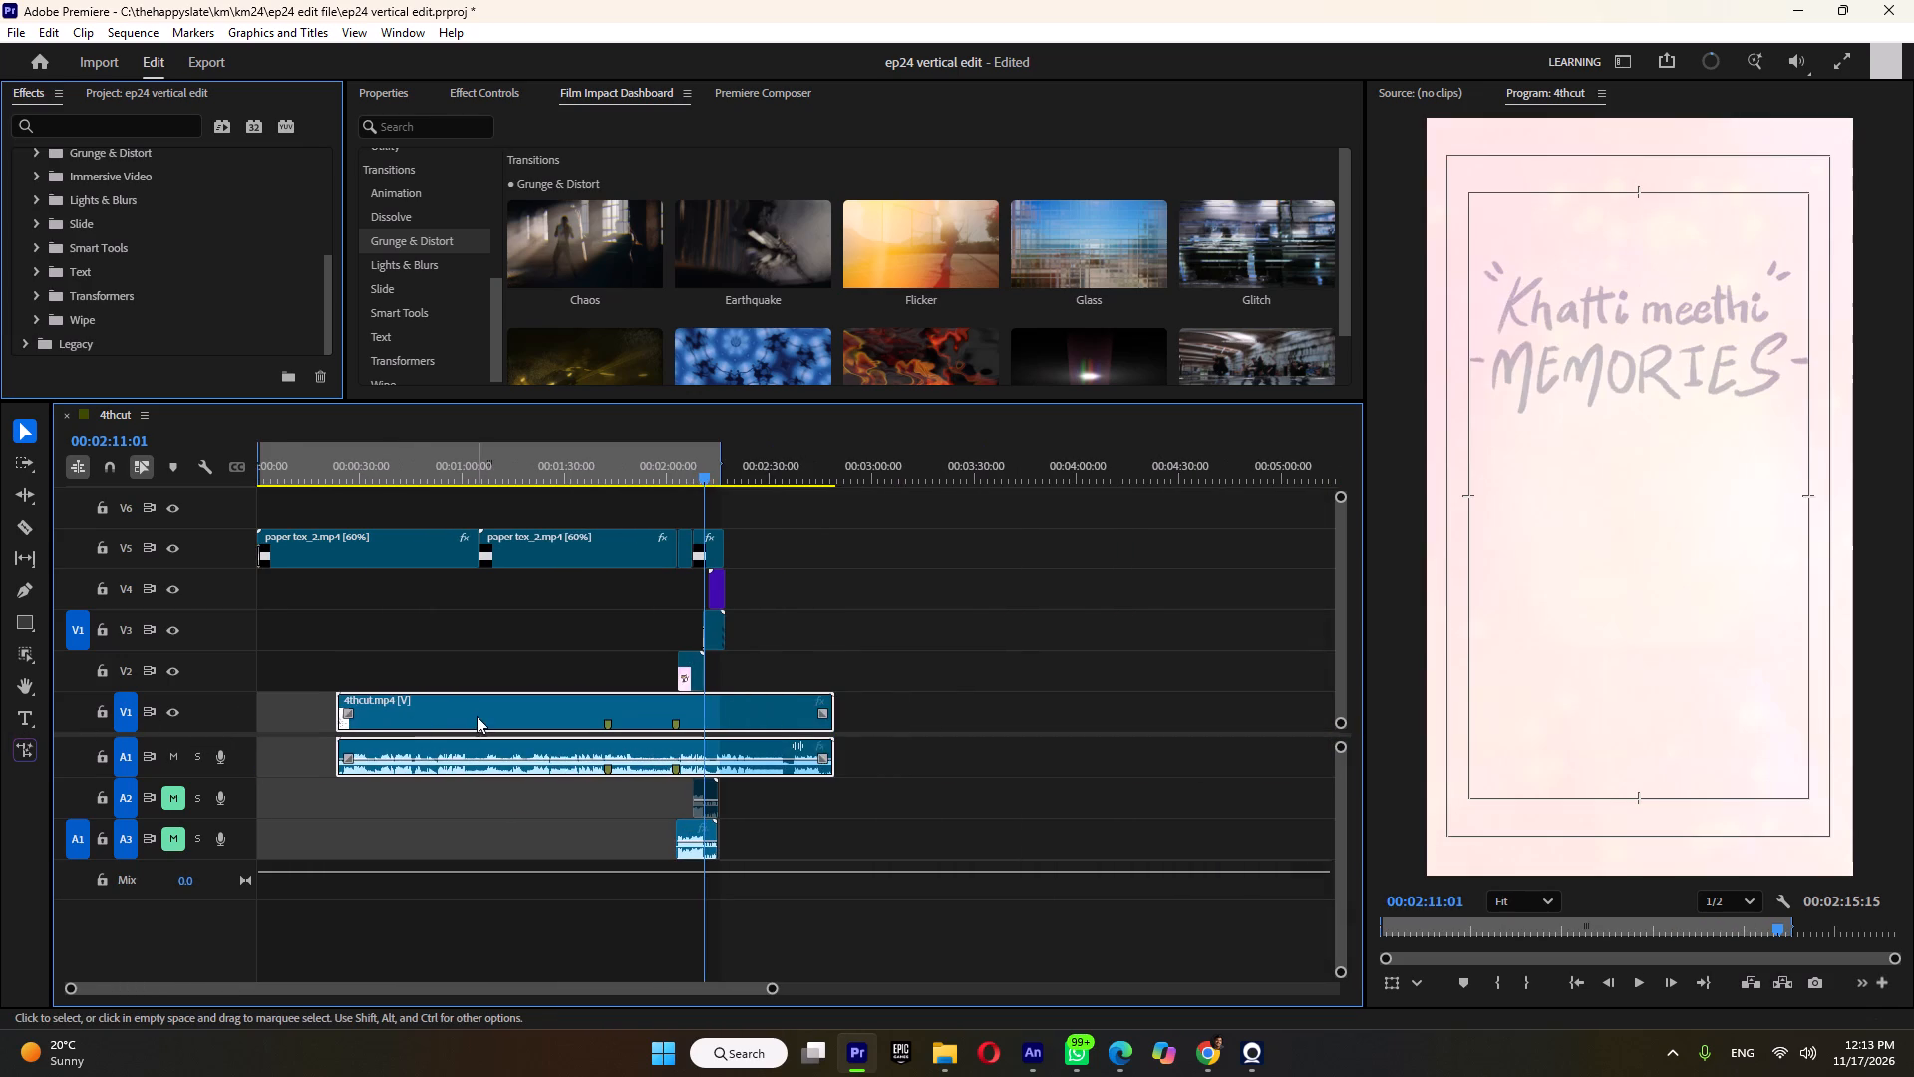
drag(477, 716, 265, 719)
Shift the ending clips on V2 to V5 and their A3 audio later, lining their waveform up with 4thcut.mp4's ending audio, catvertical.mp4 starting about 00:02:14:12.
alt+scroll(654, 813, up, 5)
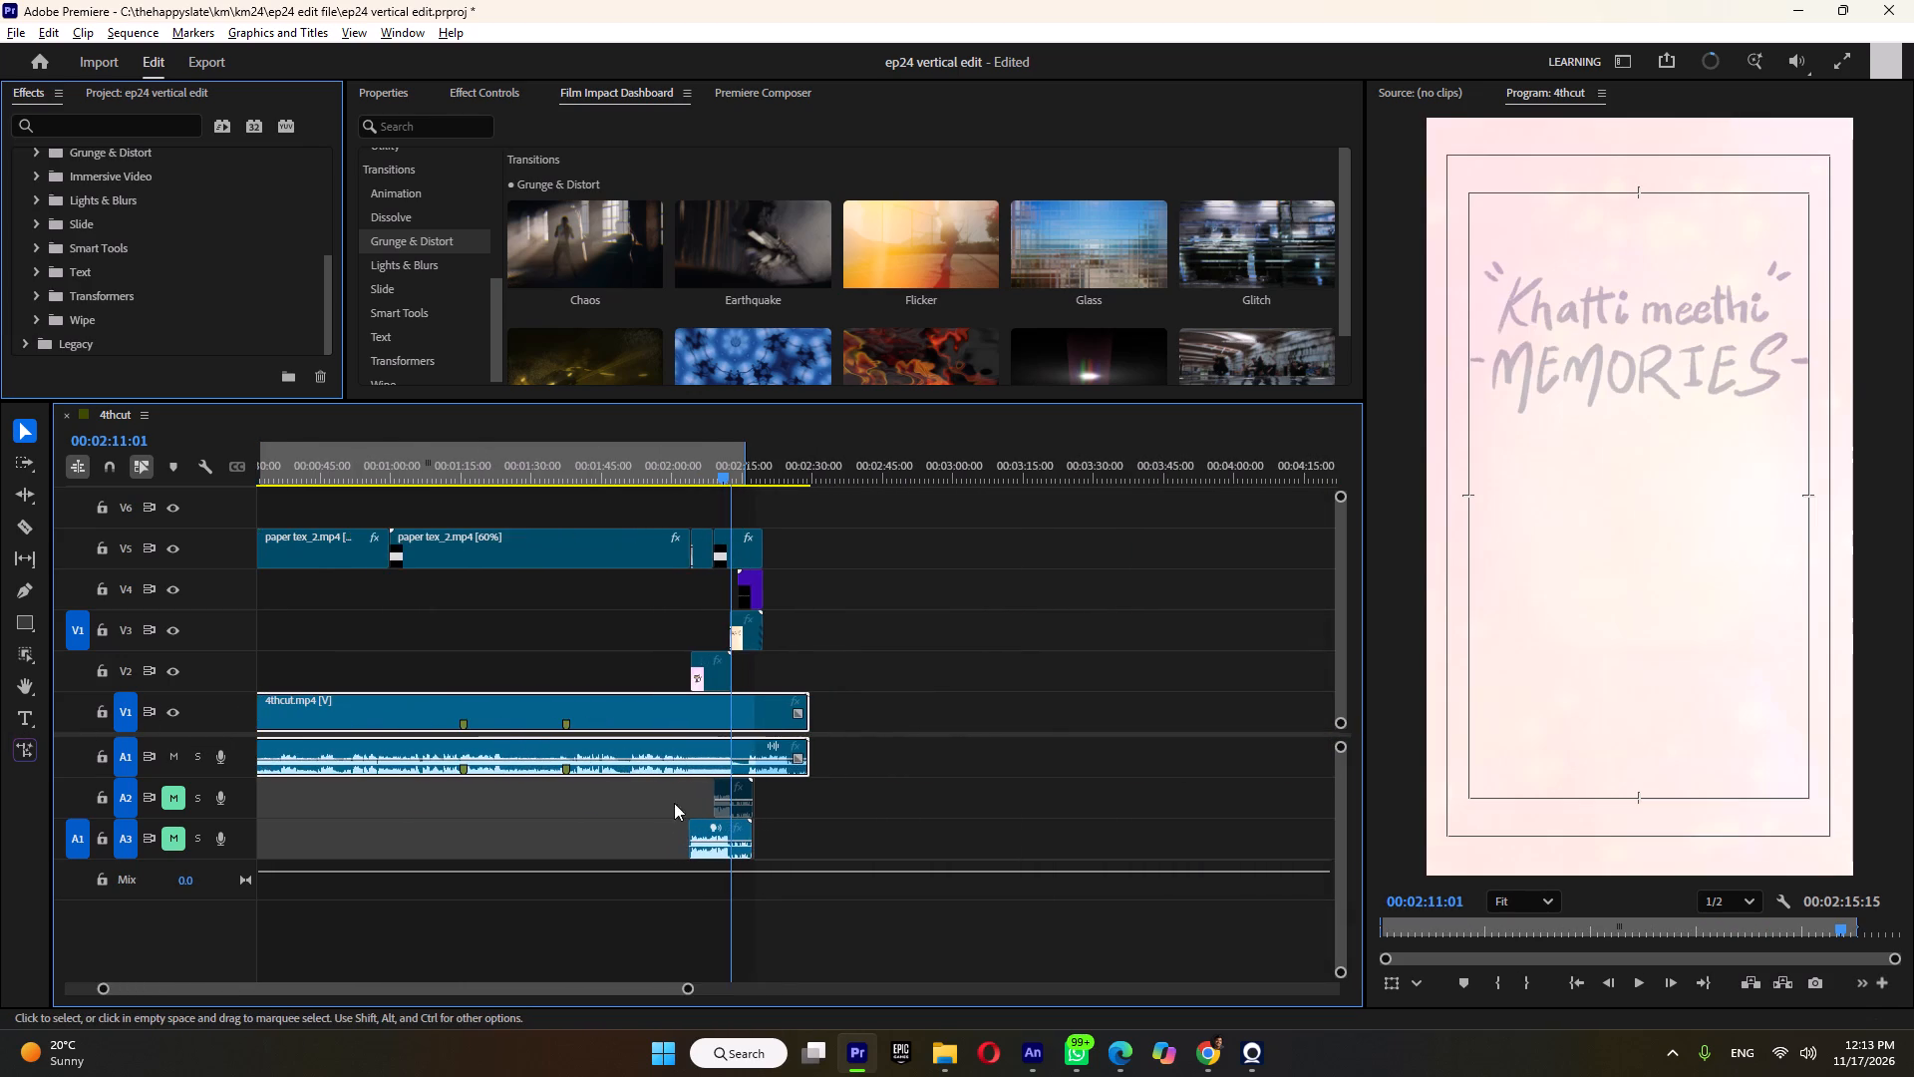
alt+scroll(755, 780, up, 6)
drag(847, 513, 647, 680)
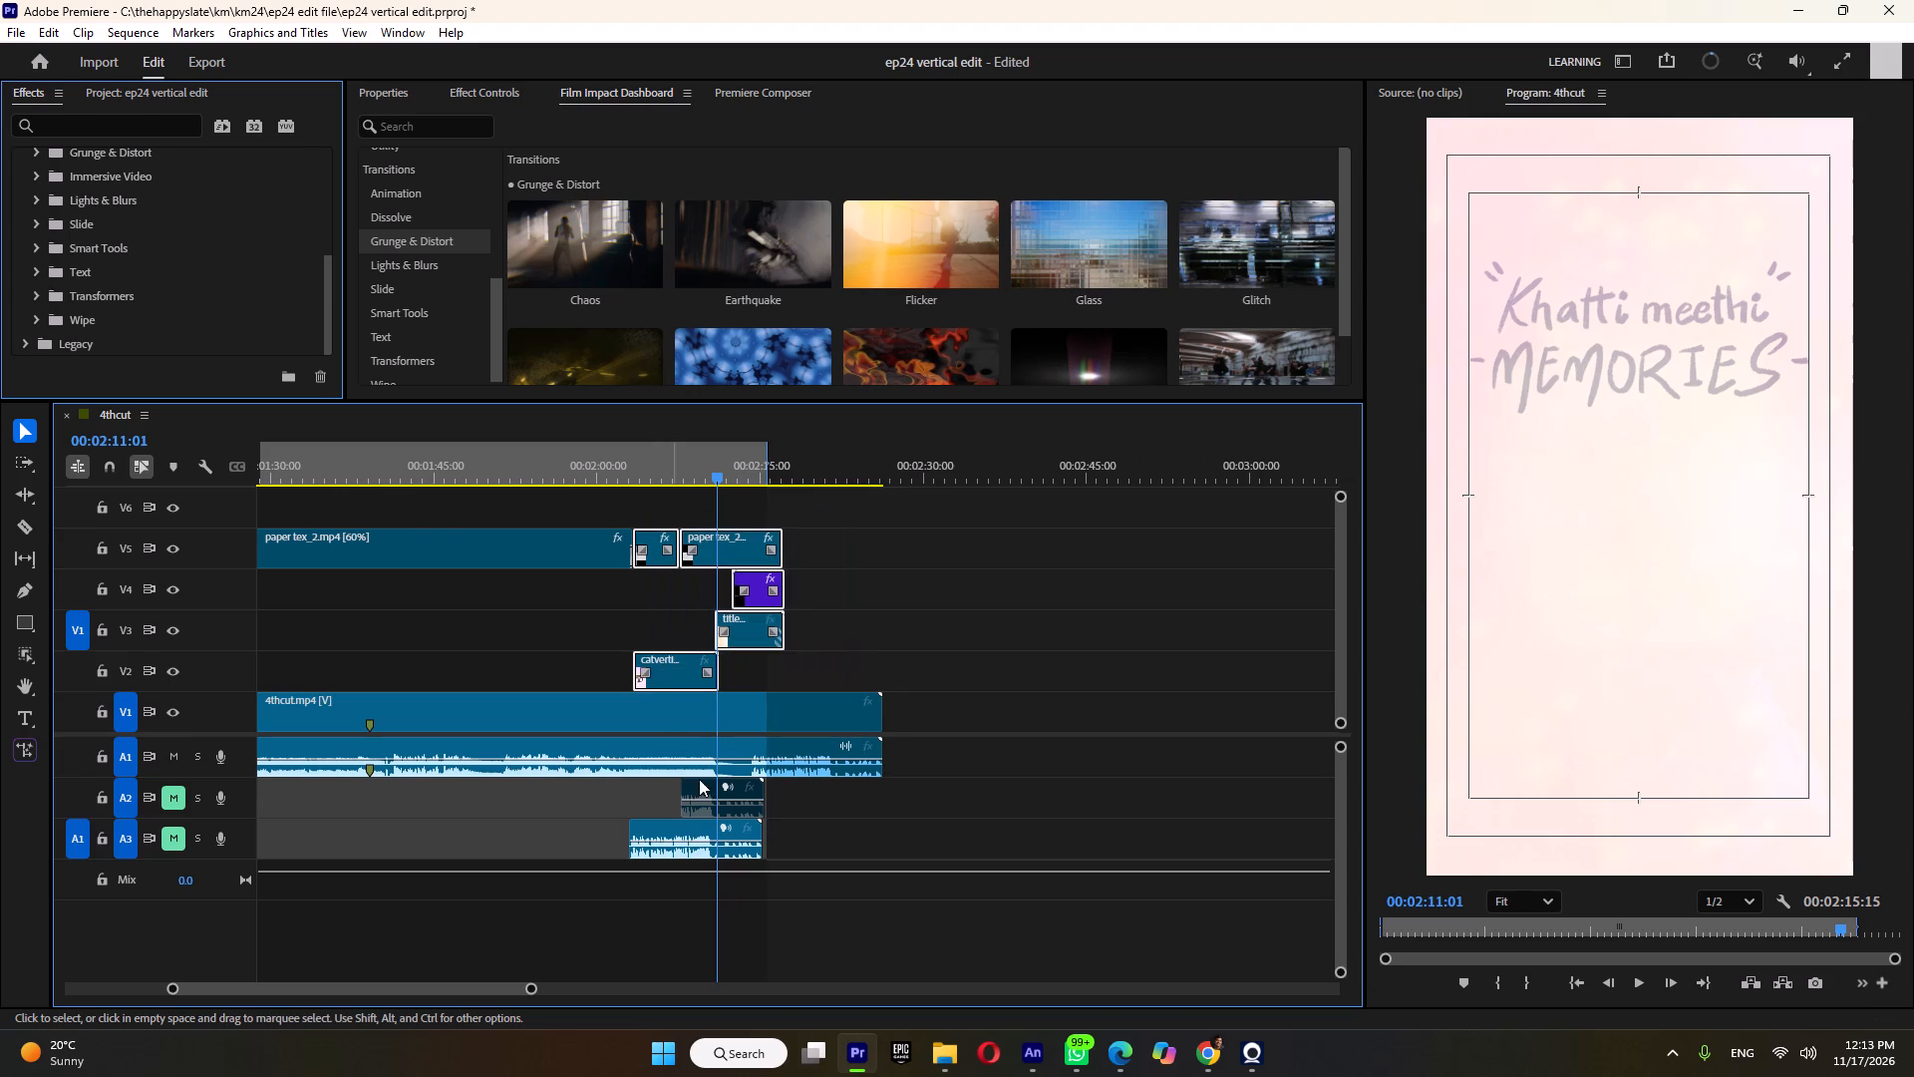
shift+click(669, 832)
drag(678, 675, 793, 689)
alt+scroll(791, 723, up, 9)
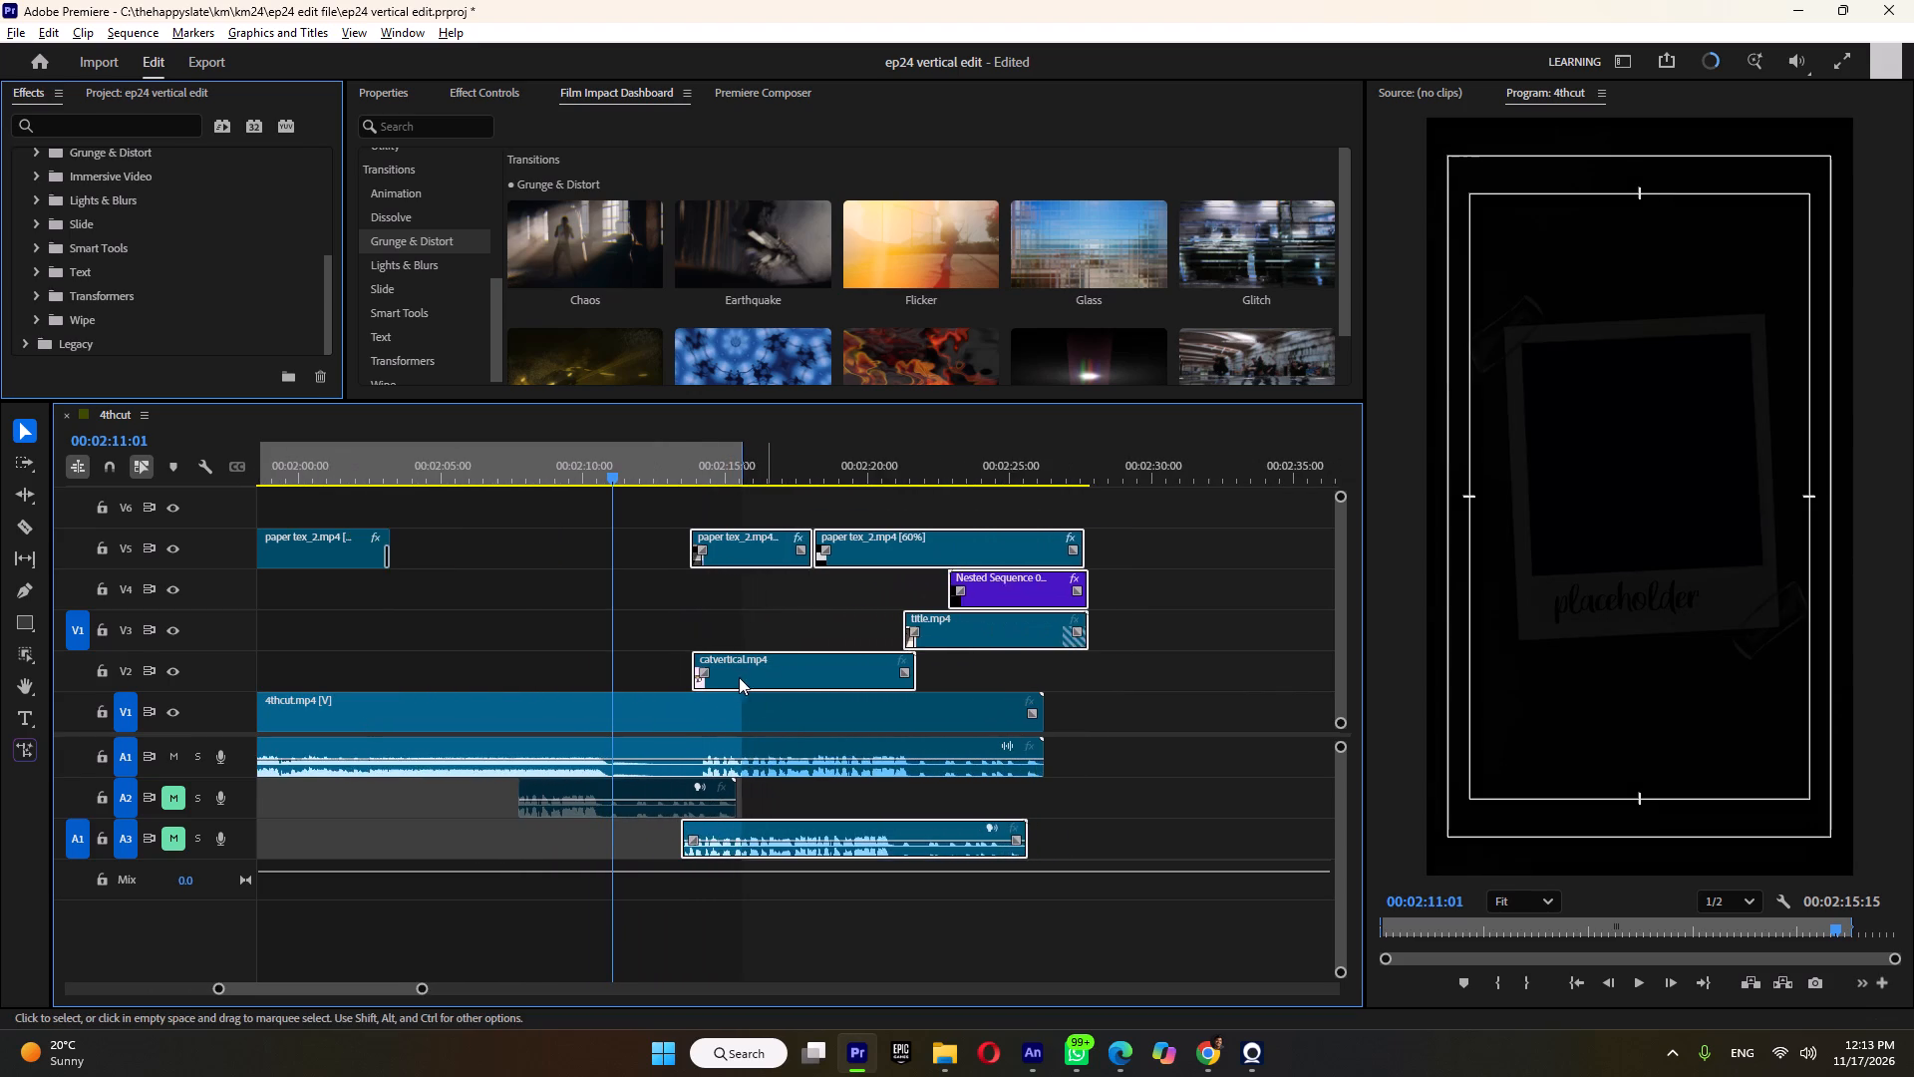
alt+scroll(735, 676, up, 10)
drag(680, 675, 697, 677)
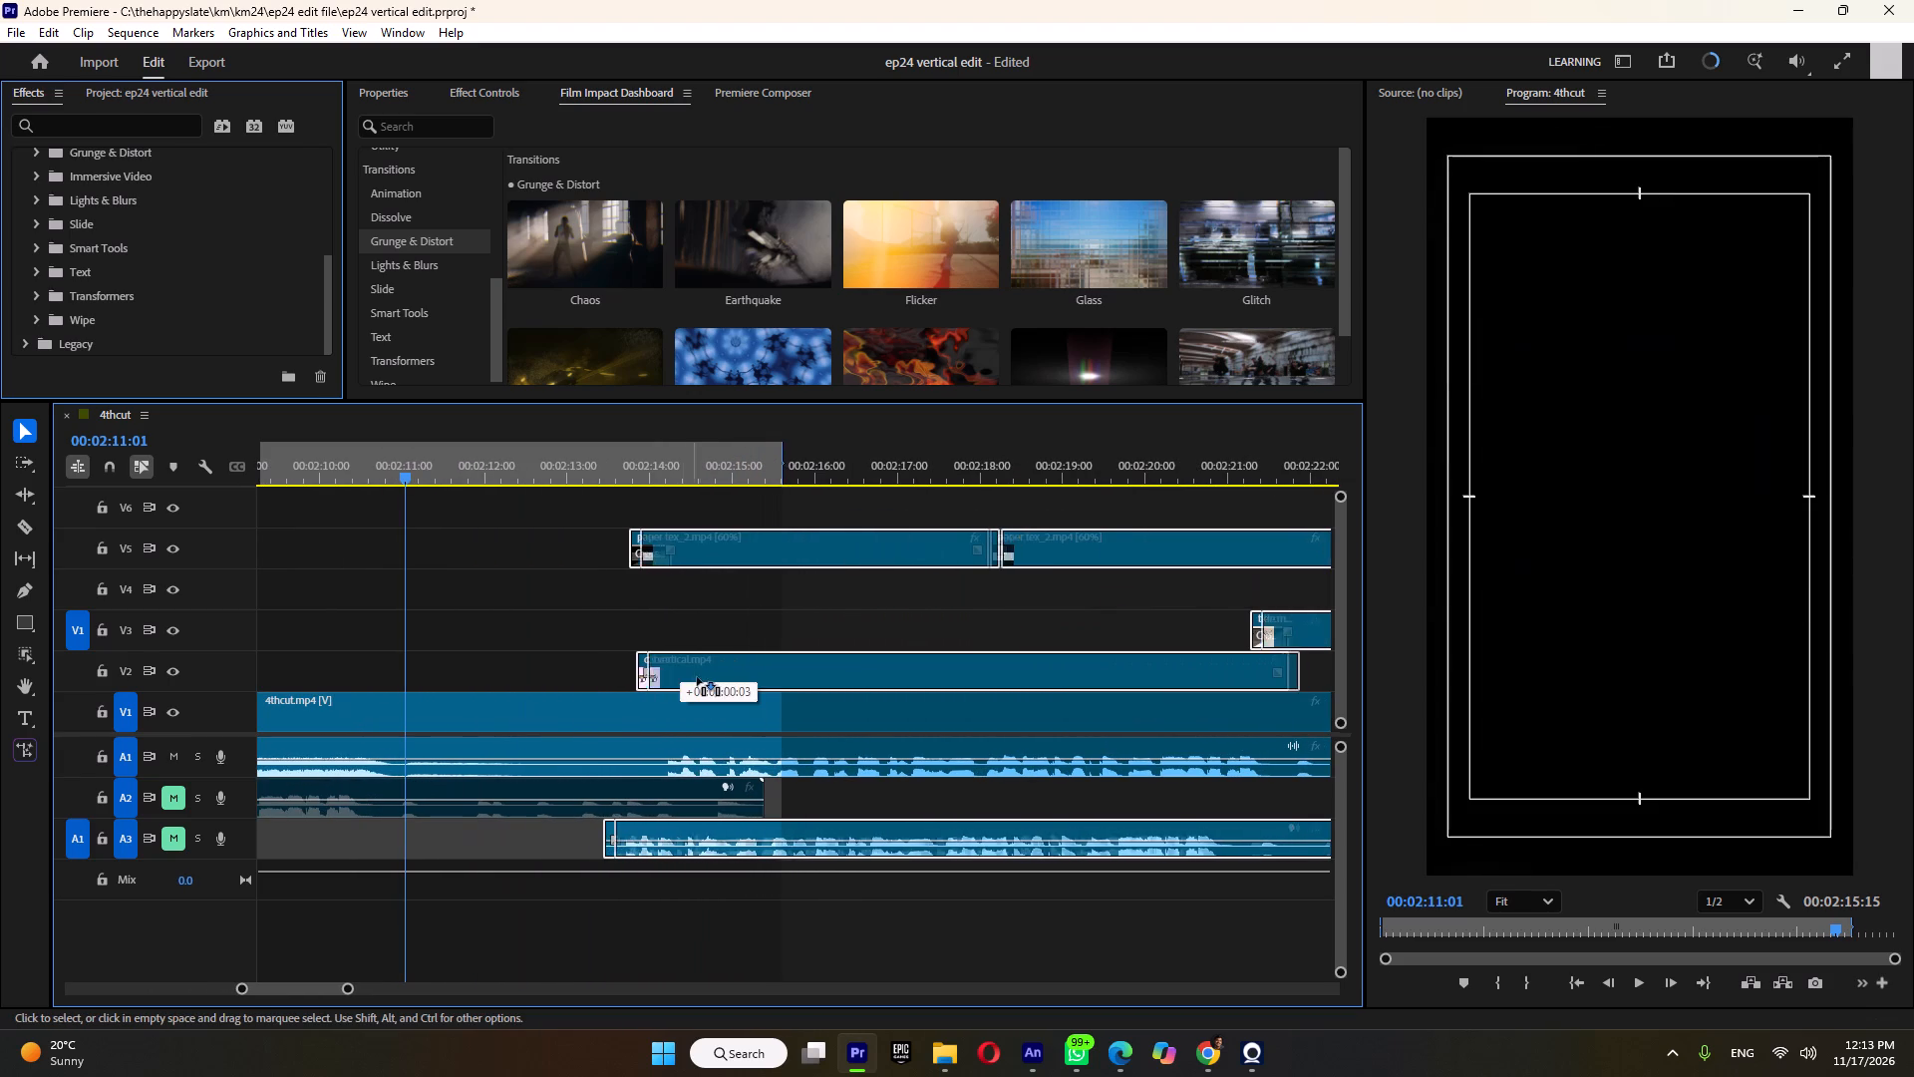
drag(697, 677, 735, 680)
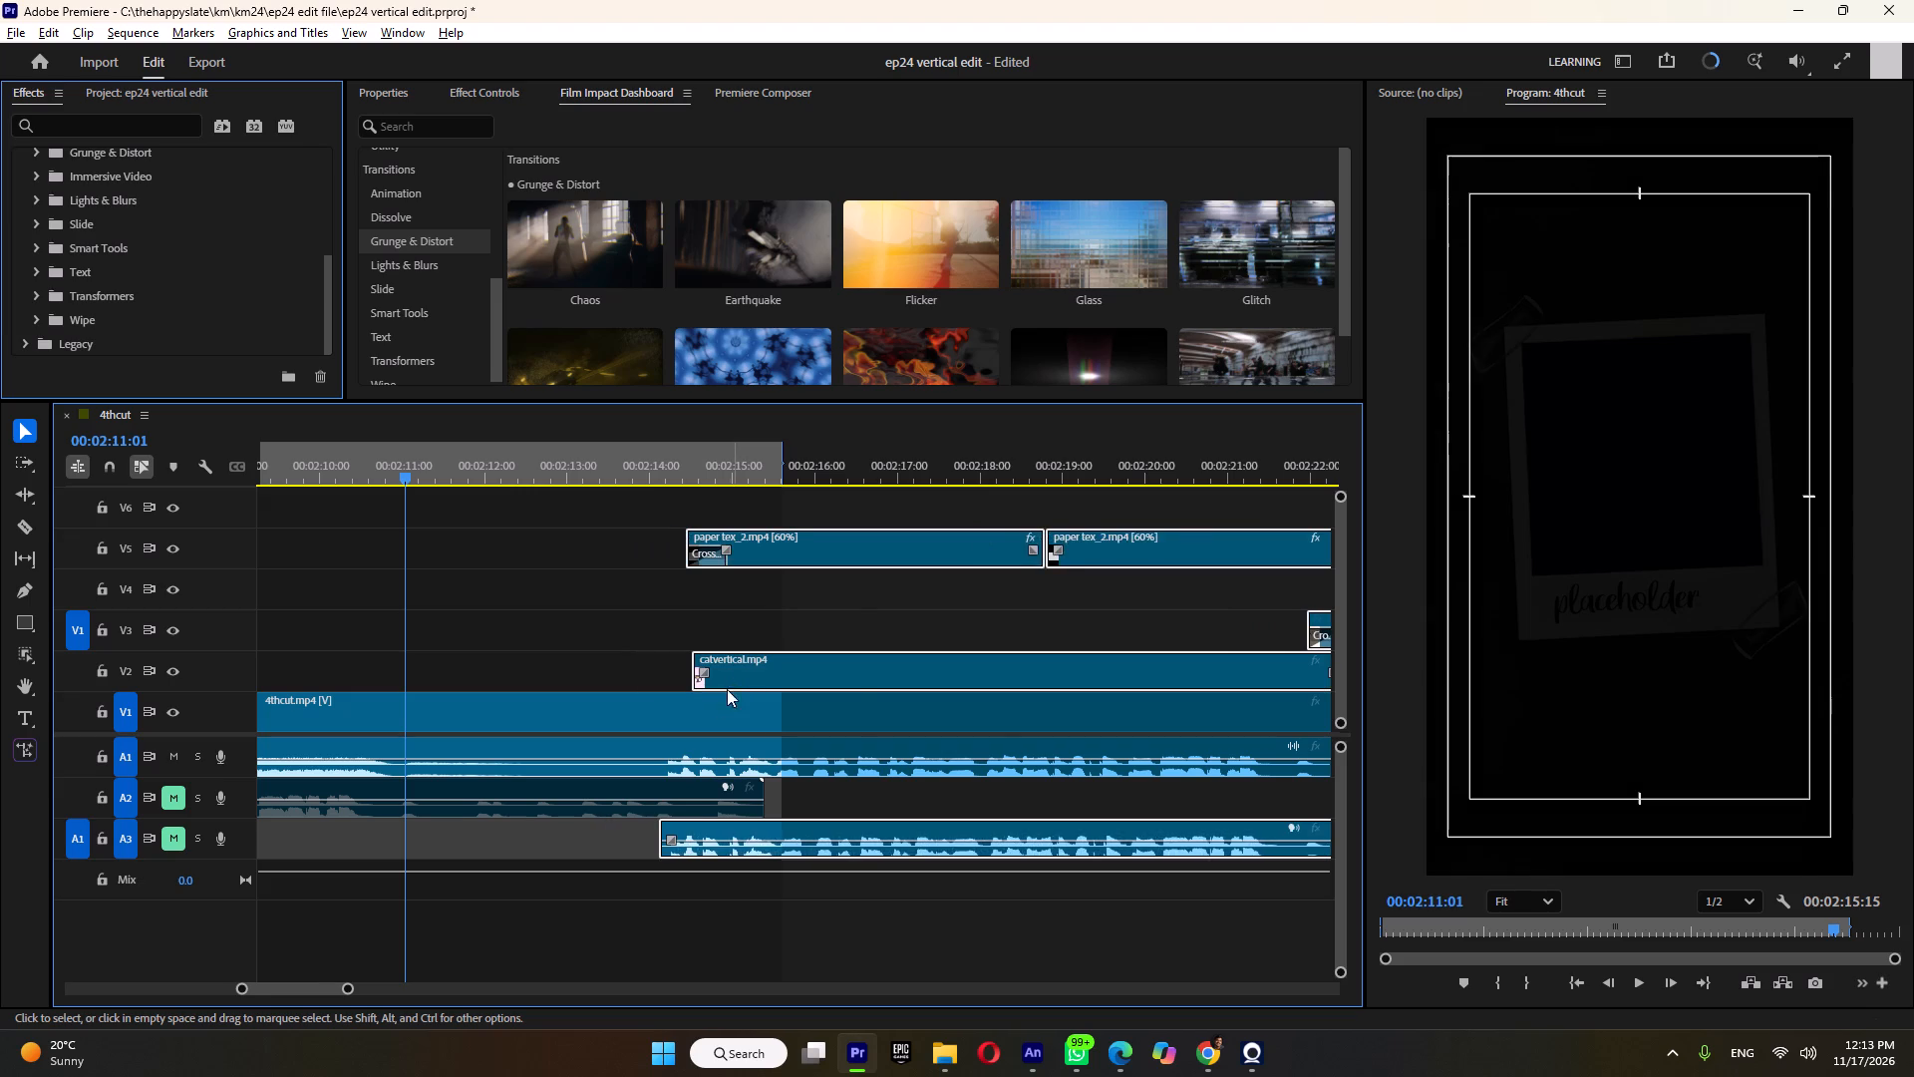
alt+scroll(695, 715, up, 6)
click(754, 668)
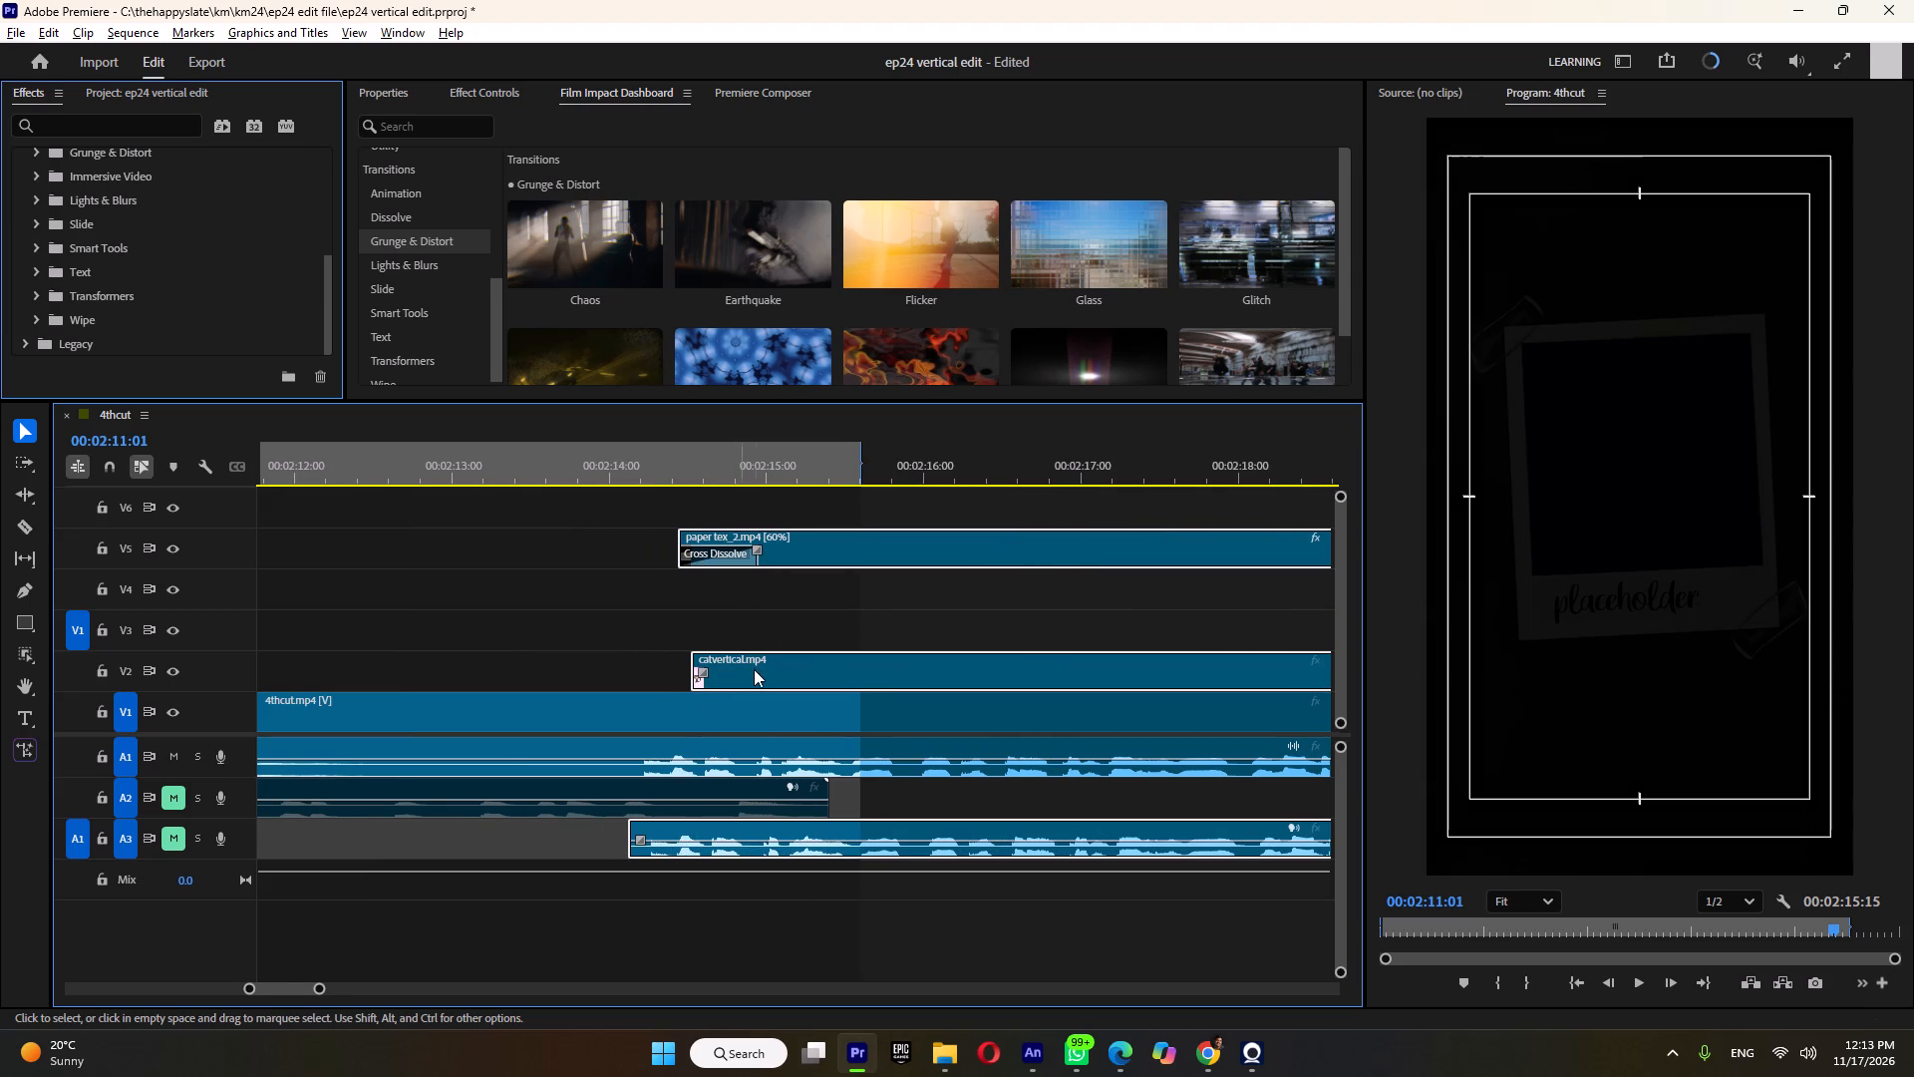
alt+scroll(747, 674, down, 15)
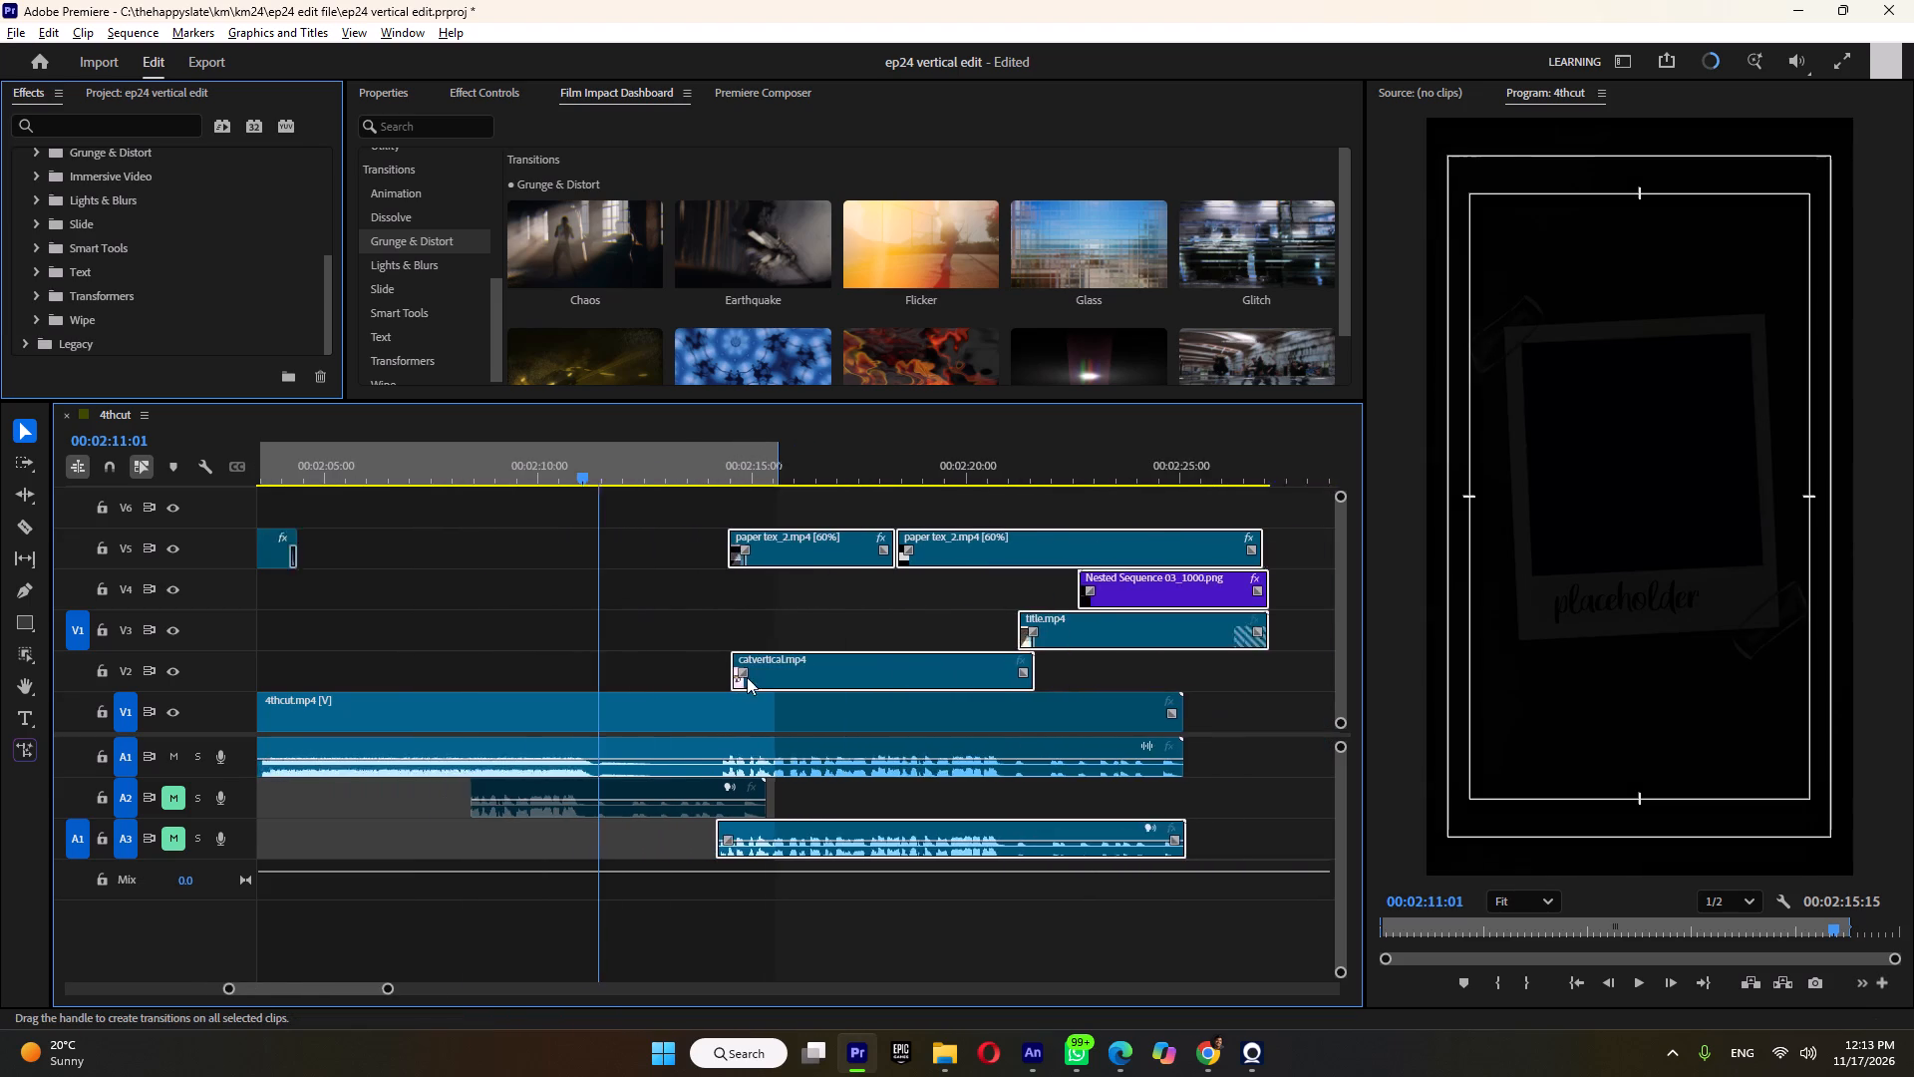
alt+scroll(747, 677, down, 8)
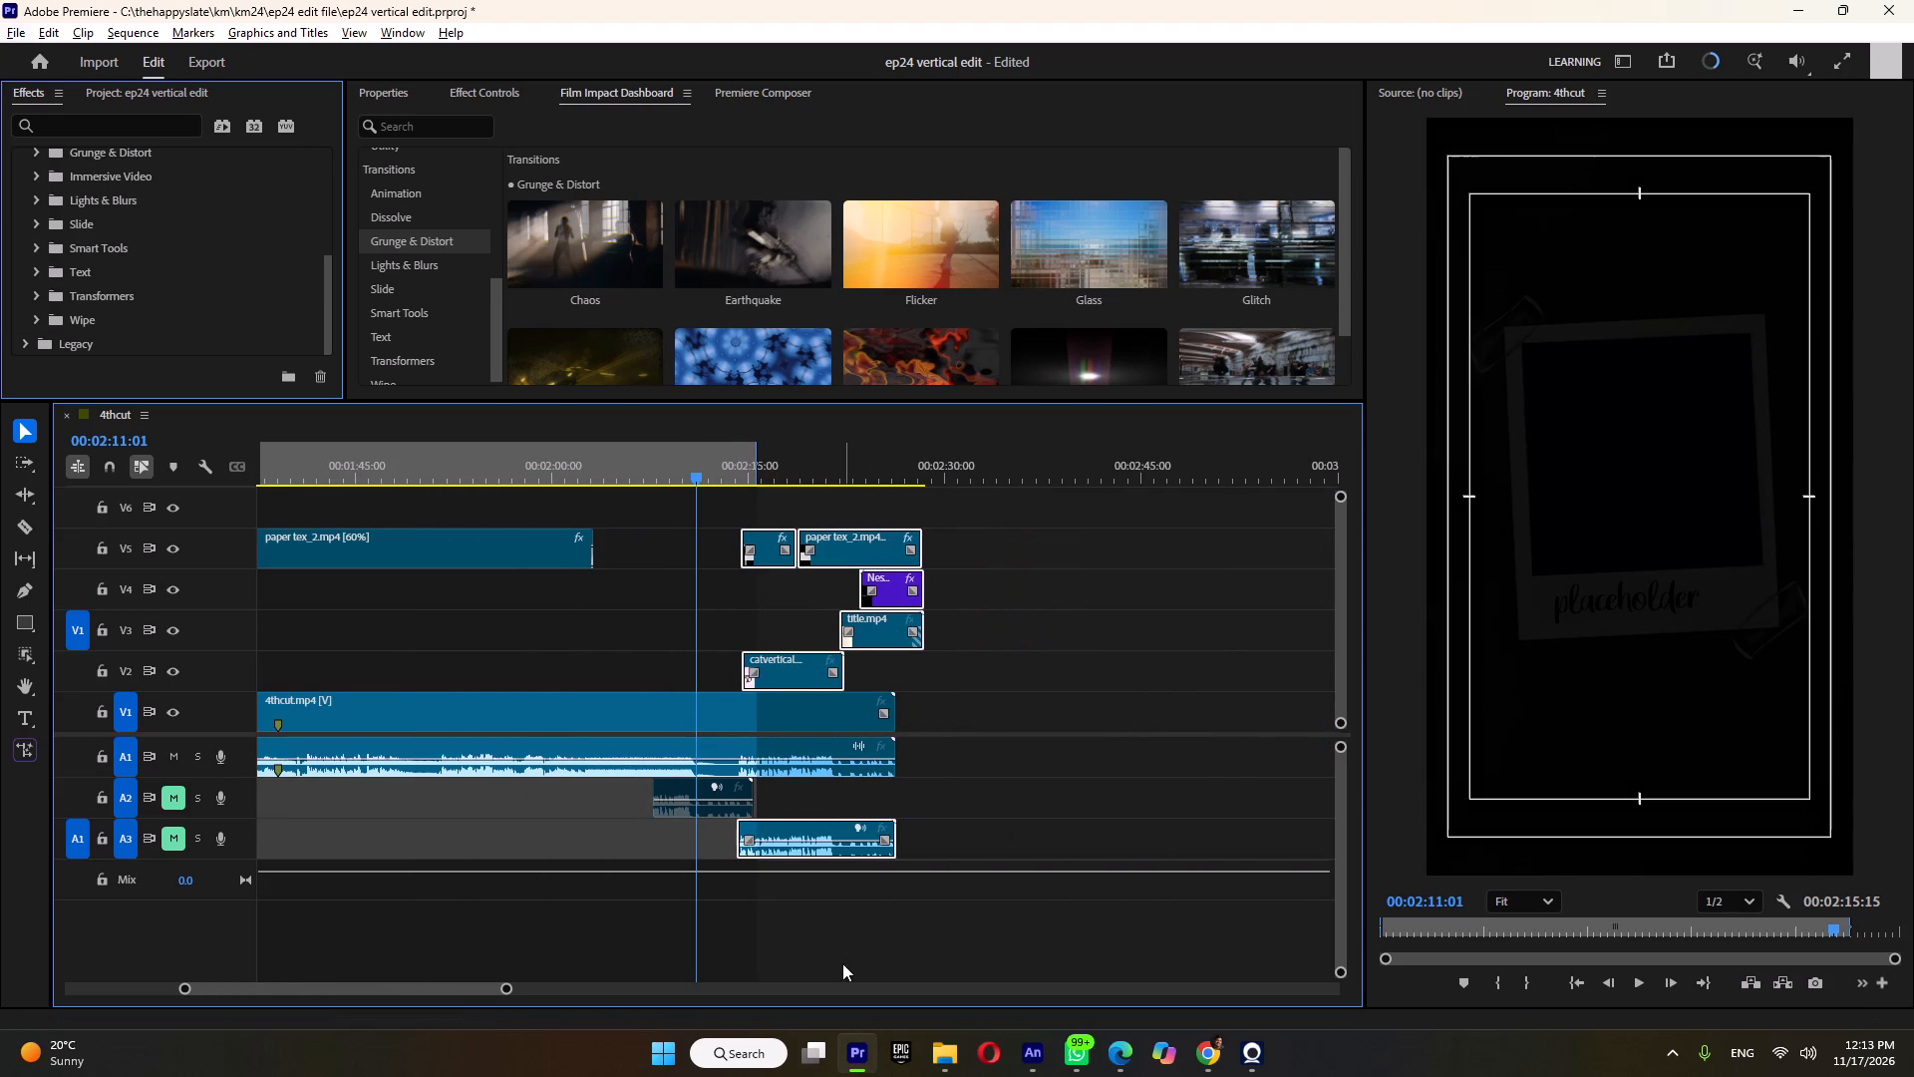
Disable the ending audio clip on A3 and briefly play the sequence just before the ending section.
click(810, 791)
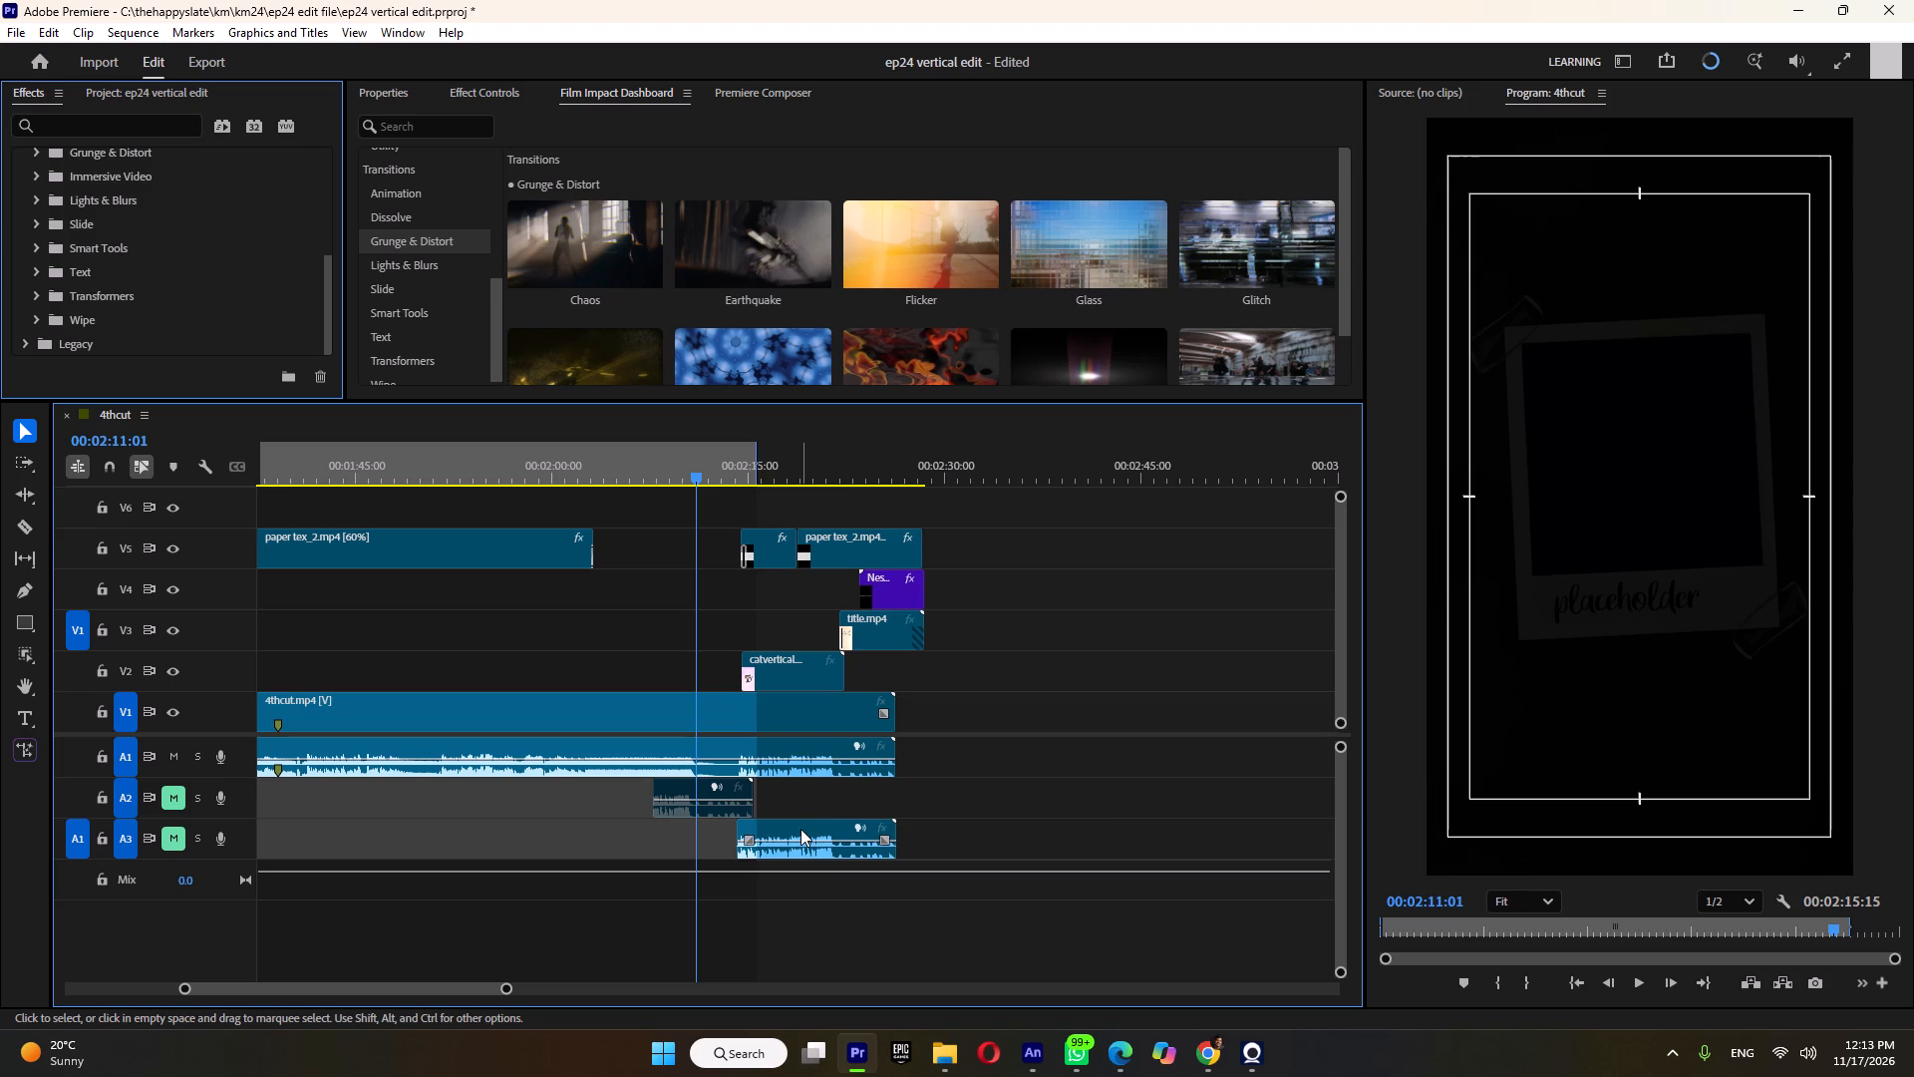
click(800, 828)
right_click(799, 828)
click(844, 464)
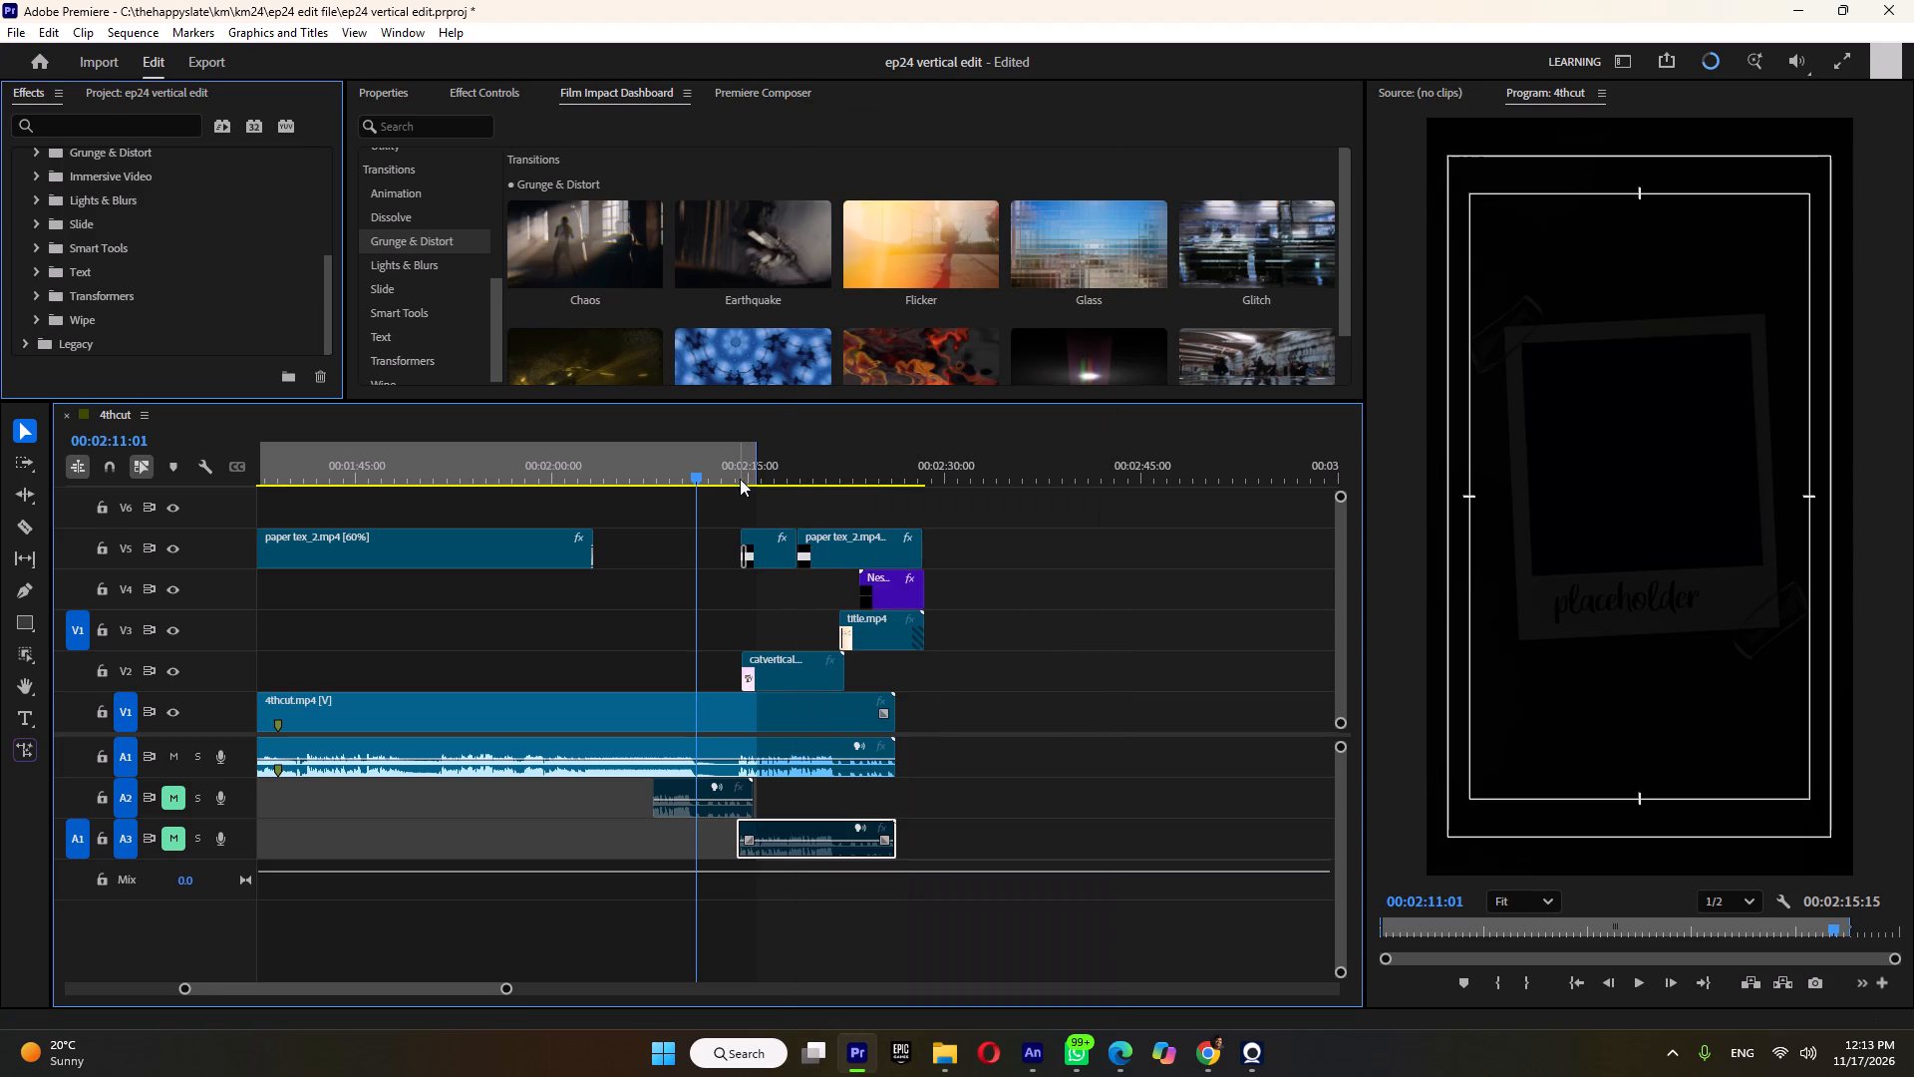
click(720, 464)
key(space)
key(space)
Extend the sequence's out point to the end of the shifted ending clips, making the marked duration 00:02:27:14.
drag(759, 466, 906, 491)
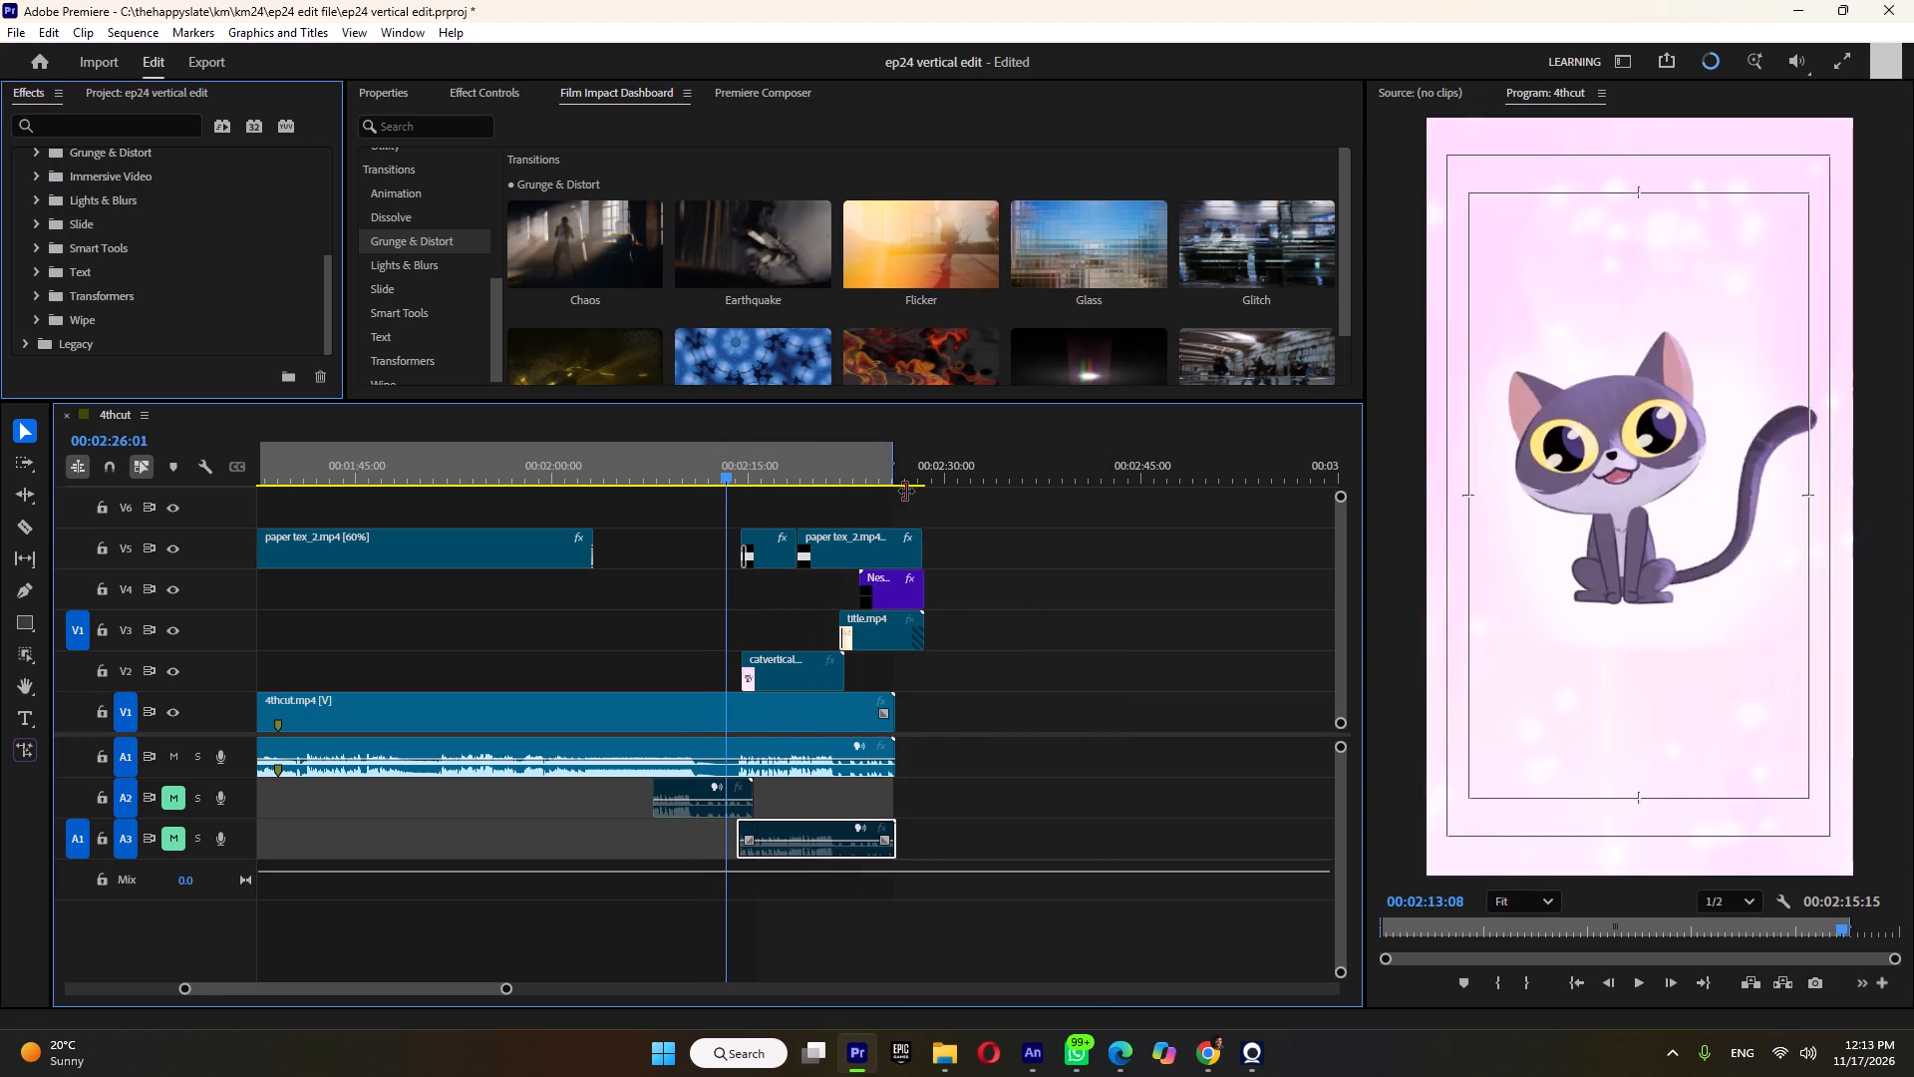
drag(906, 491, 921, 494)
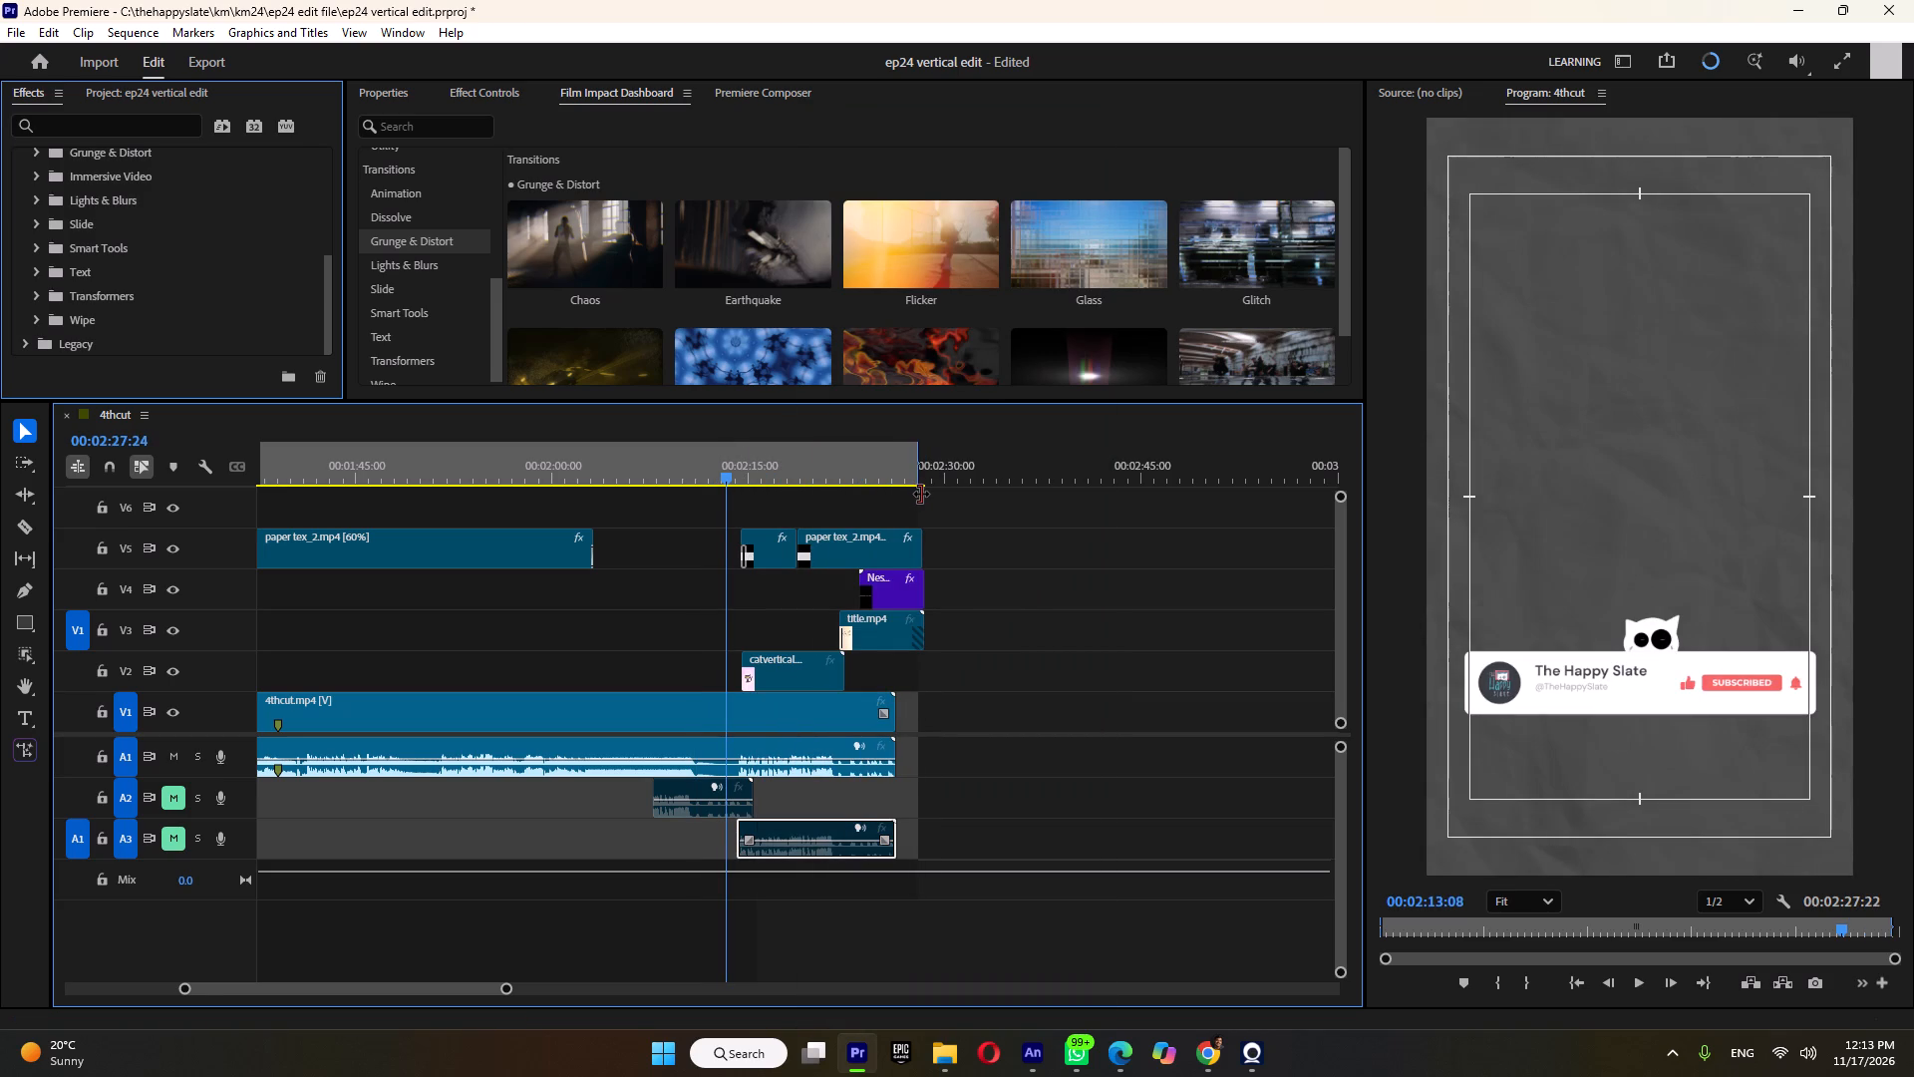
drag(921, 494, 922, 494)
alt+scroll(921, 464, up, 13)
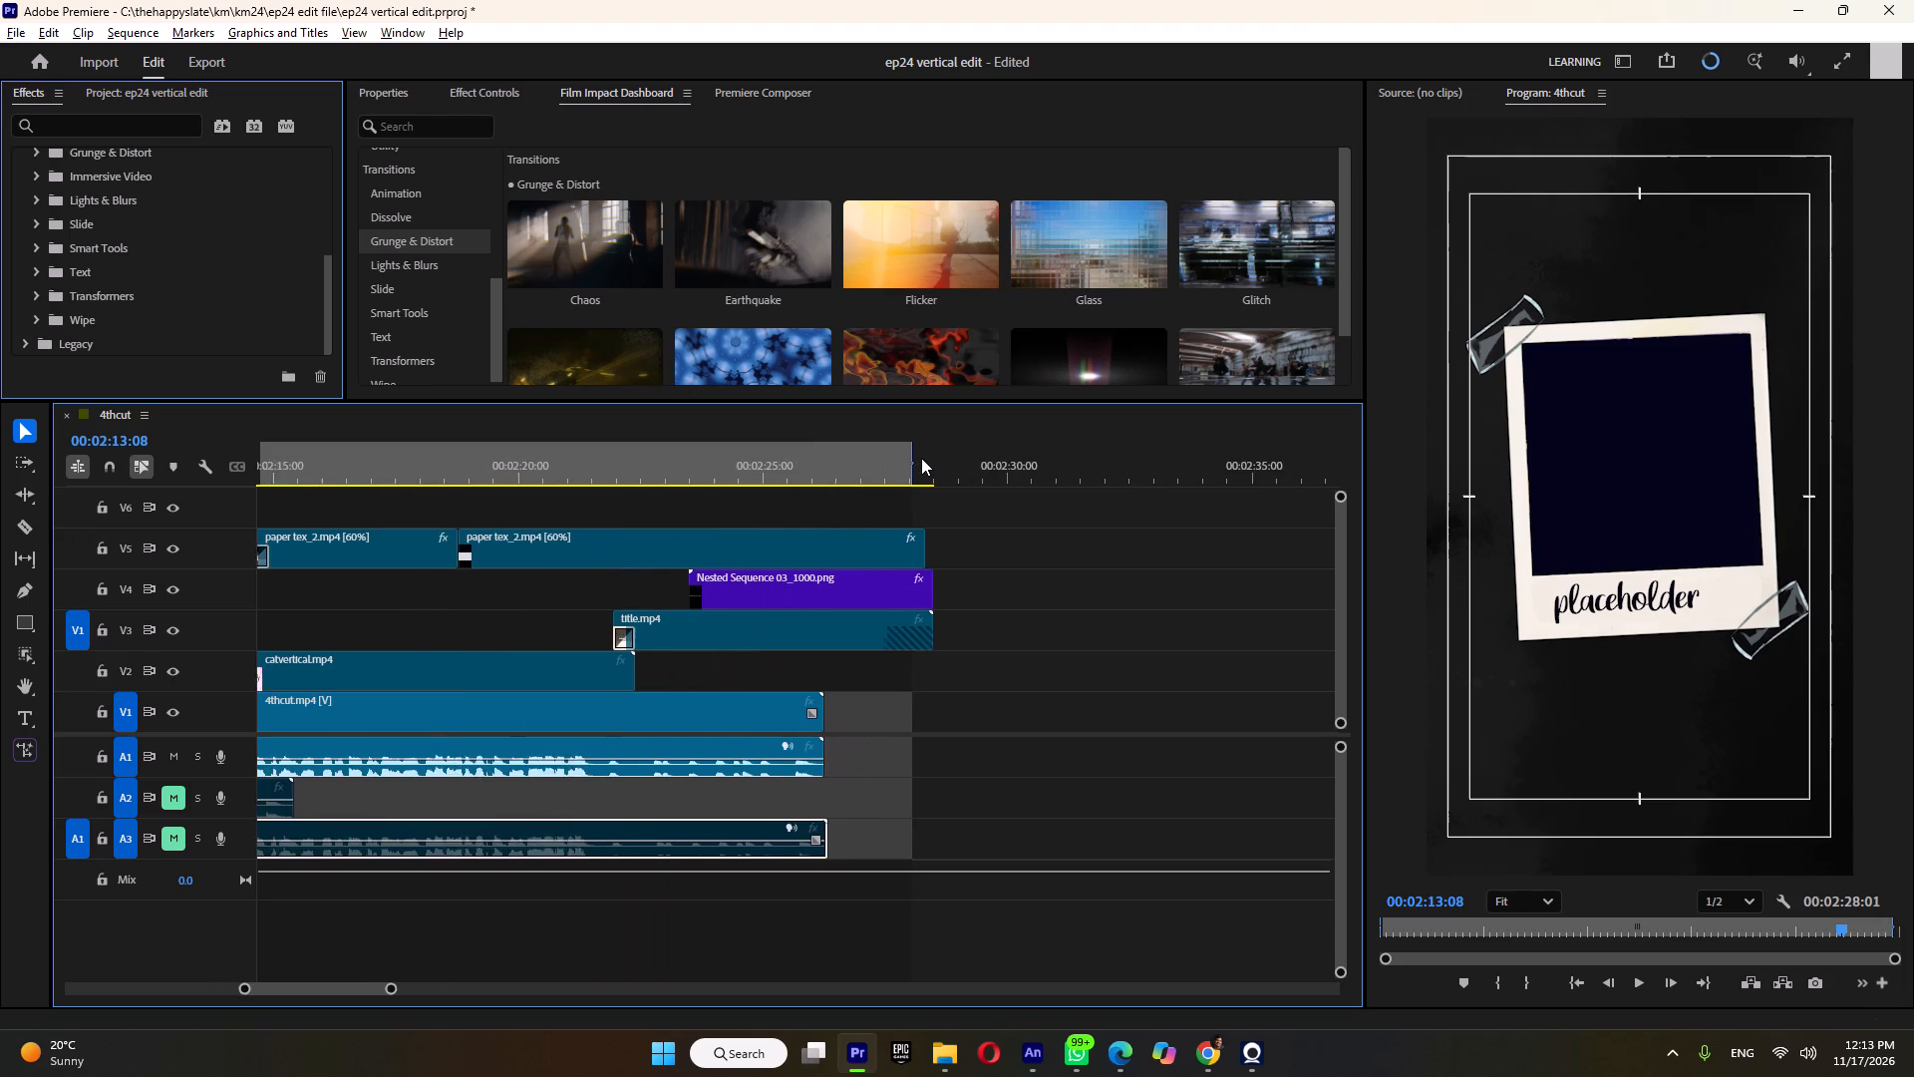
drag(914, 464, 903, 467)
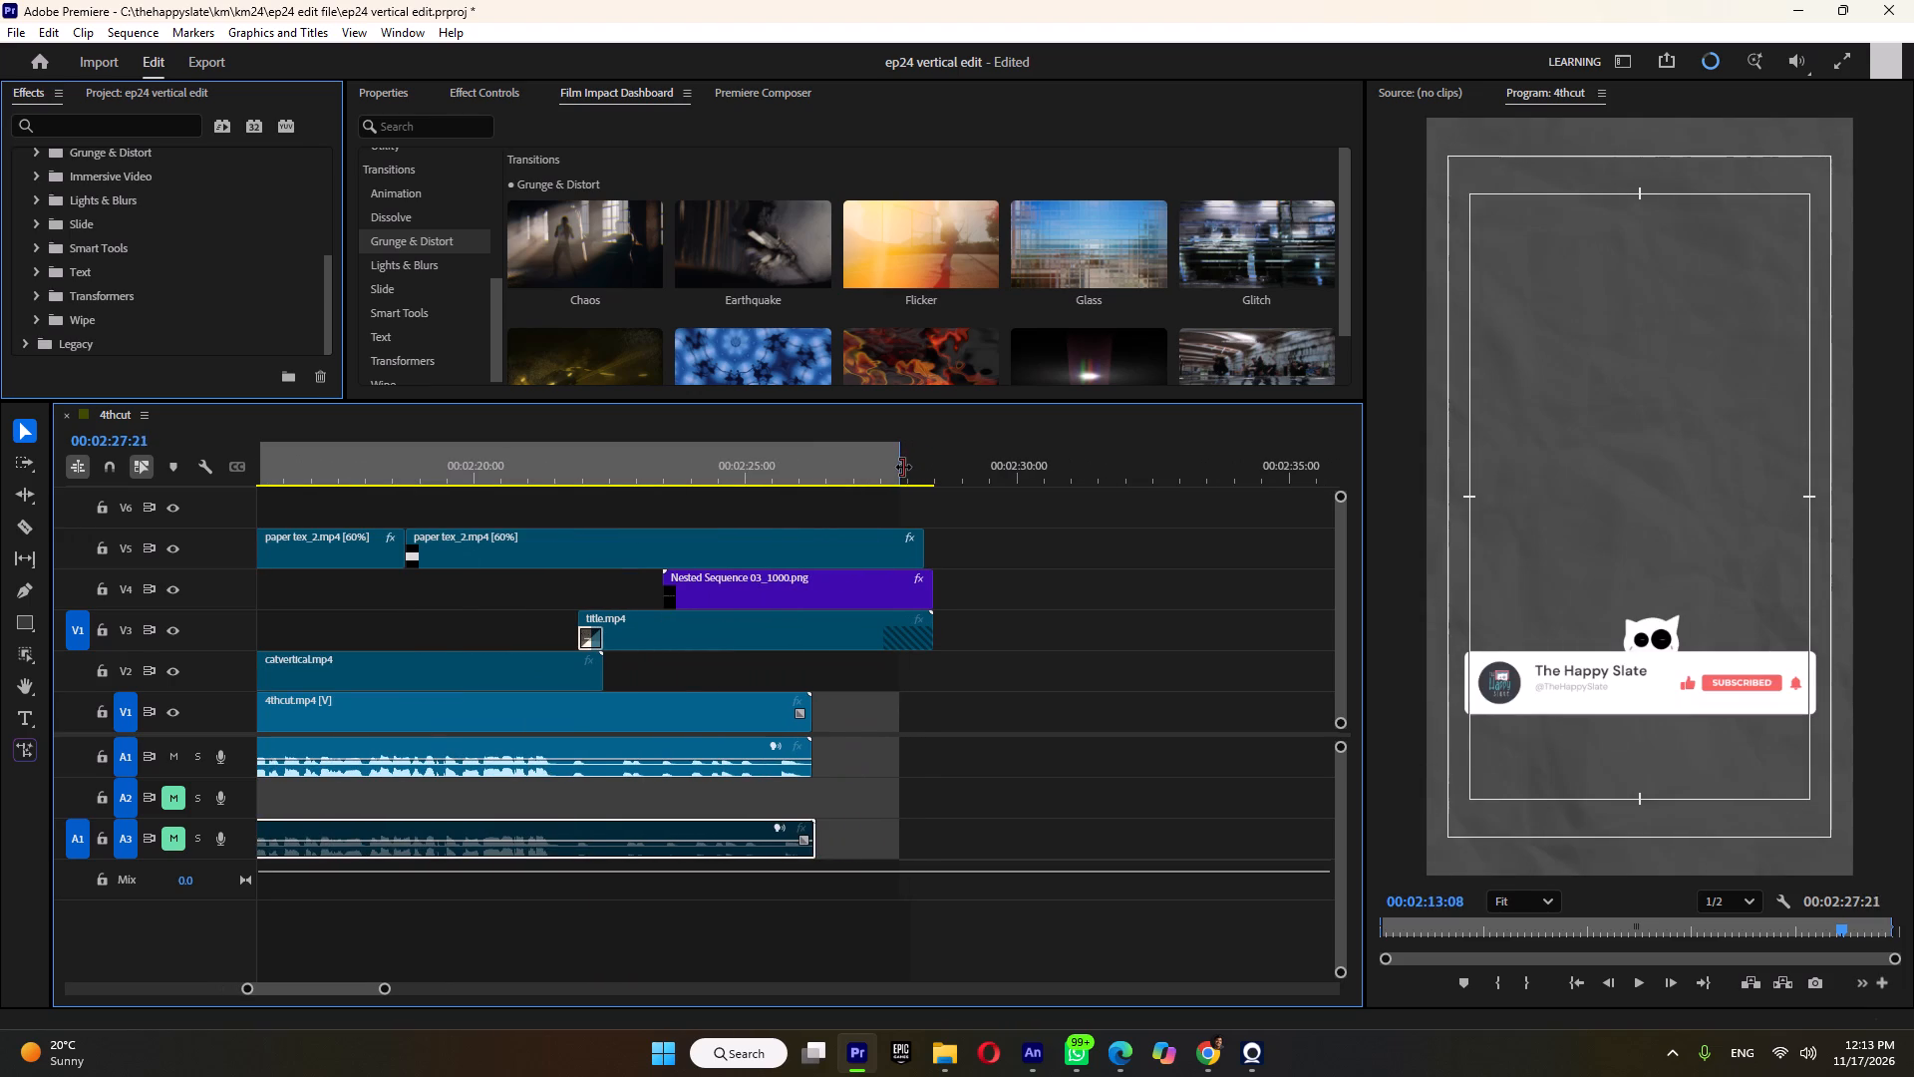
drag(903, 467, 889, 480)
Extend the end of the second paper tex_2.mp4 clip on V5 to meet the ending clips, closing the gap.
alt+scroll(969, 583, down, 20)
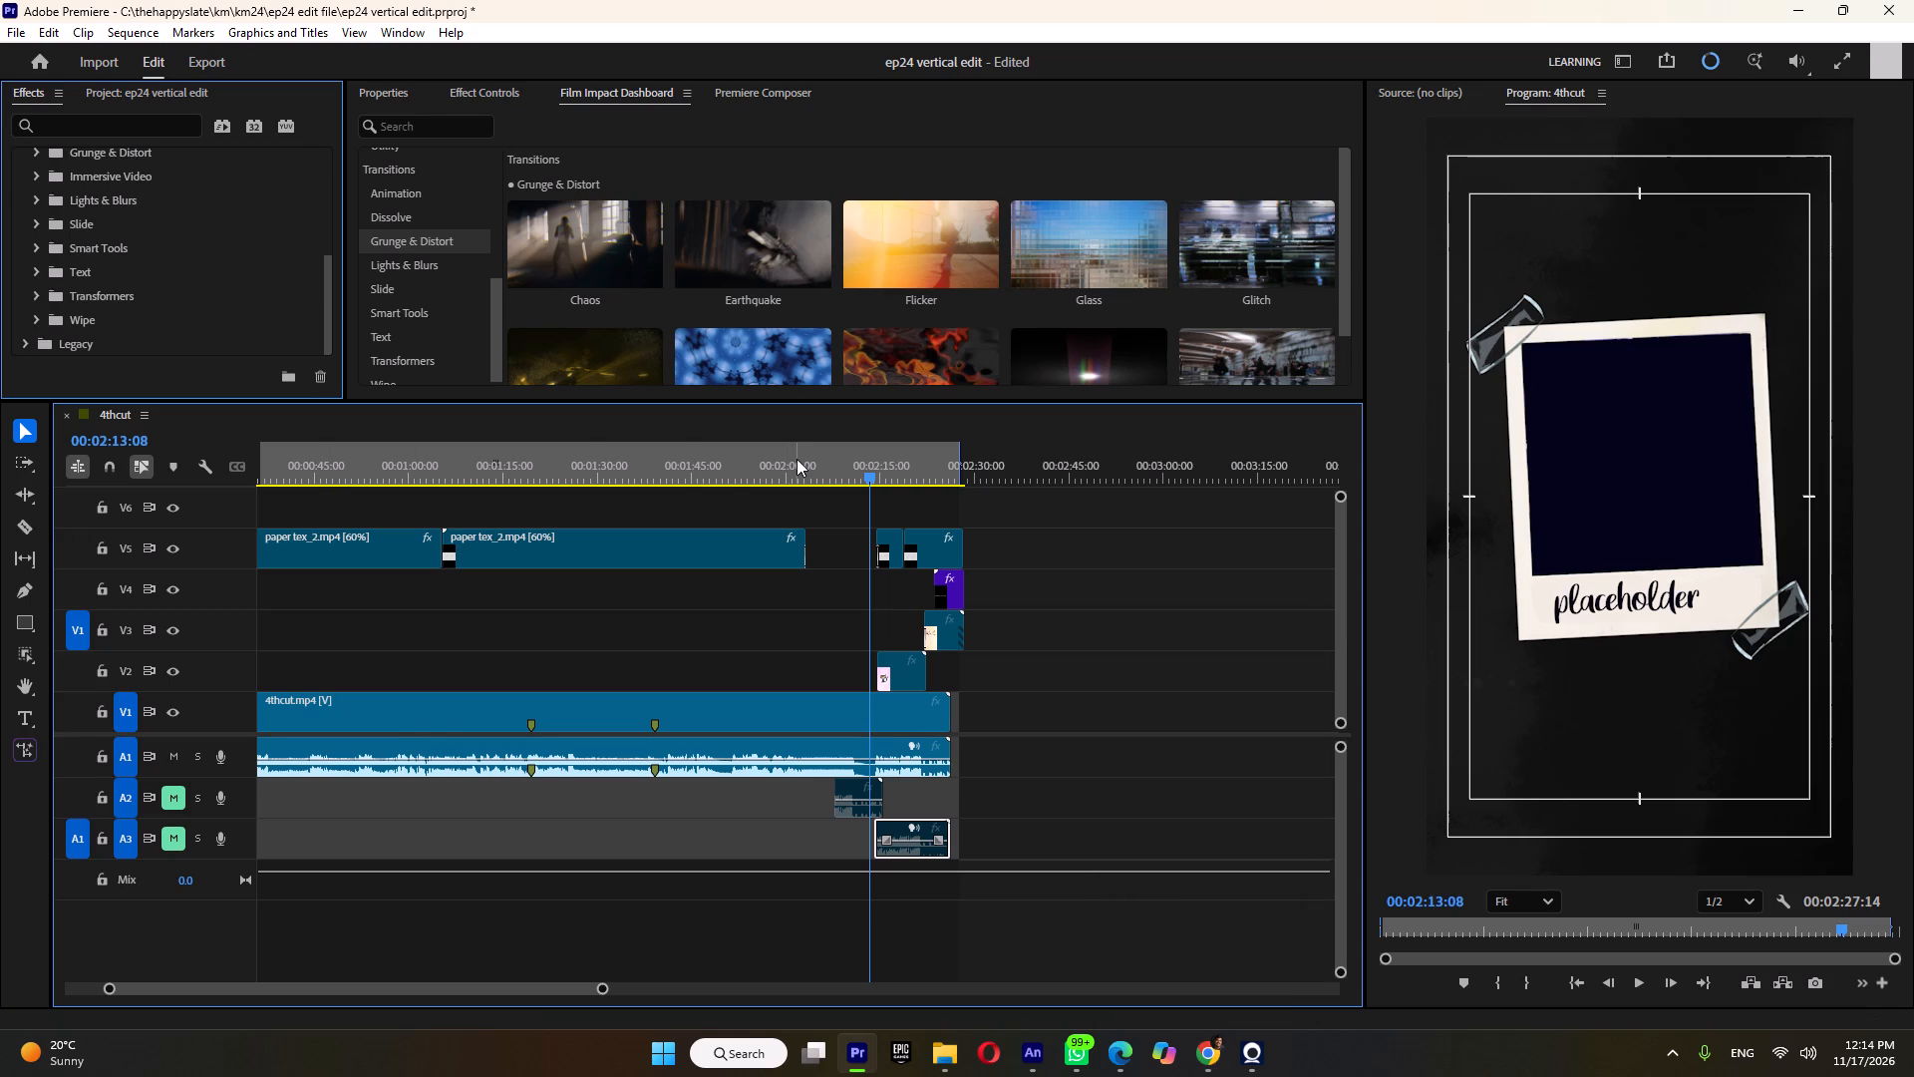
drag(315, 452, 114, 479)
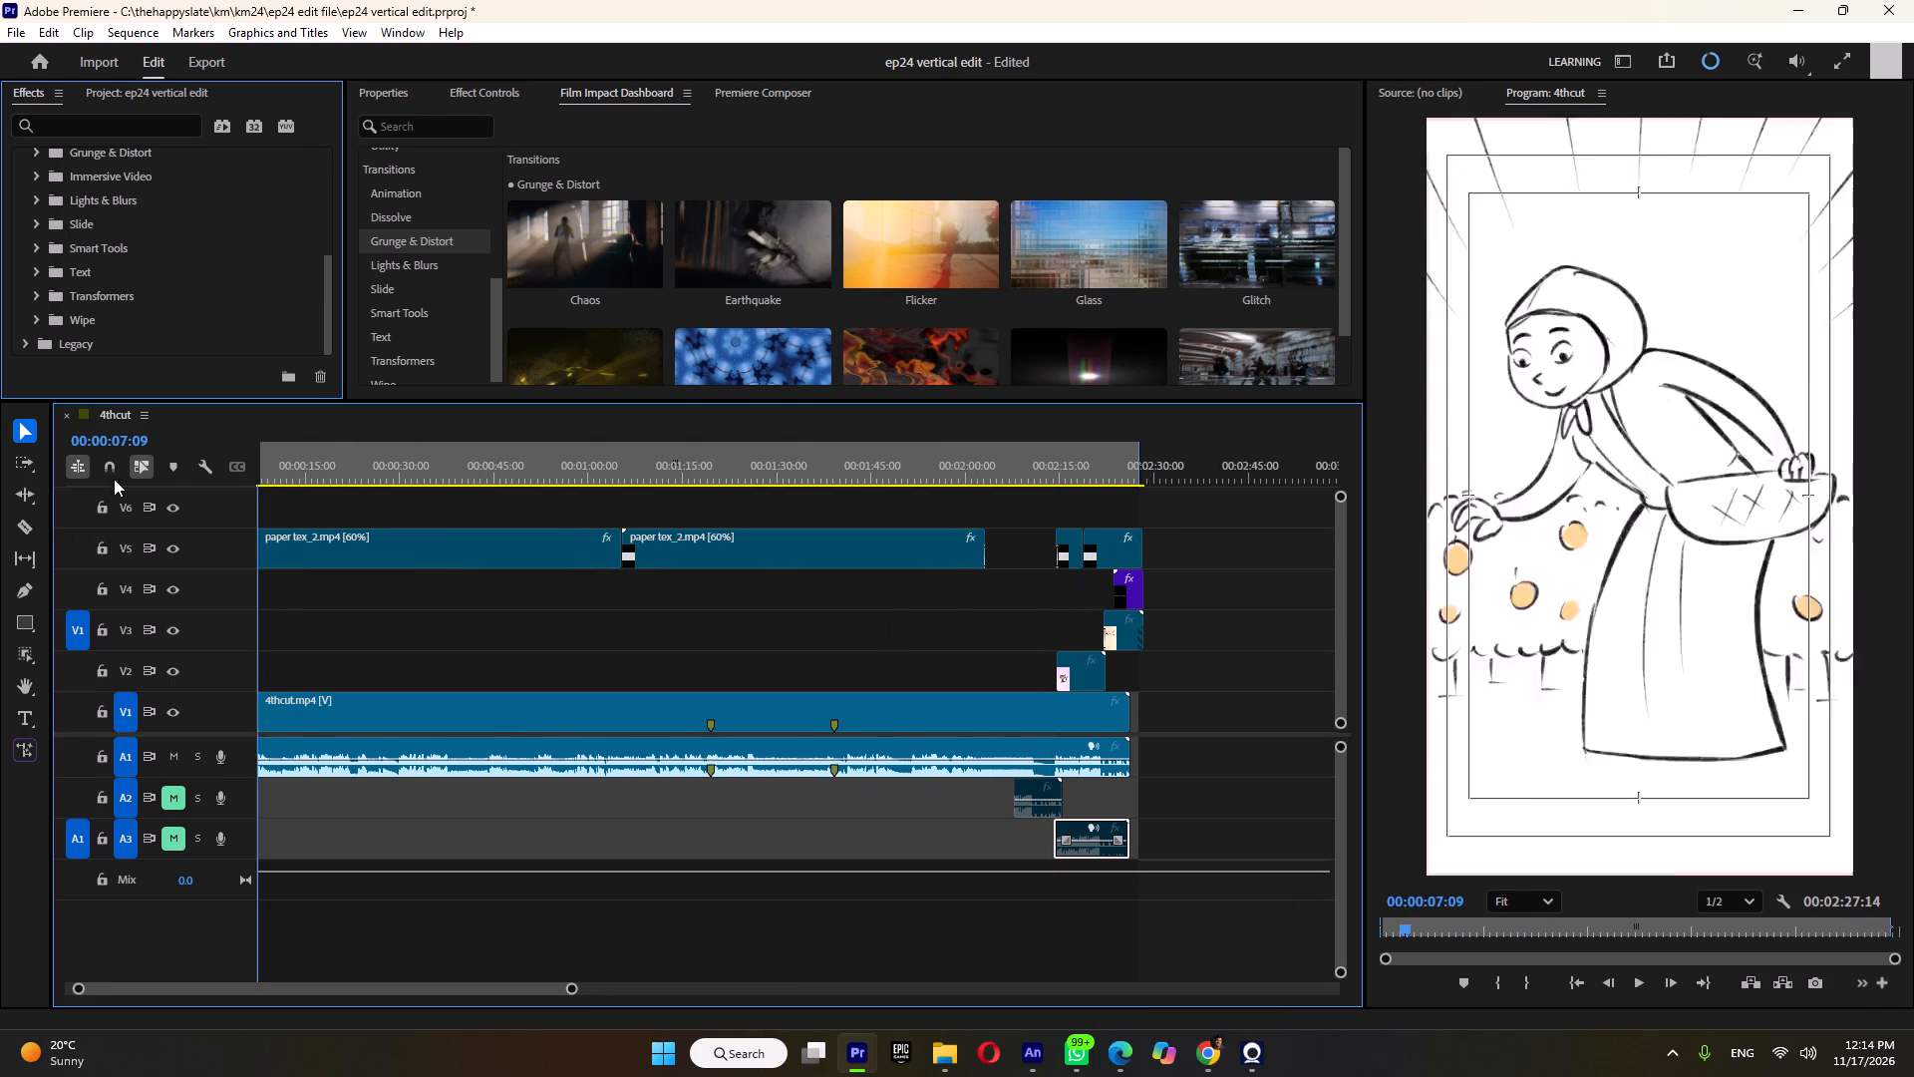
drag(114, 479, 106, 493)
alt+scroll(527, 649, down, 4)
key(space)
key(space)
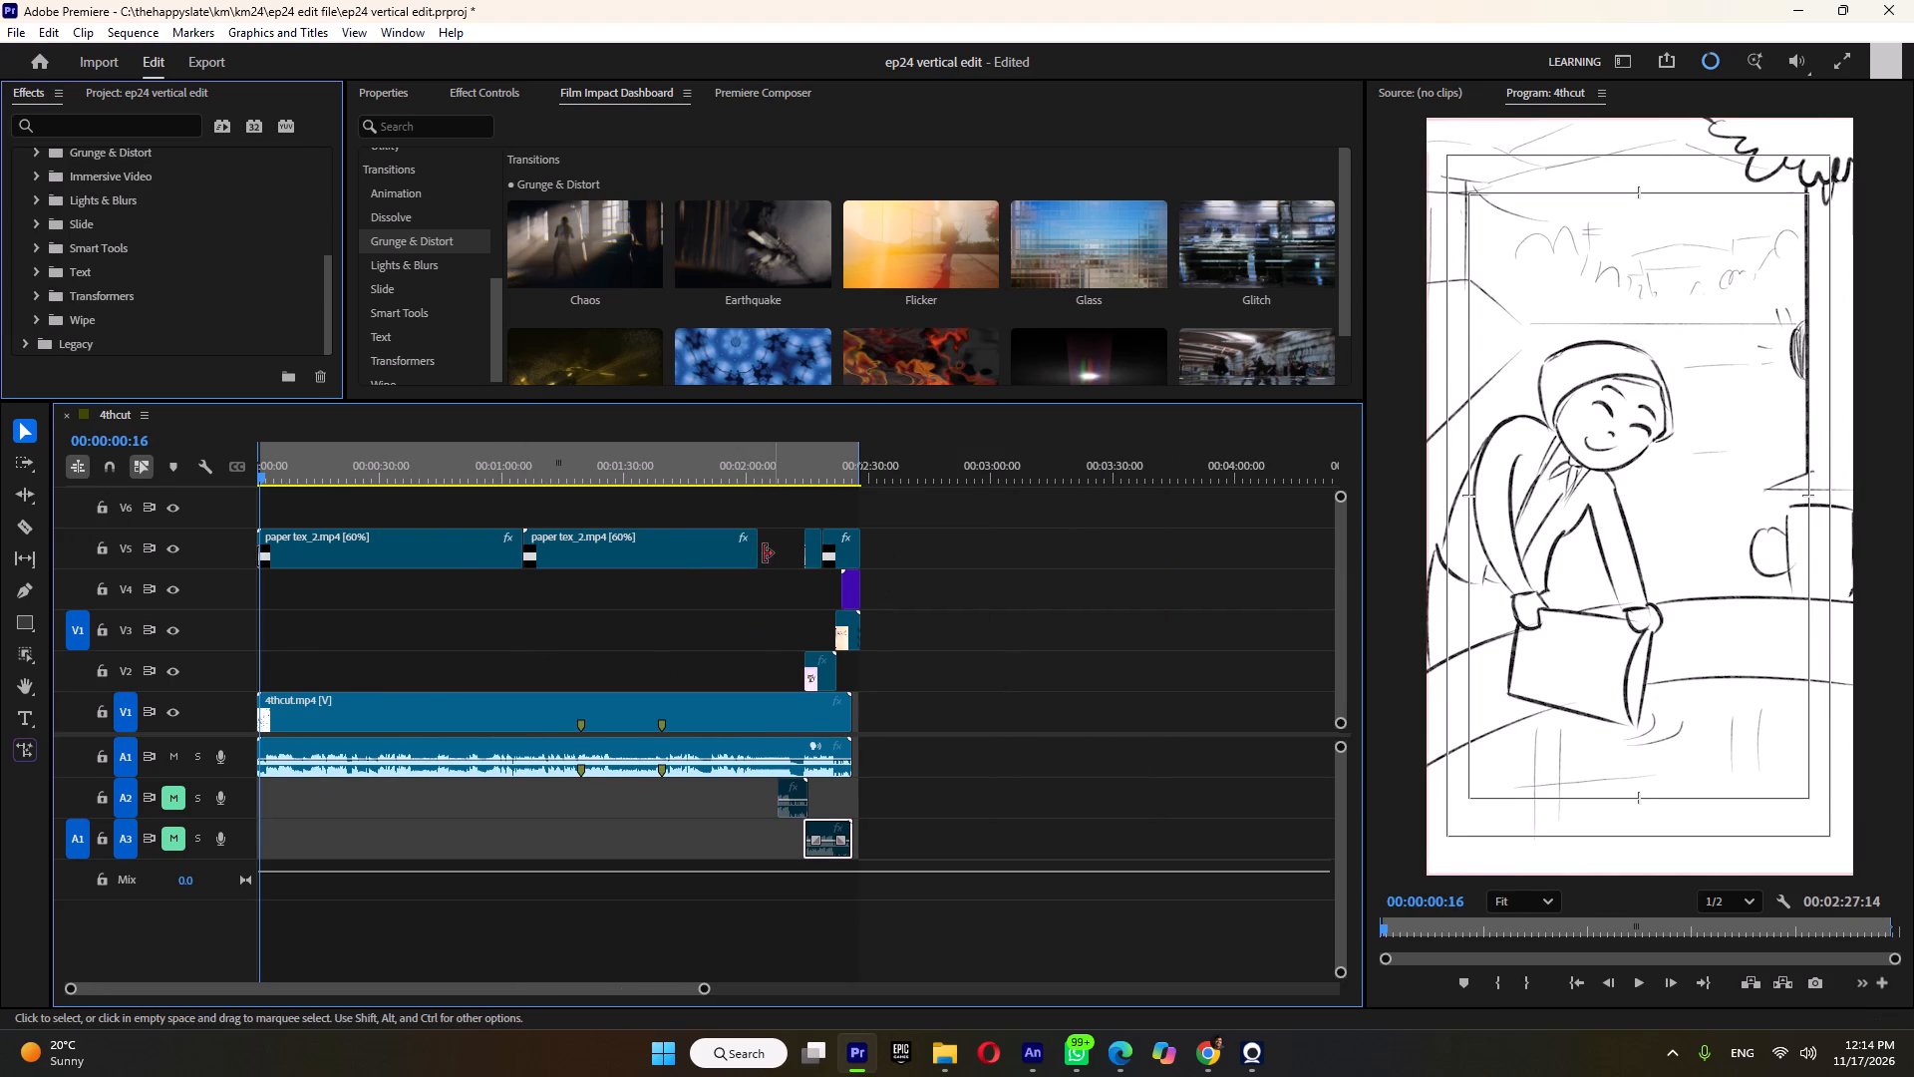
drag(758, 552, 808, 560)
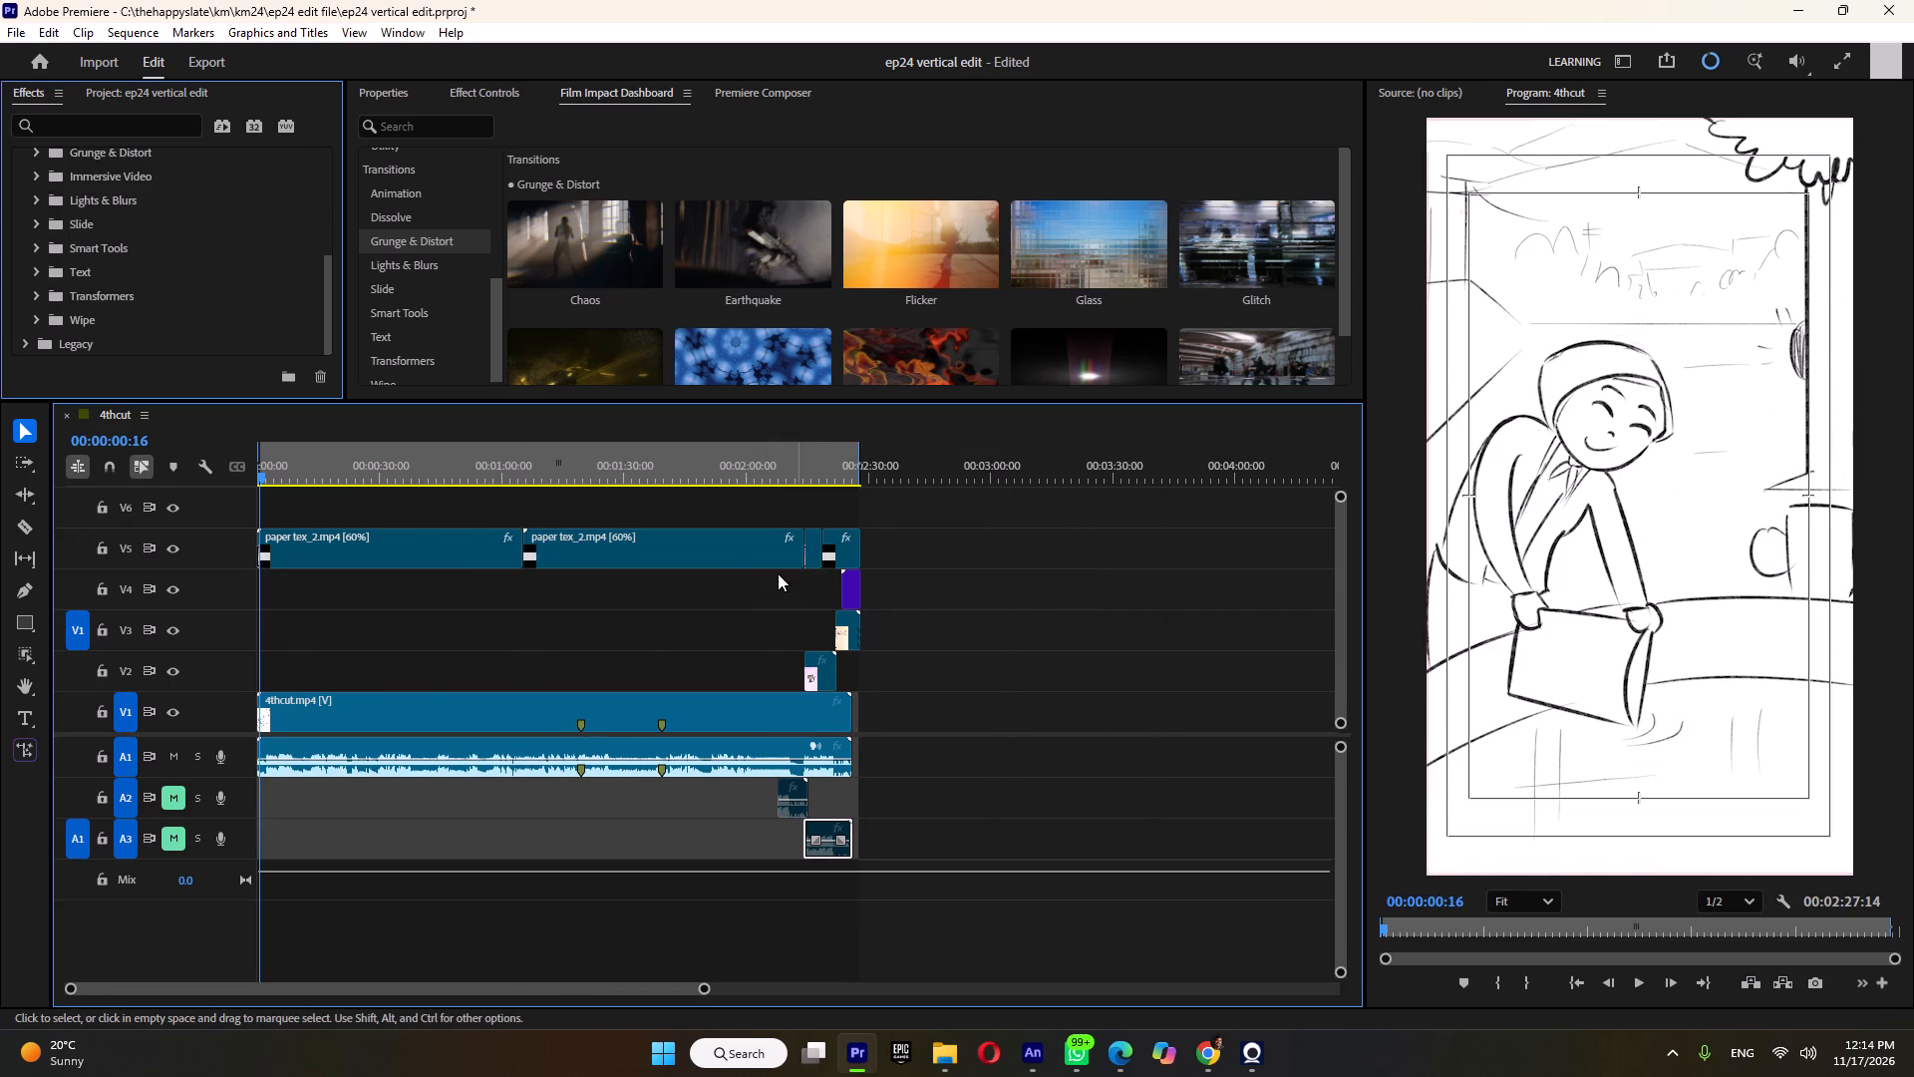
Play the opening of the sequence from the start, then check the frame at about 00:02:09:05.
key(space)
drag(313, 469, 219, 485)
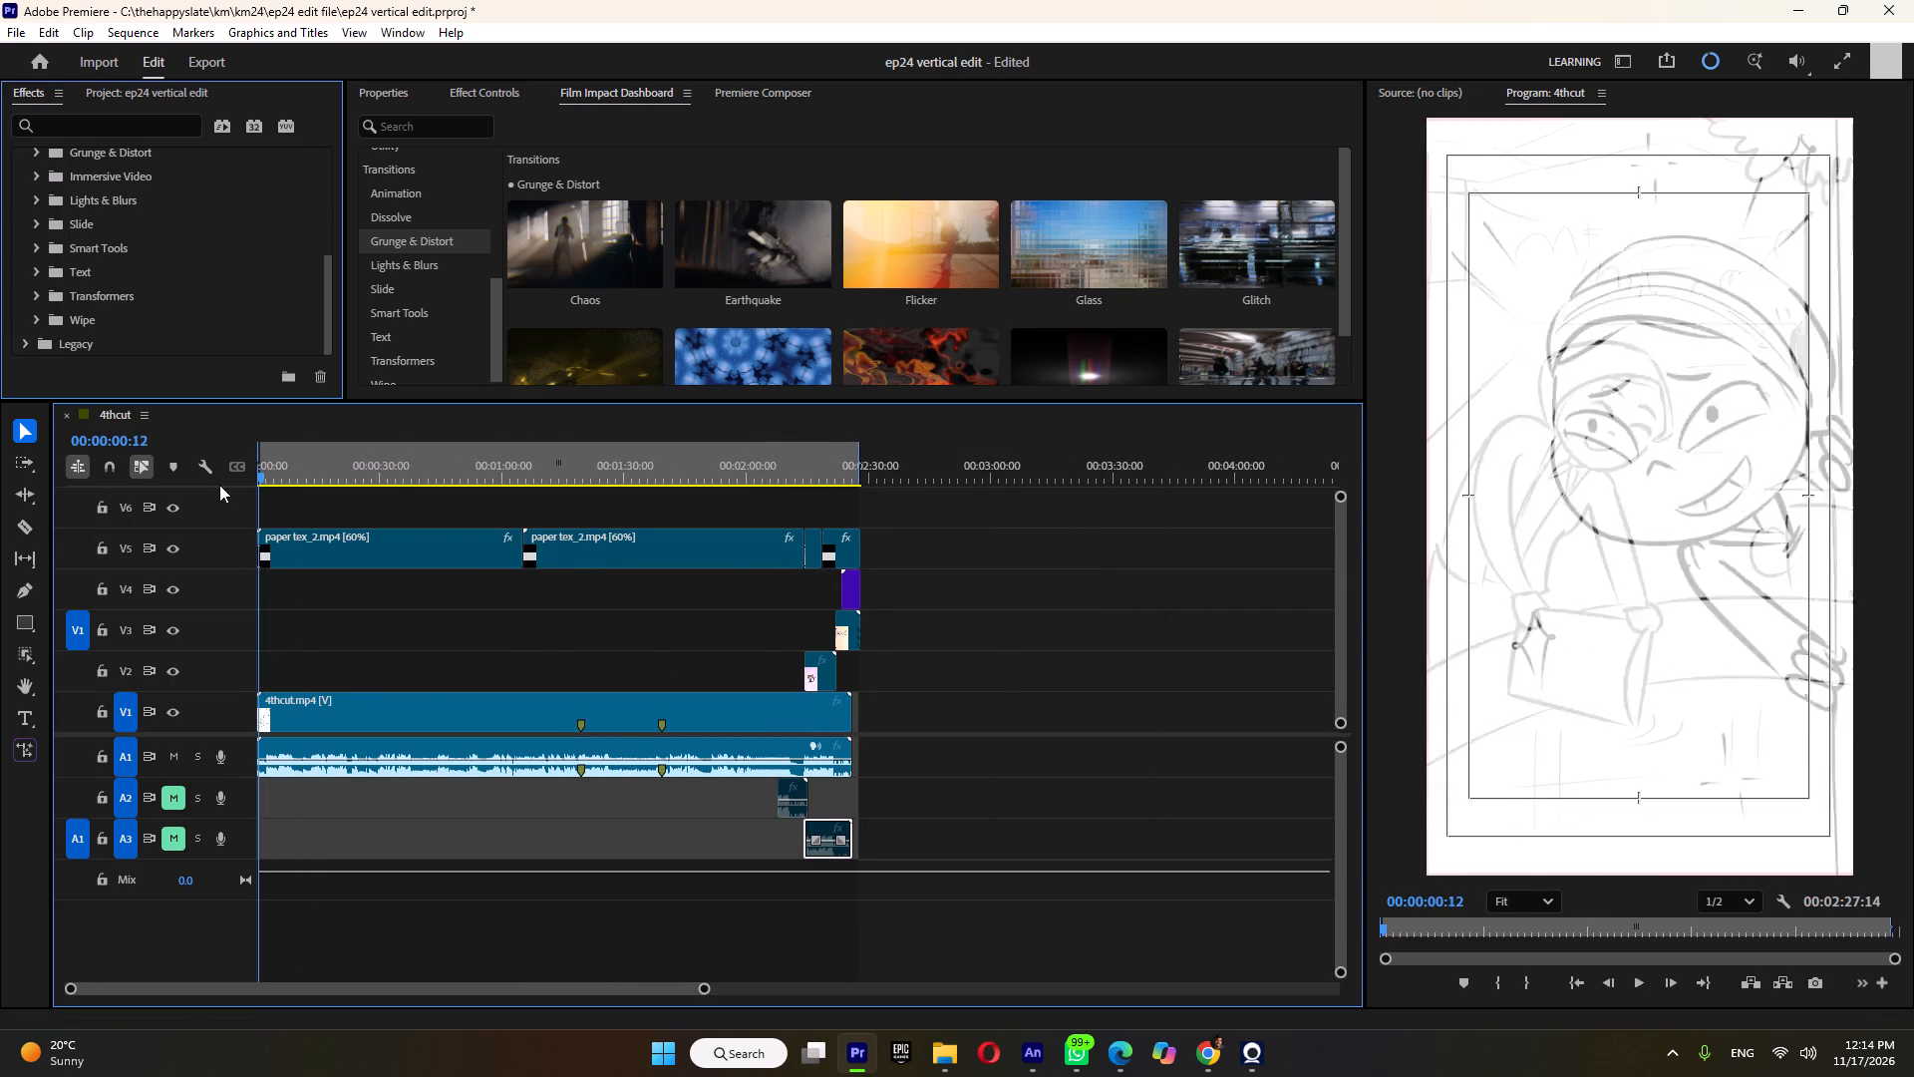
drag(219, 485, 164, 492)
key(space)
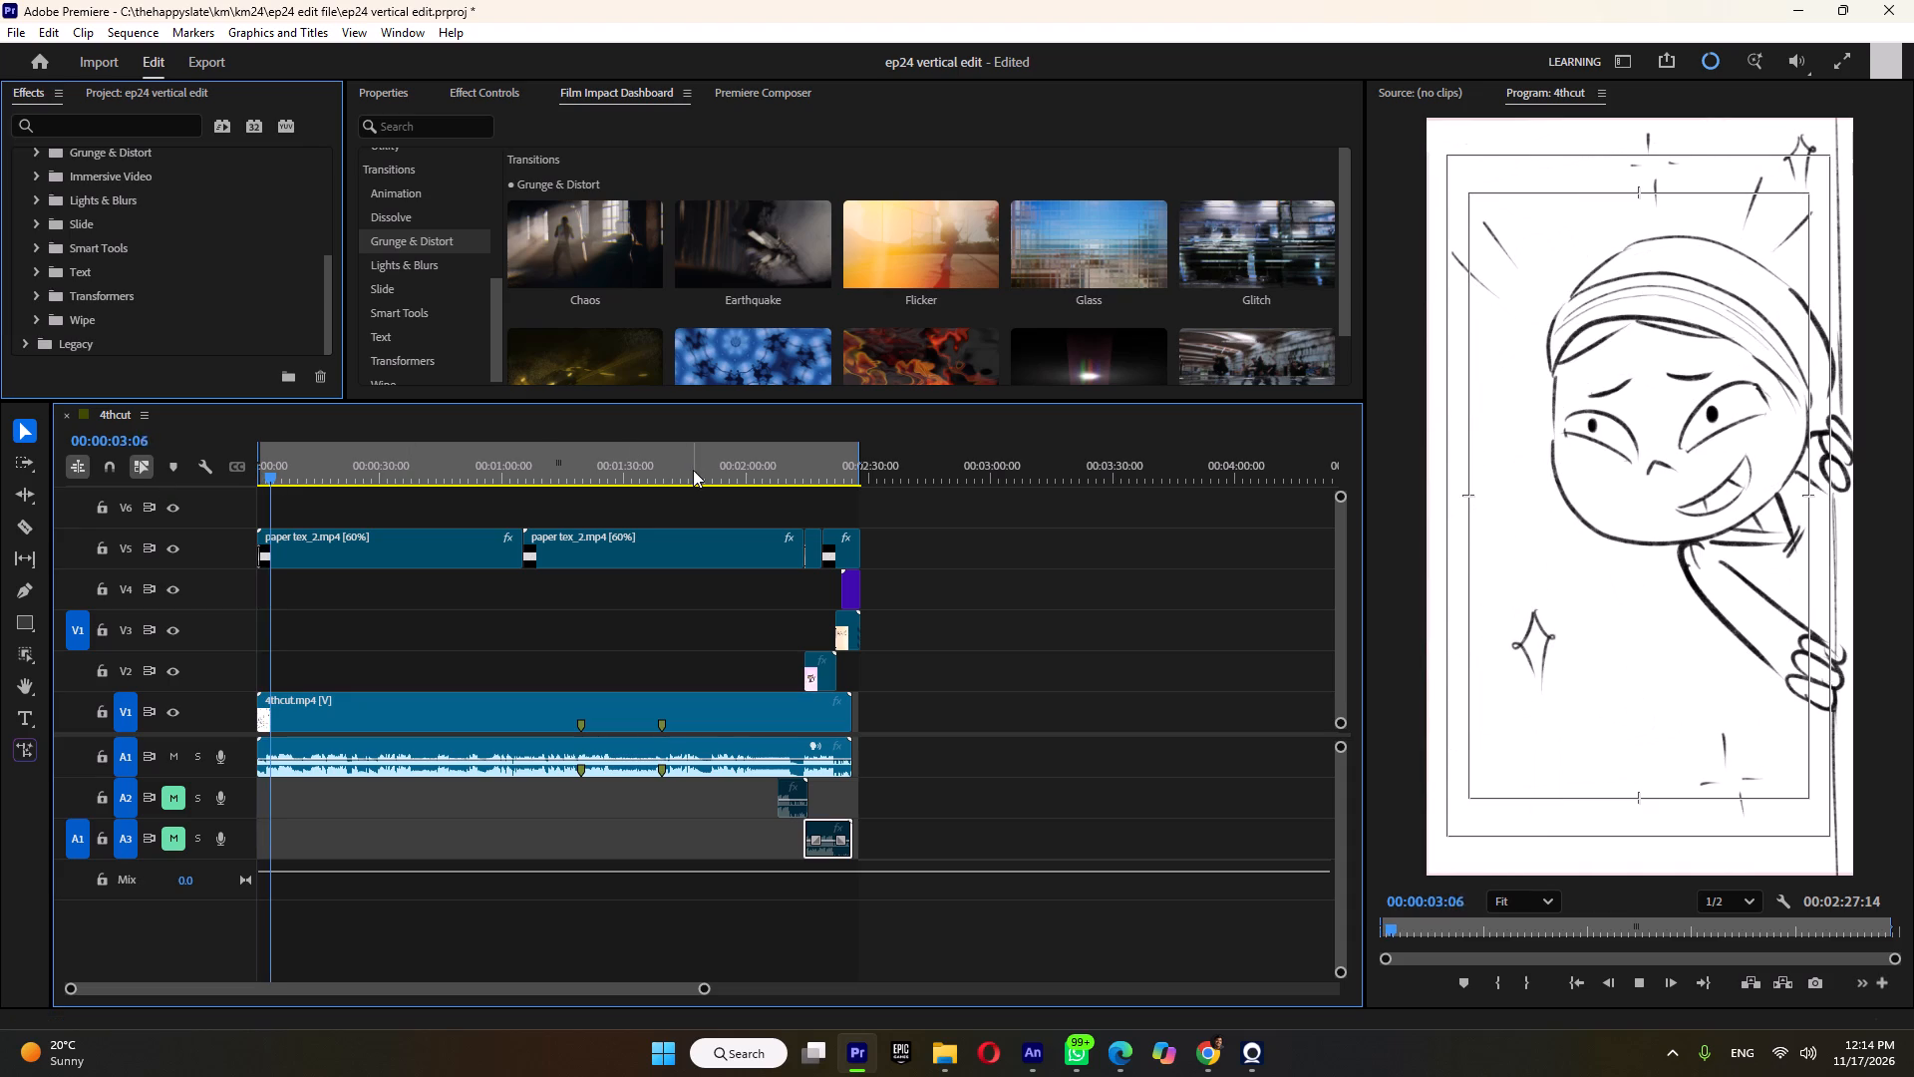
drag(693, 470, 786, 492)
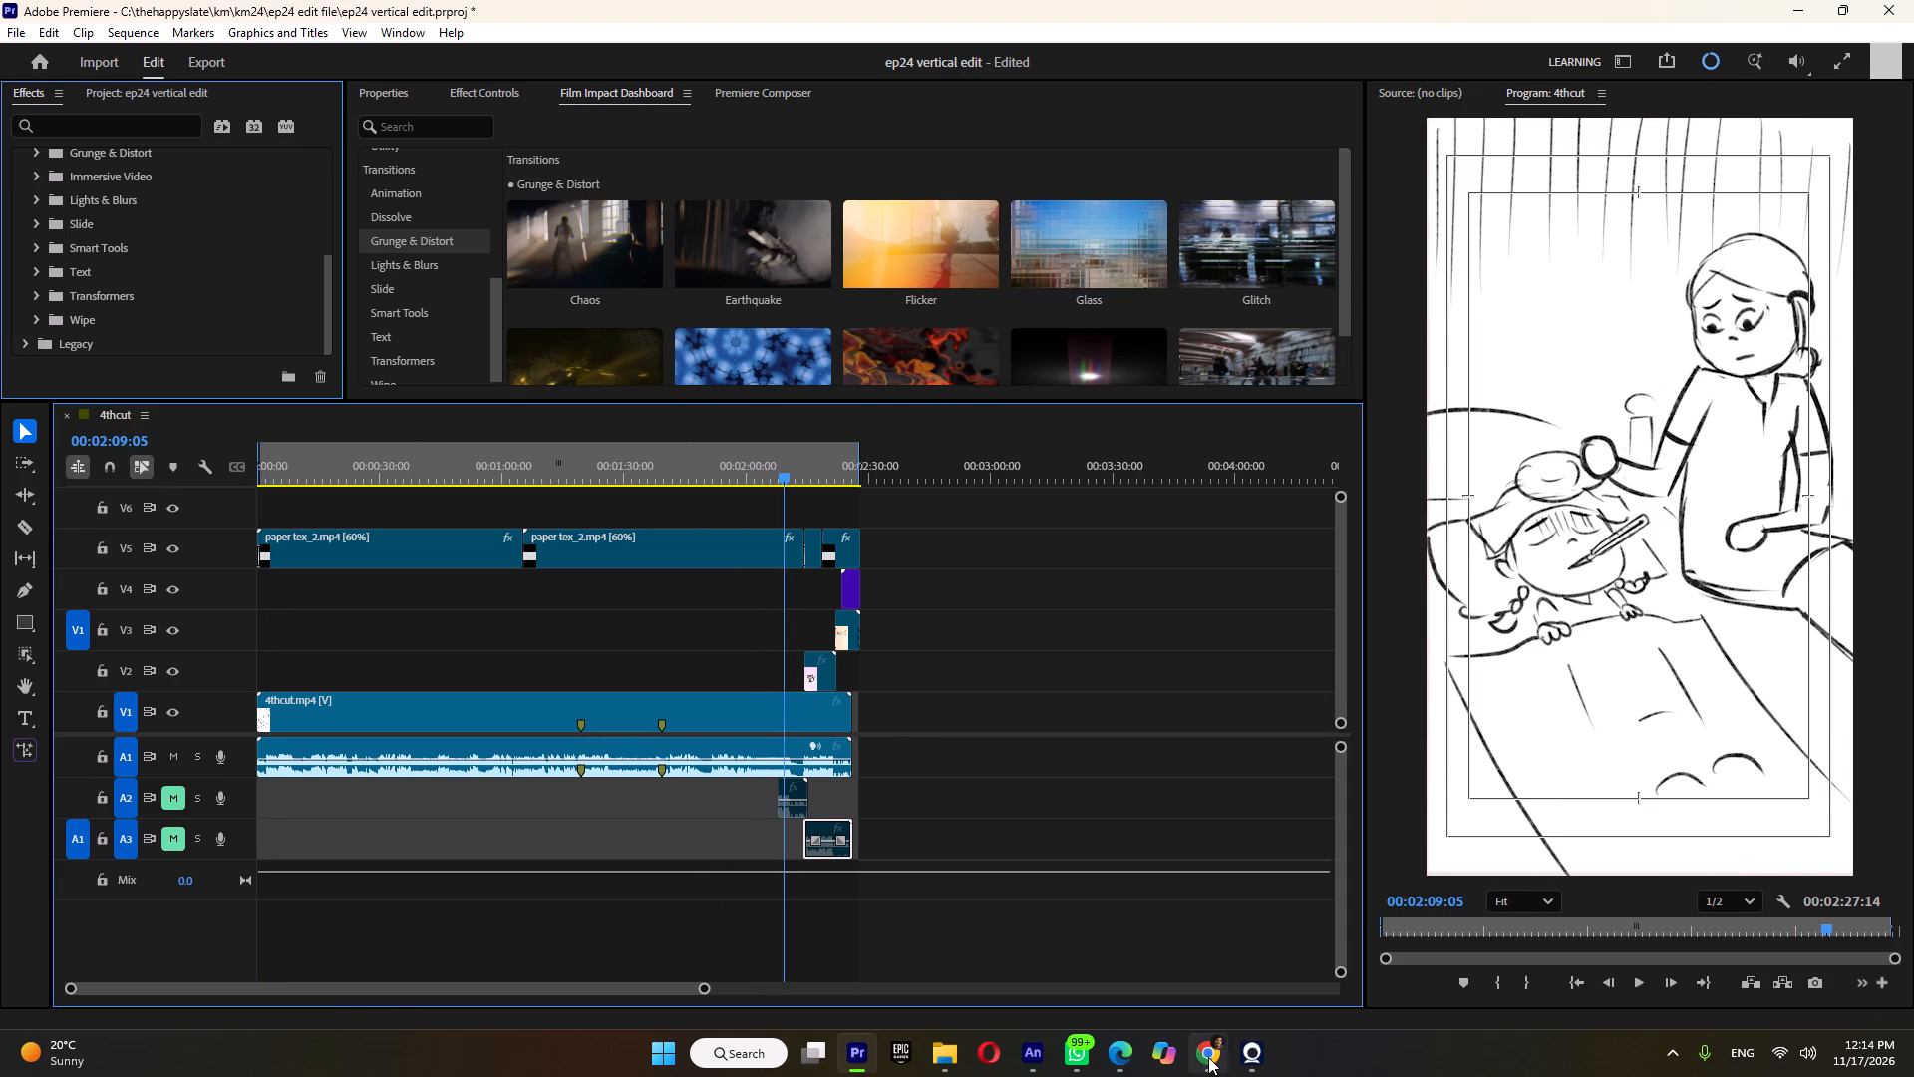
Switch to Chrome to check the Gmail chat about the uploaded frames and the ep24 Drive folder, then return to Premiere.
click(1208, 1057)
click(347, 7)
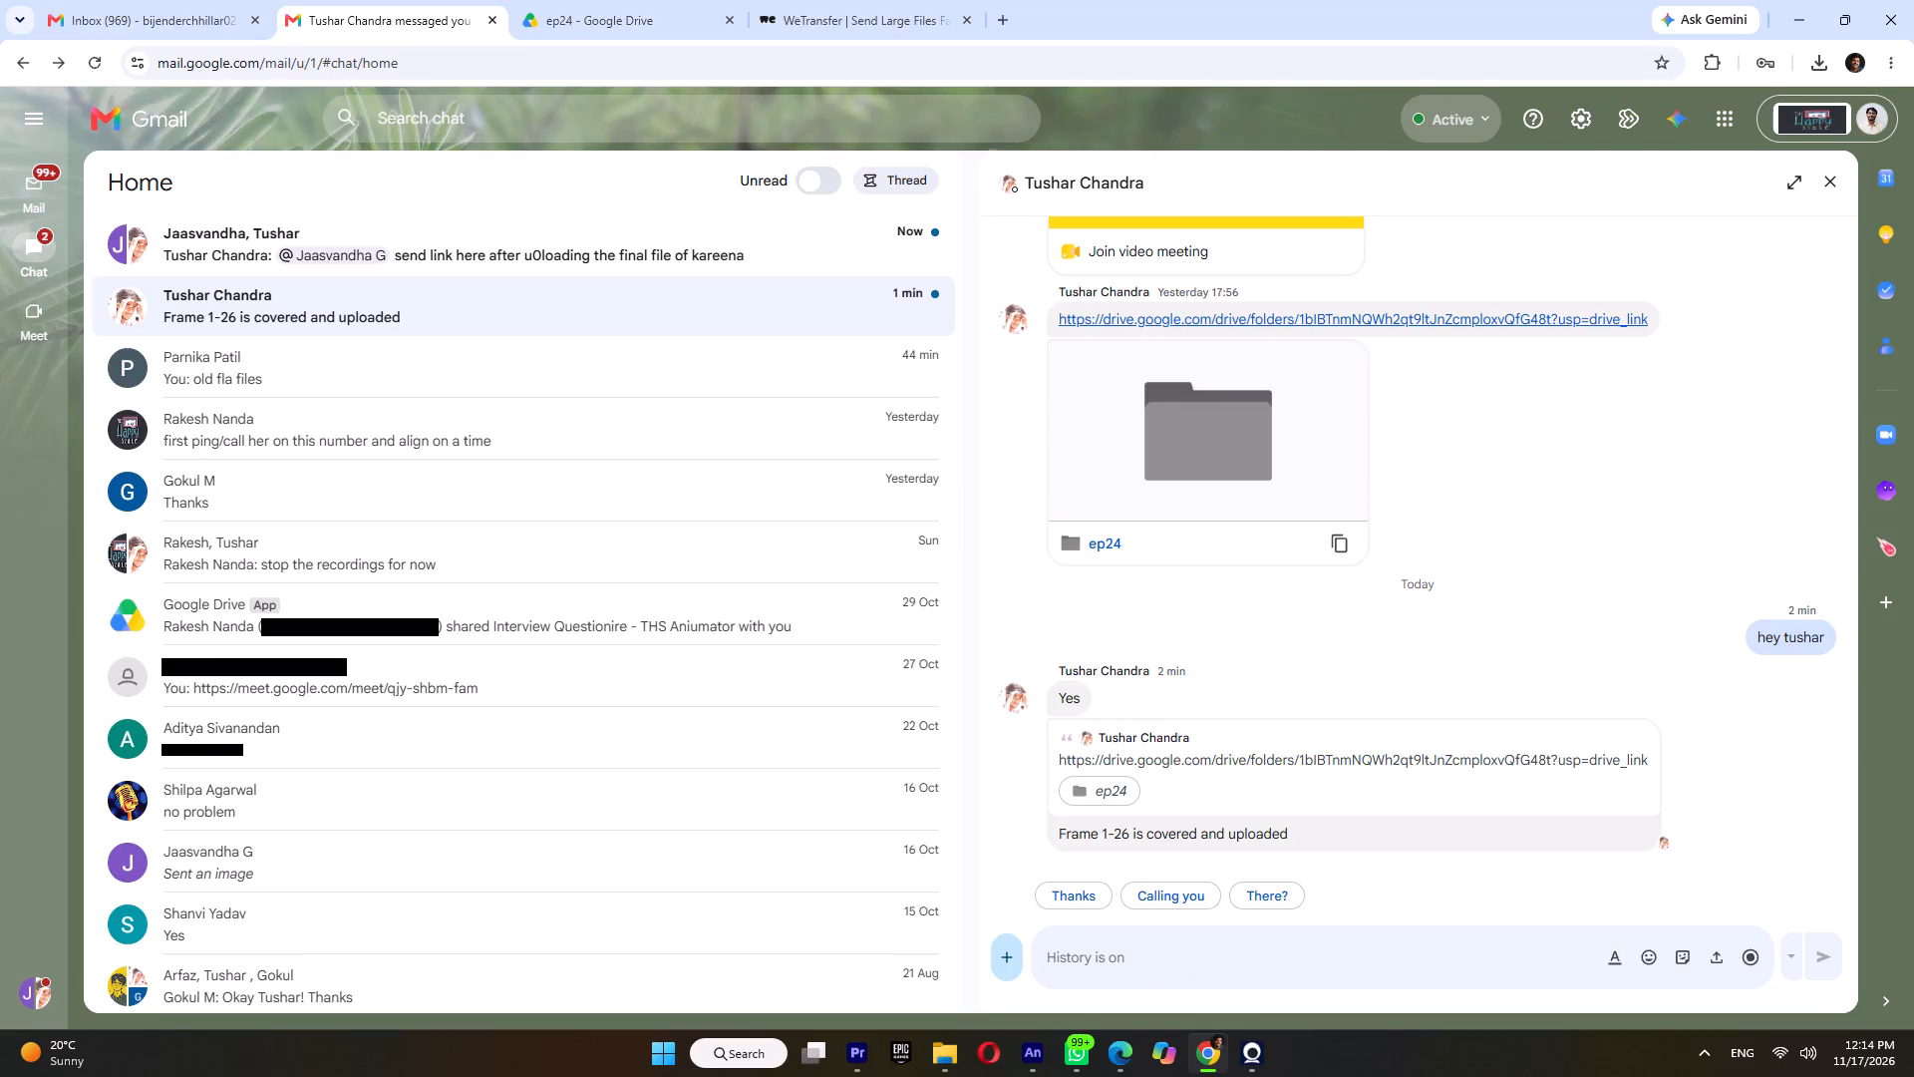
click(663, 0)
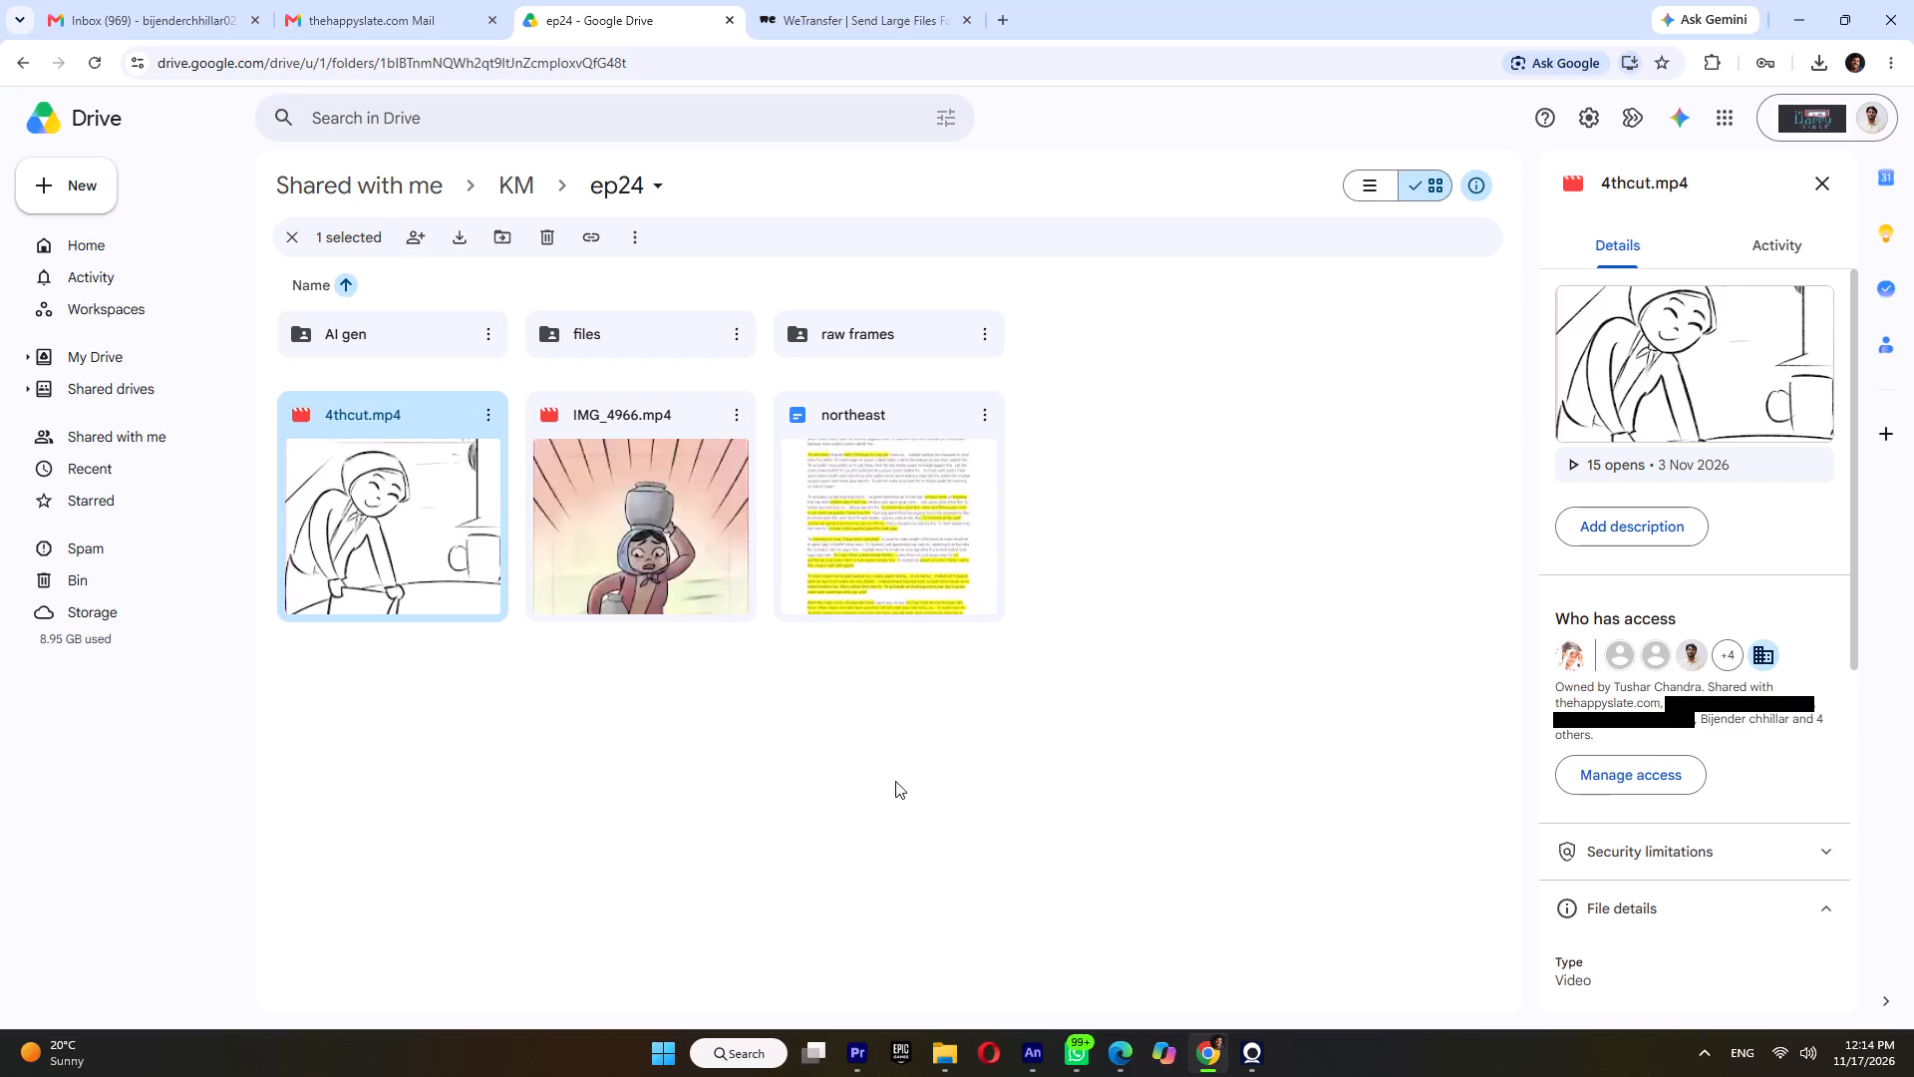
click(1034, 1062)
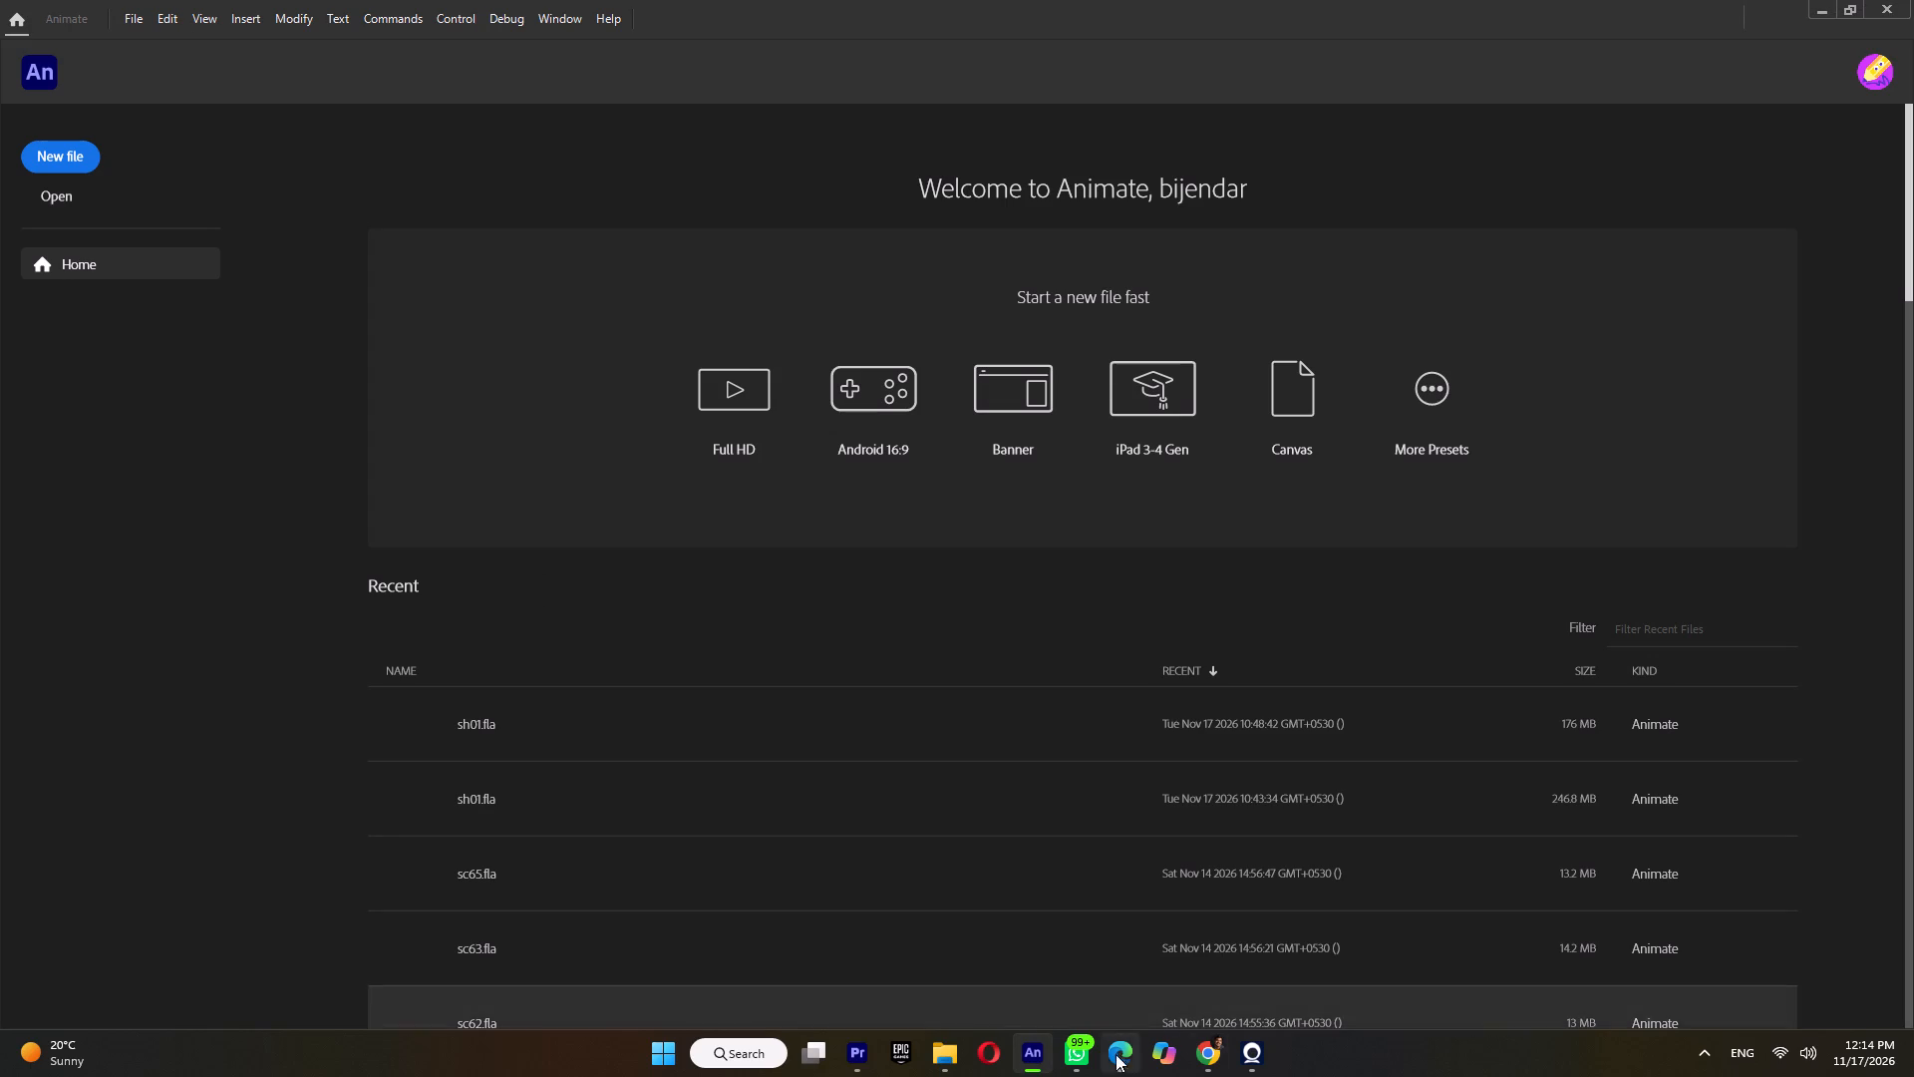
click(857, 1057)
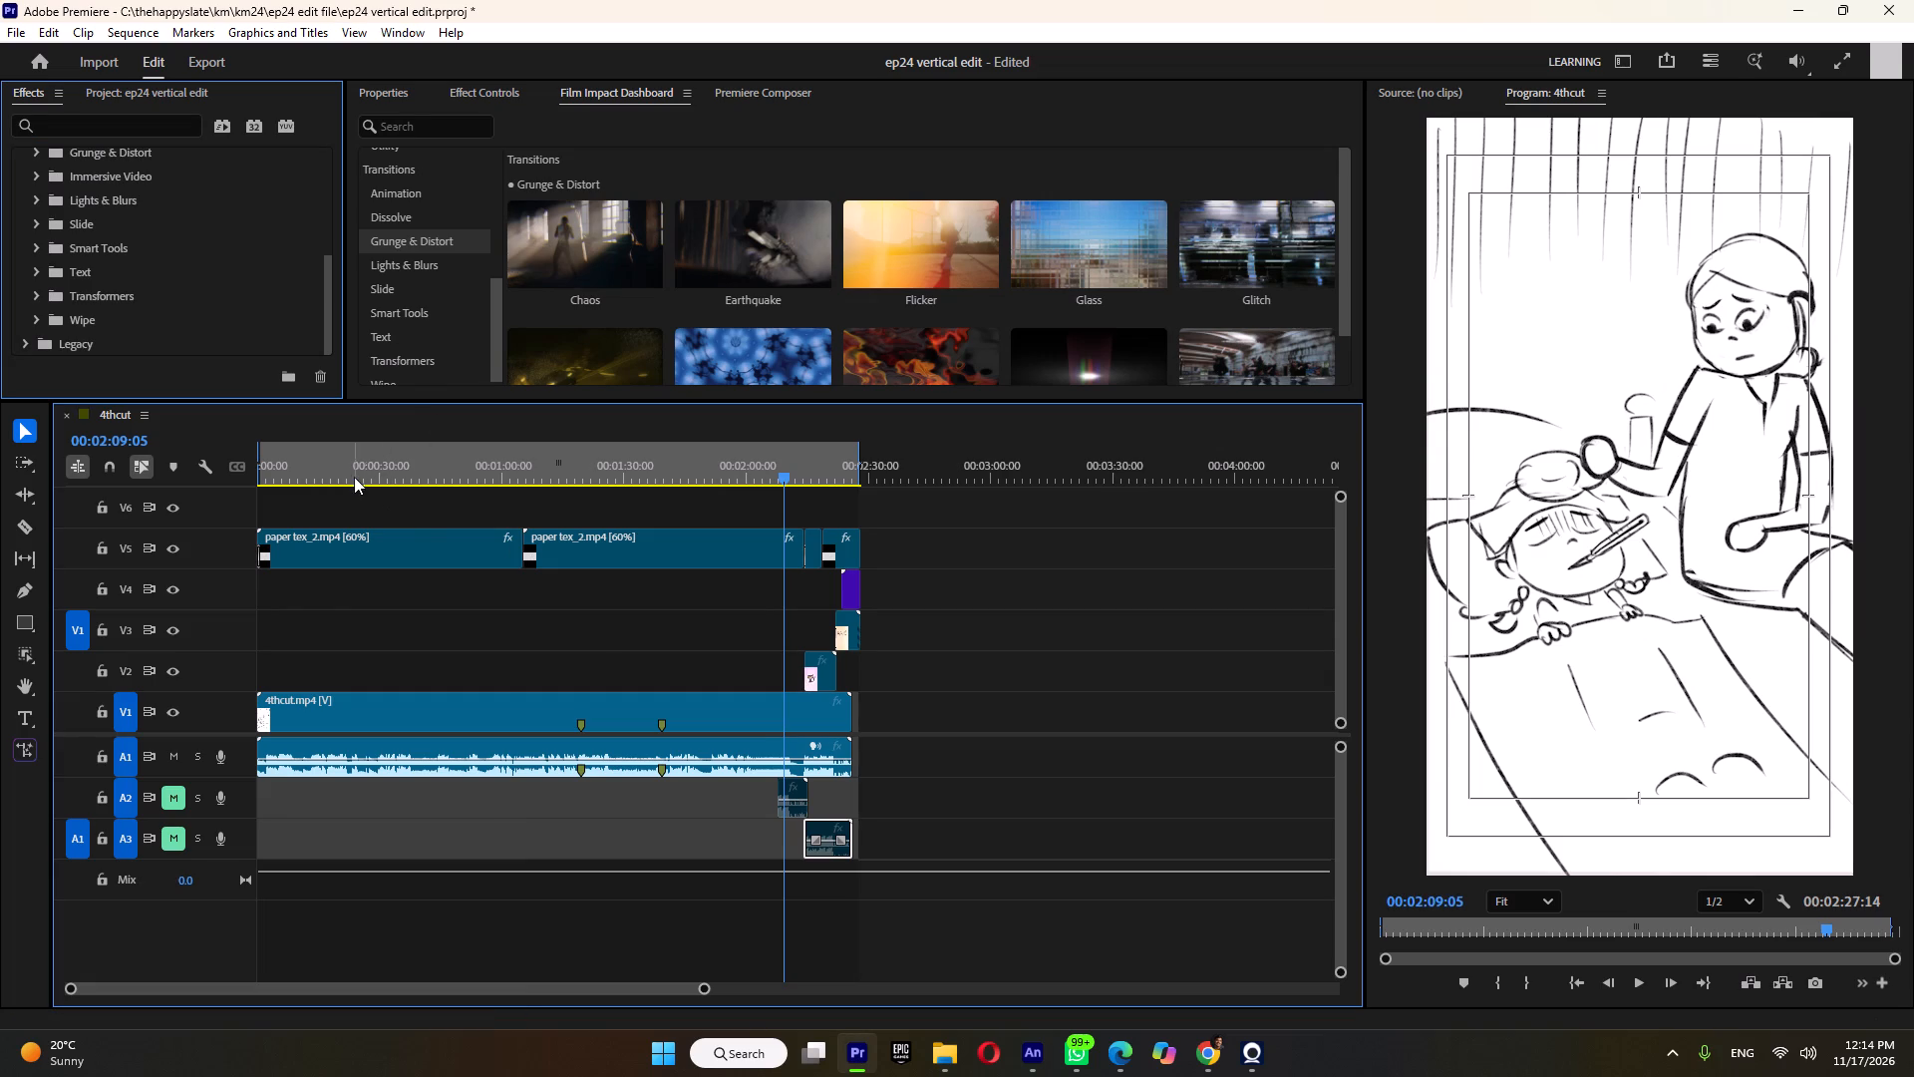
Review the 4thcut sequence by playing its opening section from the start.
drag(350, 473, 303, 514)
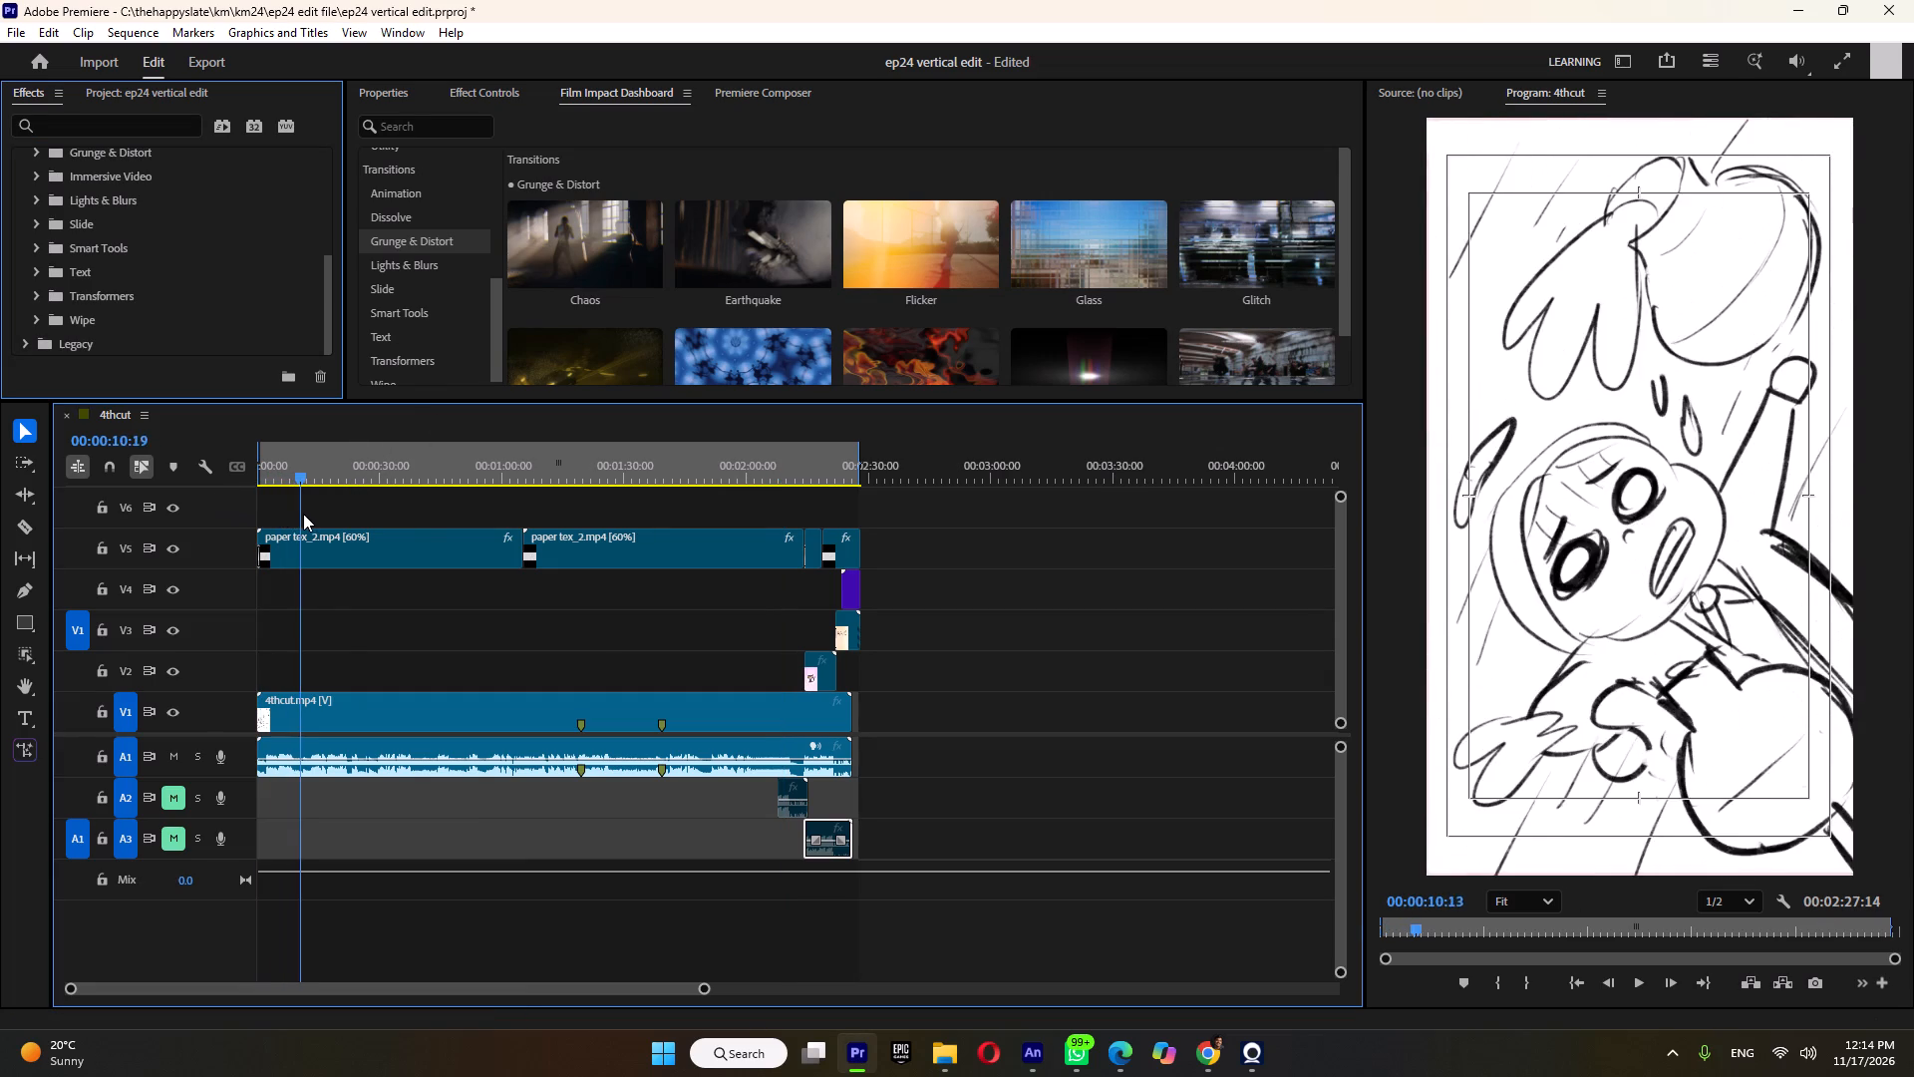
drag(303, 514, 202, 539)
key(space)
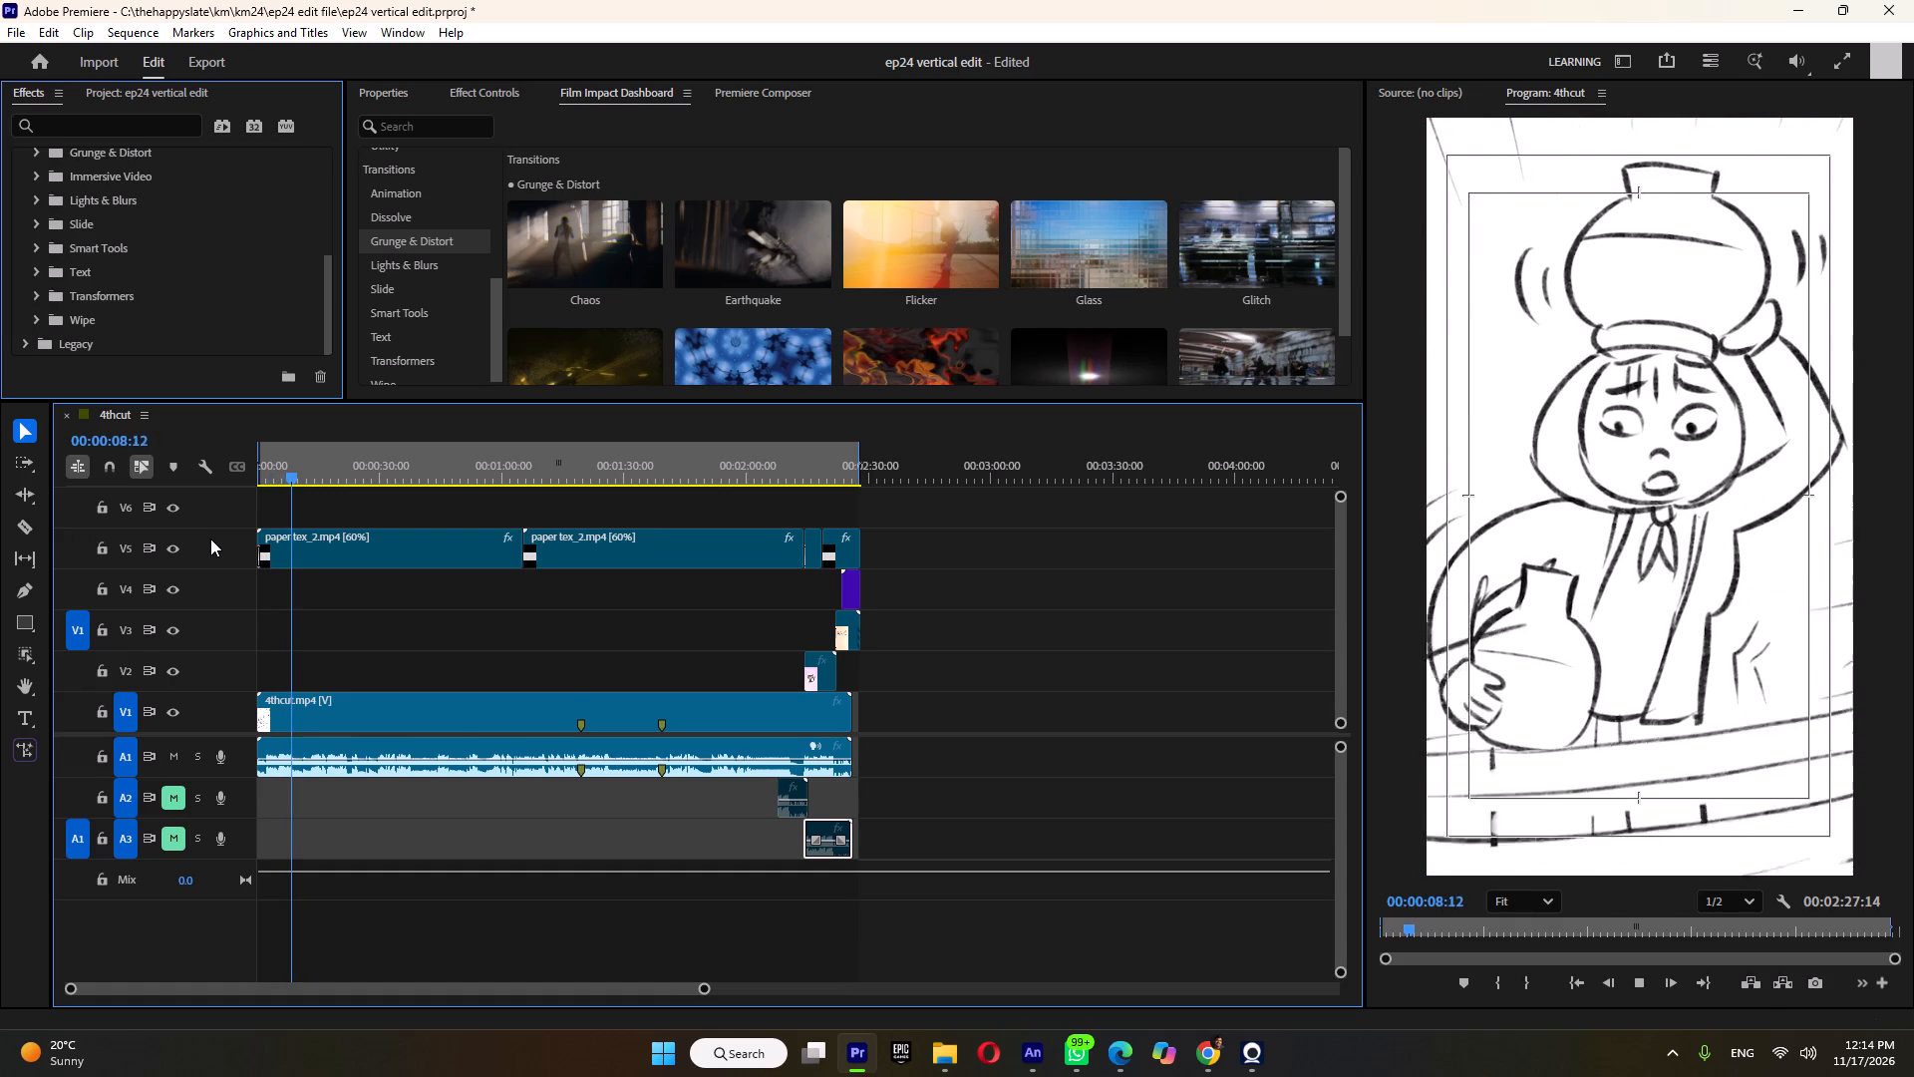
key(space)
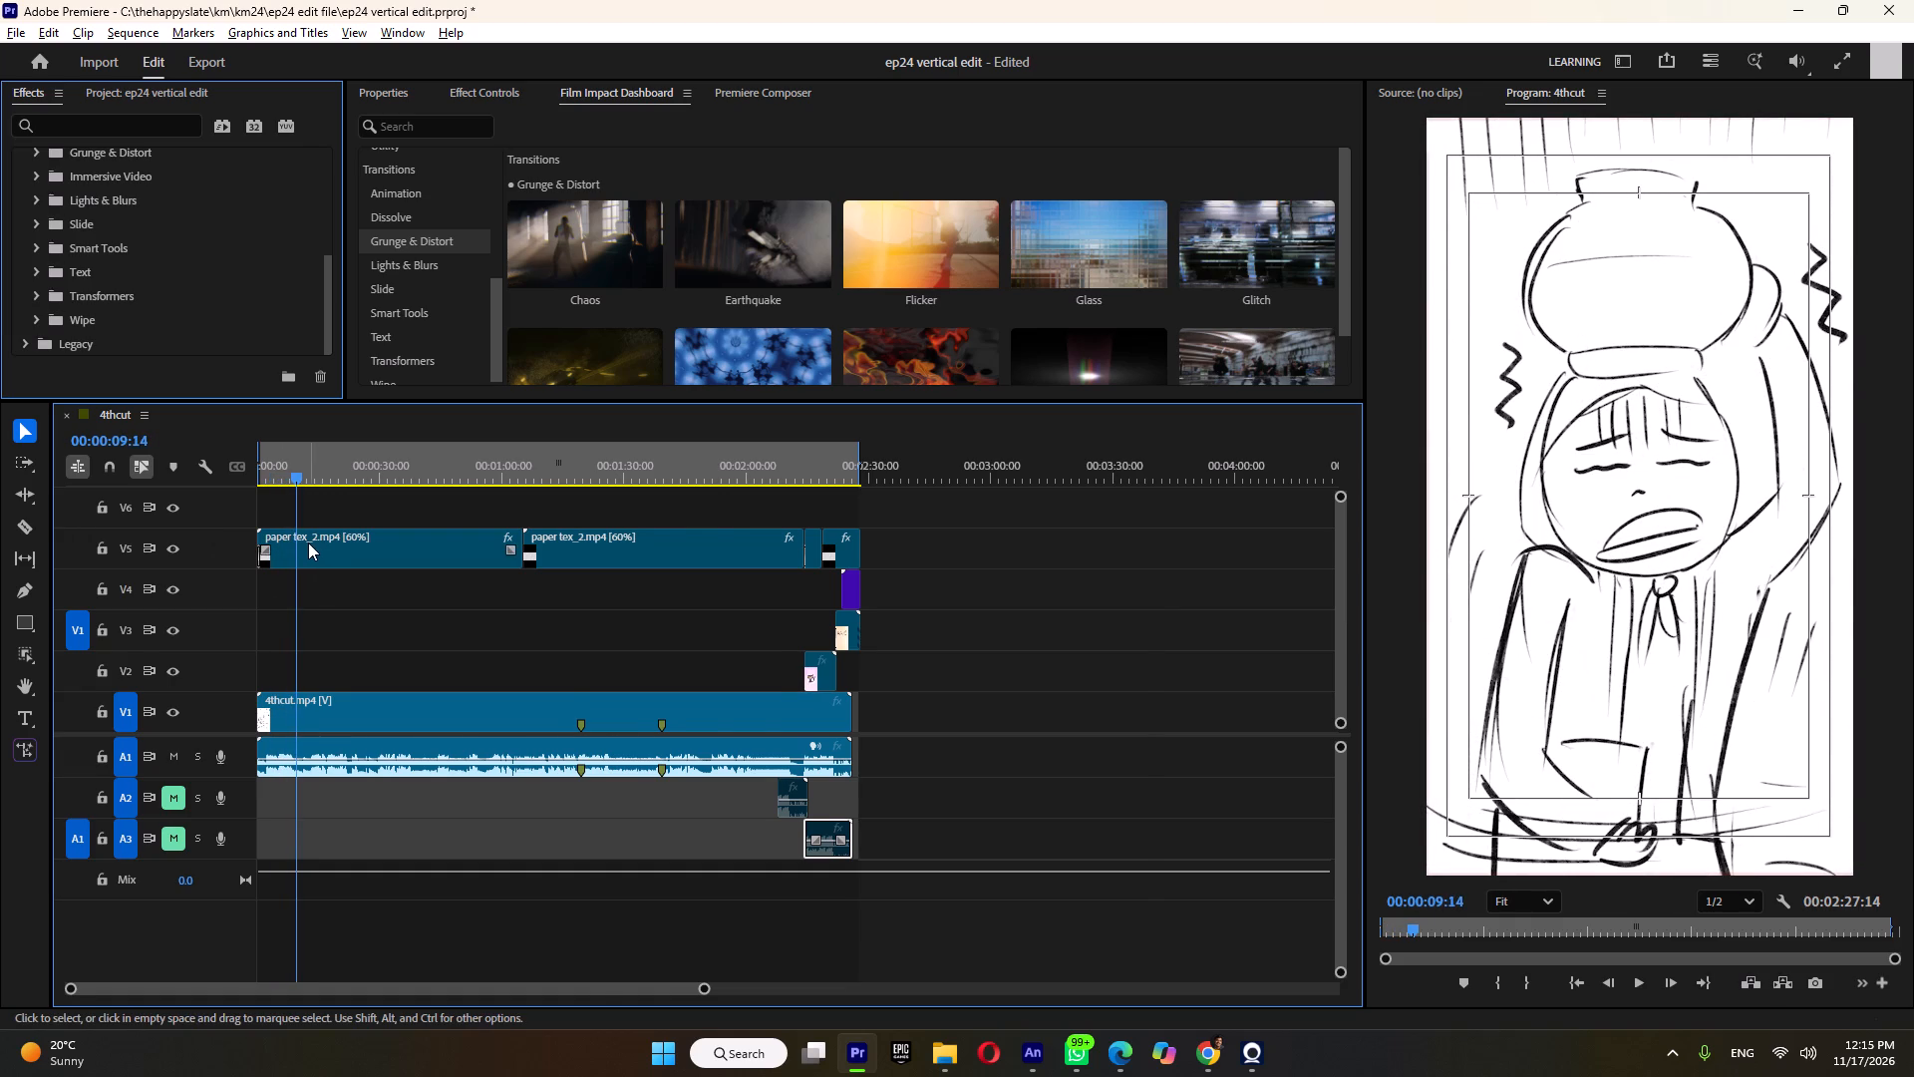
alt+scroll(308, 542, up, 12)
scroll(308, 542, up, 12)
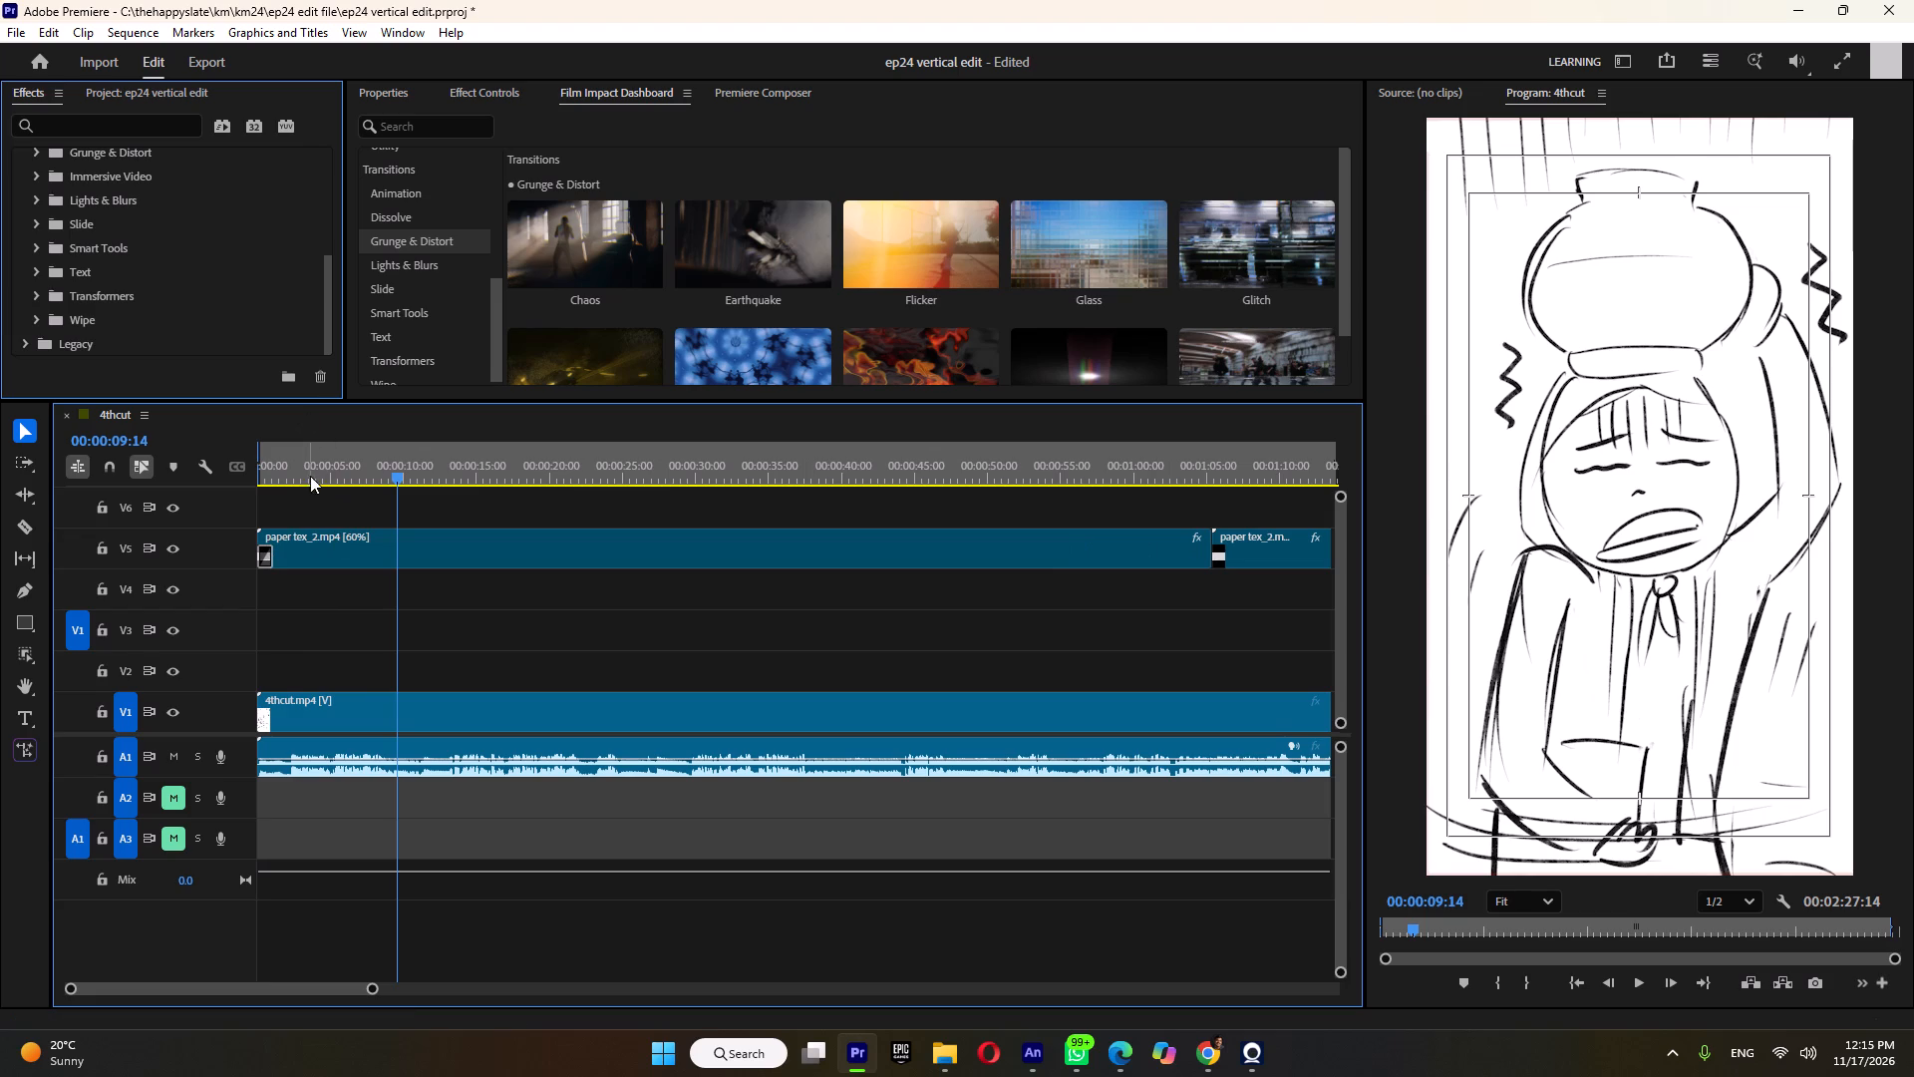
drag(311, 465, 150, 491)
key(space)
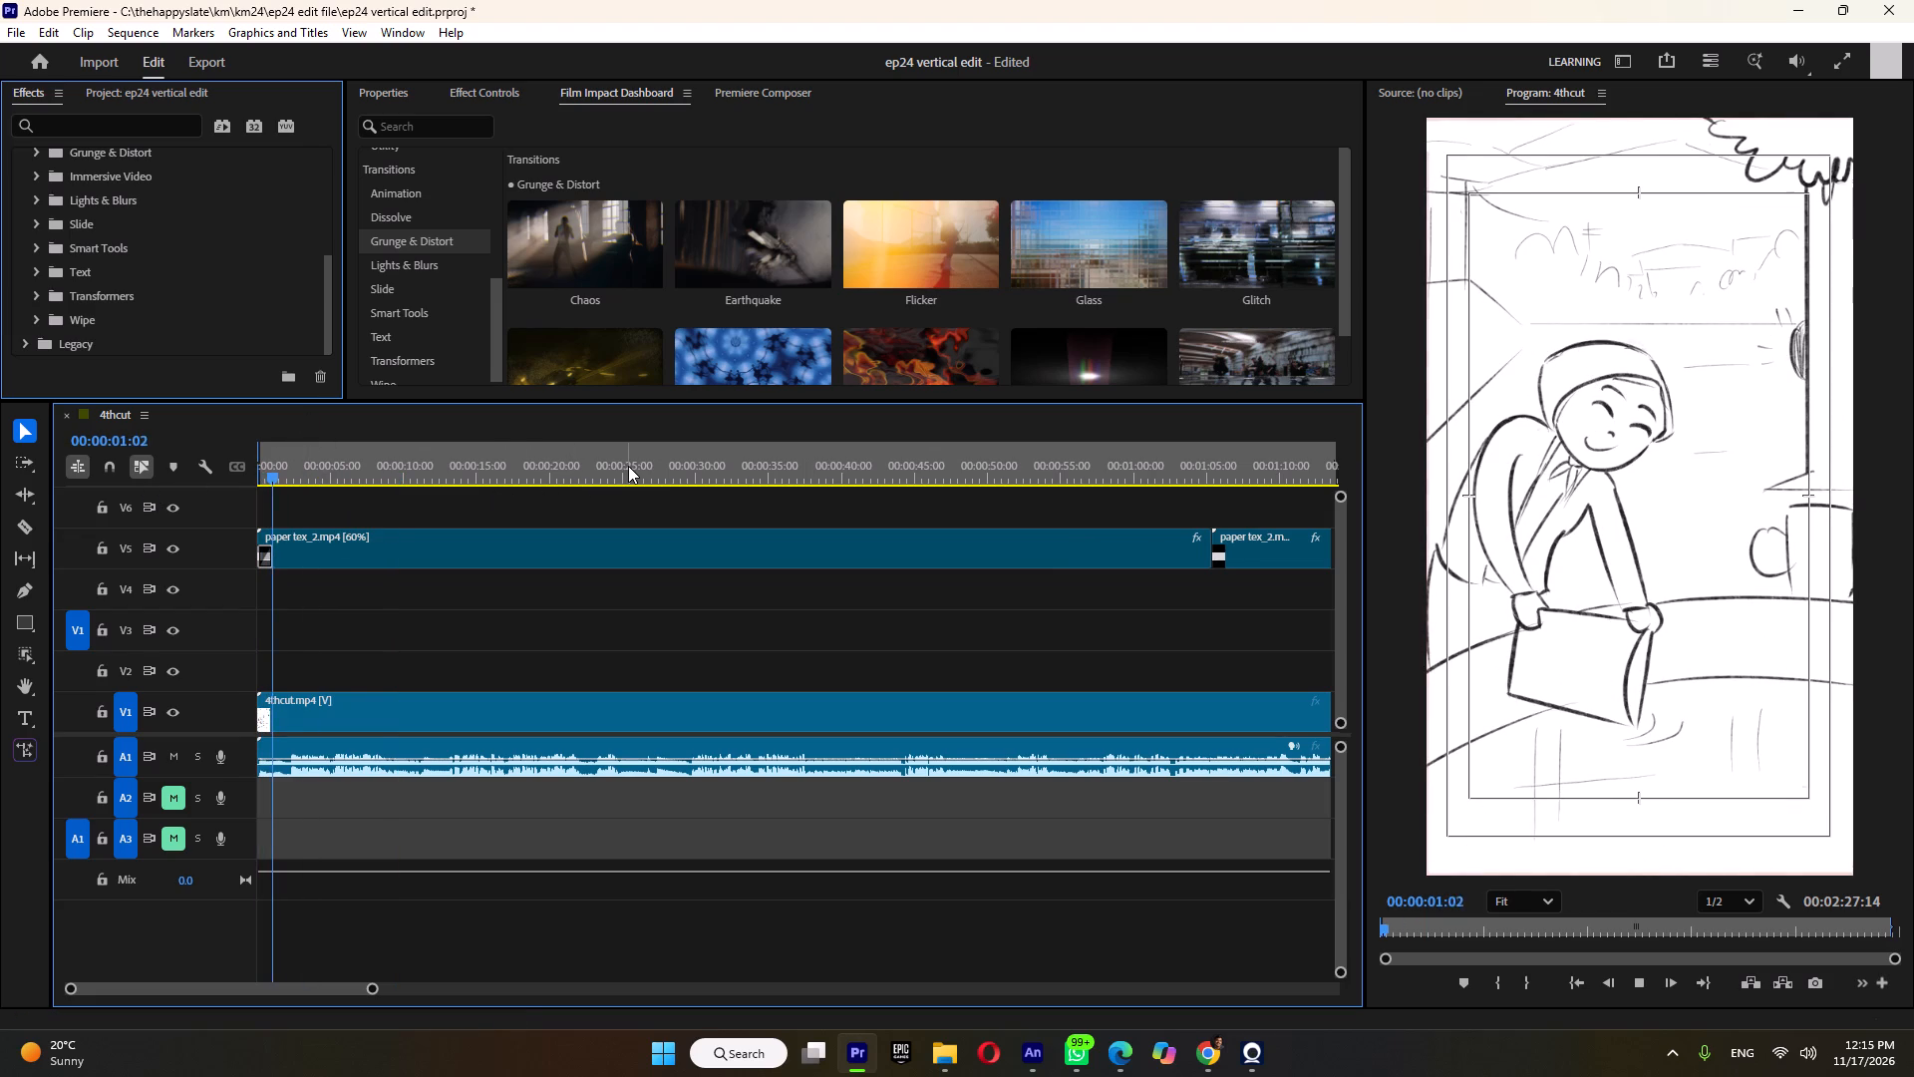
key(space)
Scrub from the middle of the sequence to the placeholder photo shot just before the ending section to check the picture there.
click(628, 466)
alt+scroll(643, 520, down, 10)
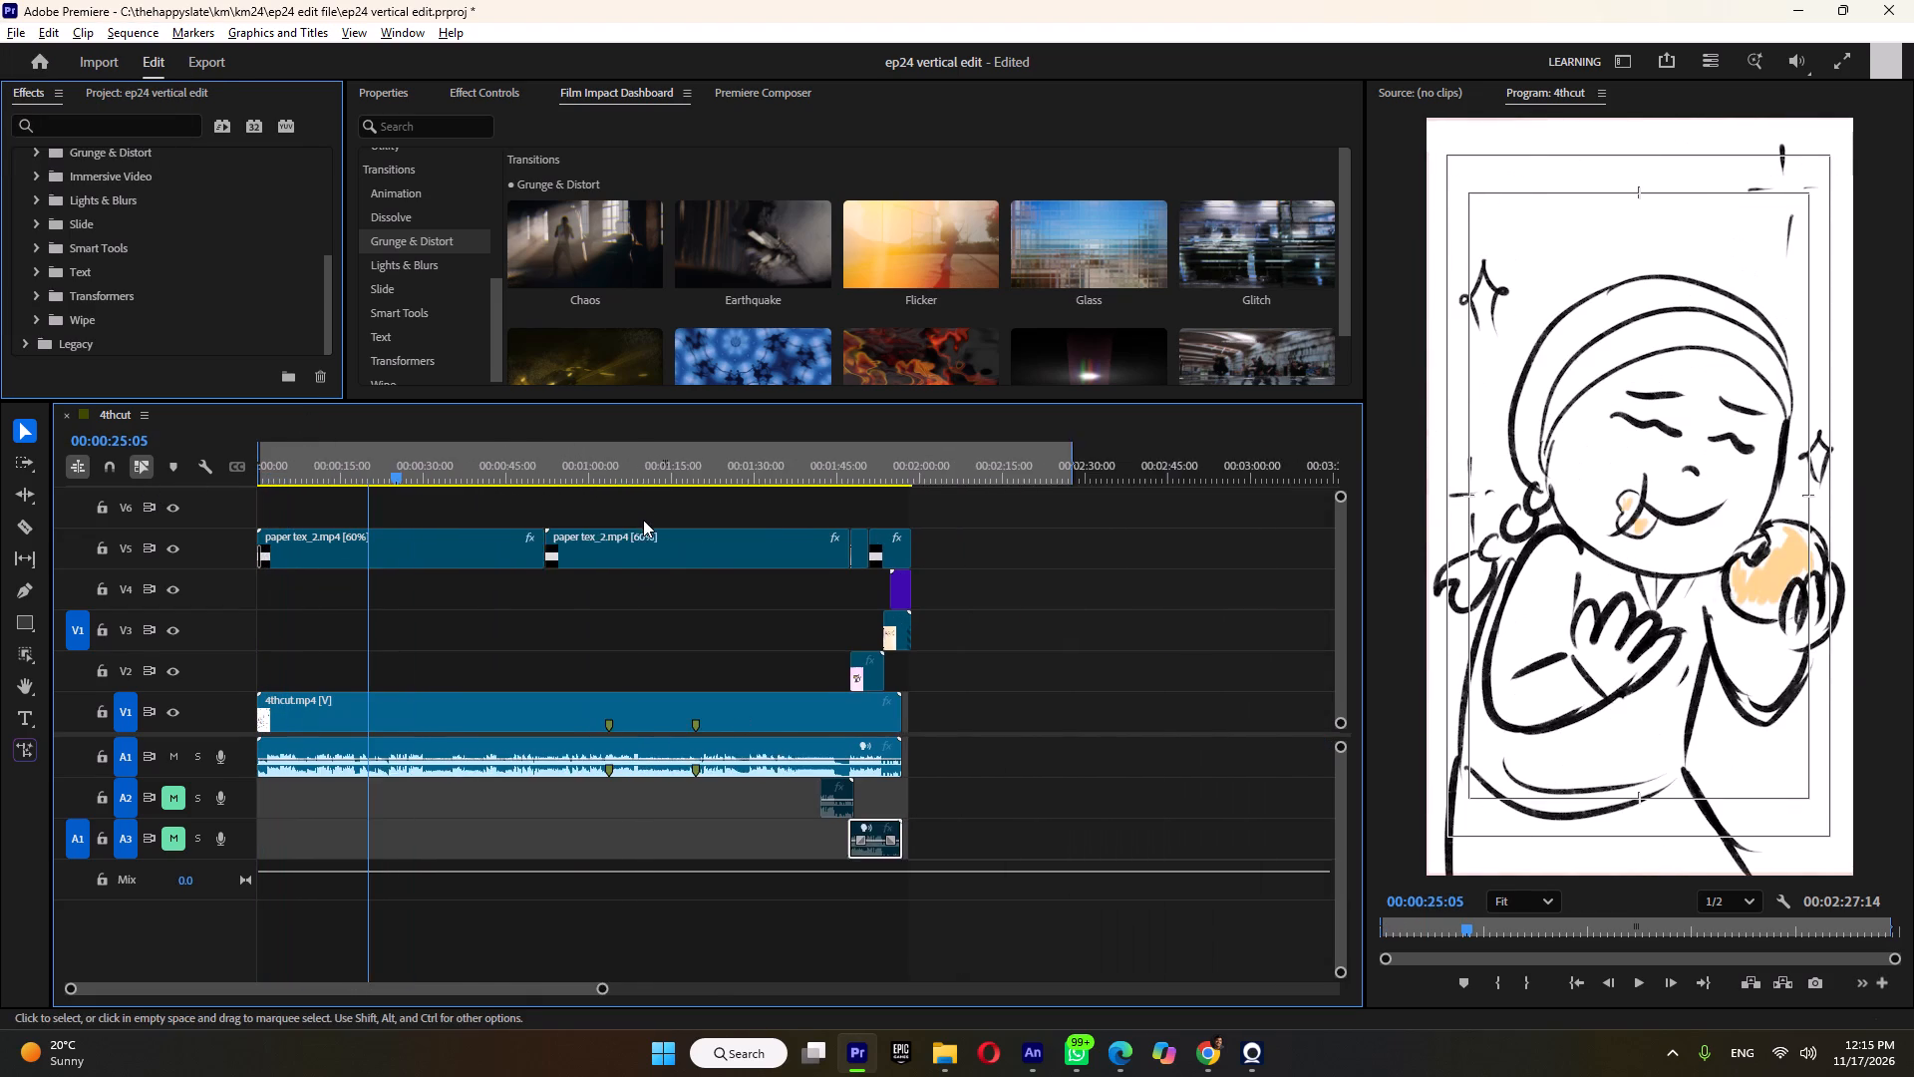
alt+scroll(643, 520, down, 2)
drag(743, 467, 771, 475)
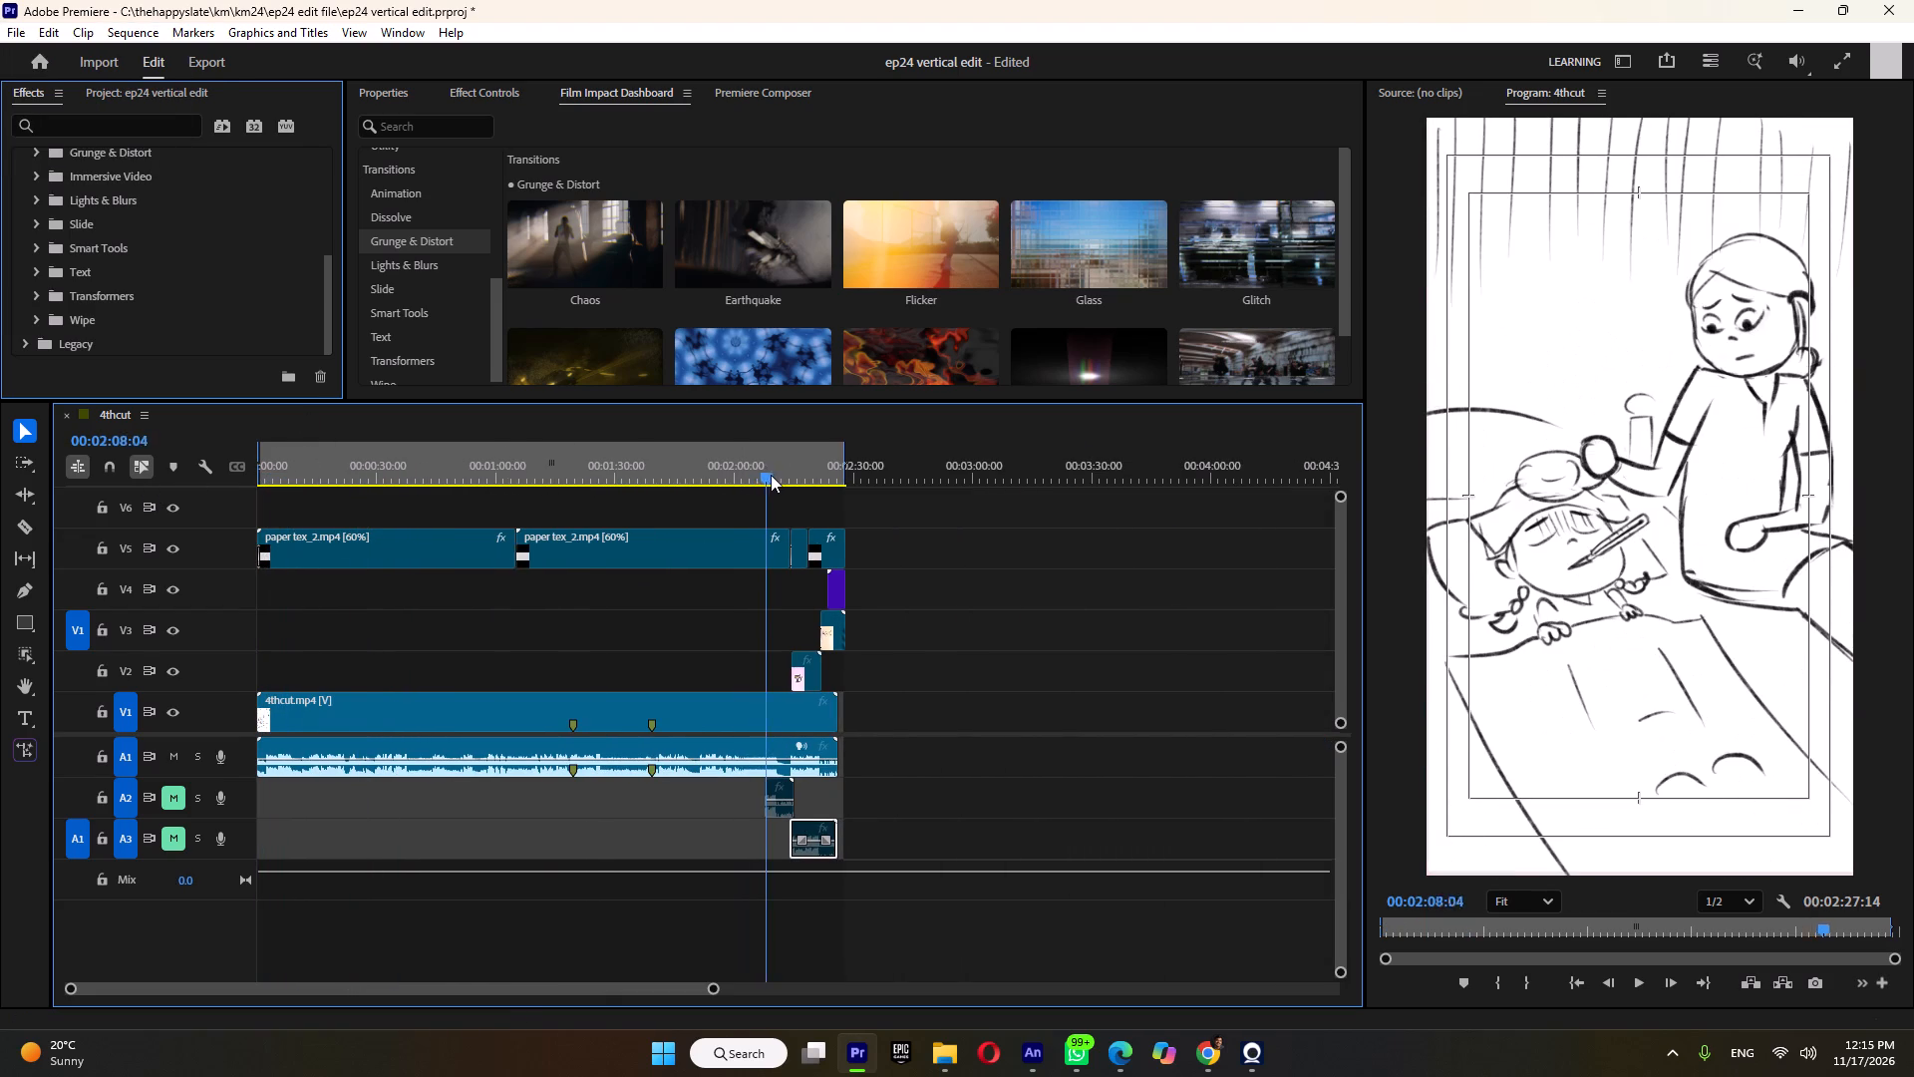
drag(771, 475, 781, 476)
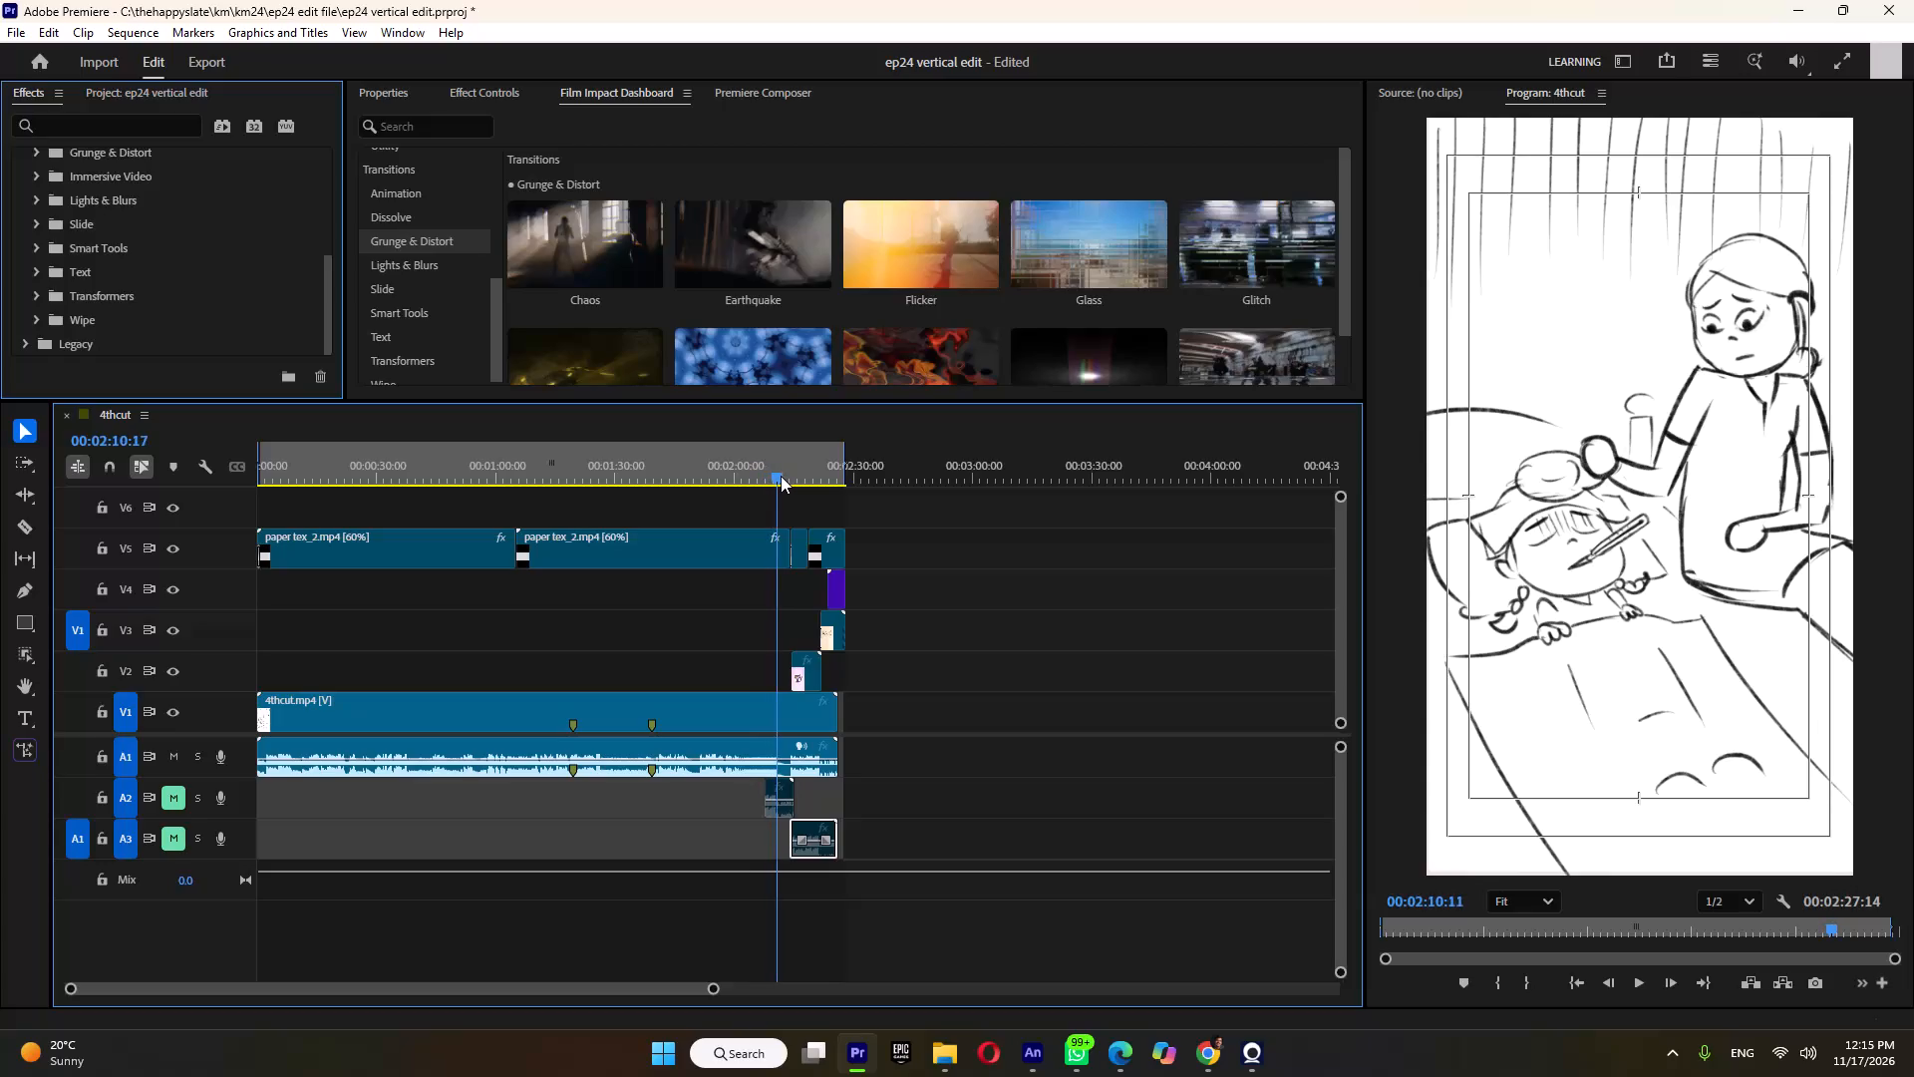
drag(781, 476, 786, 476)
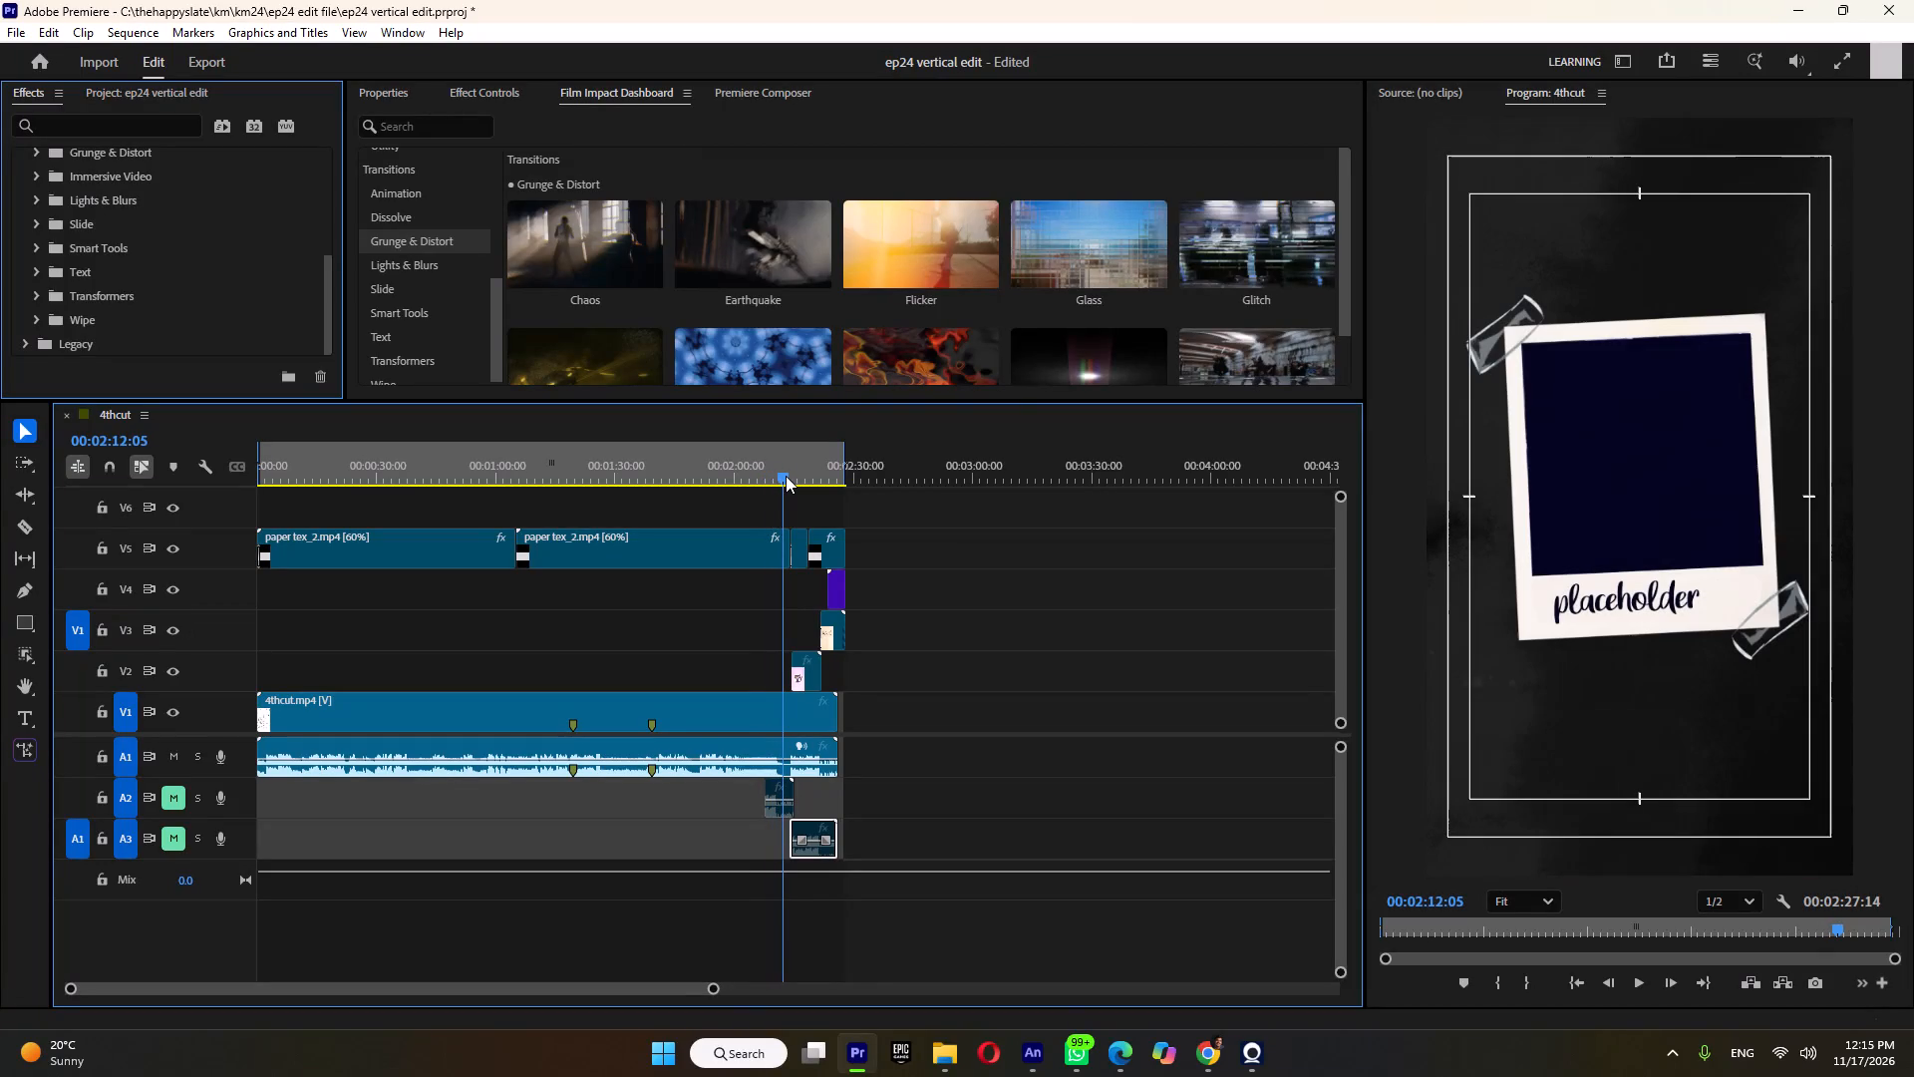
drag(786, 476, 784, 476)
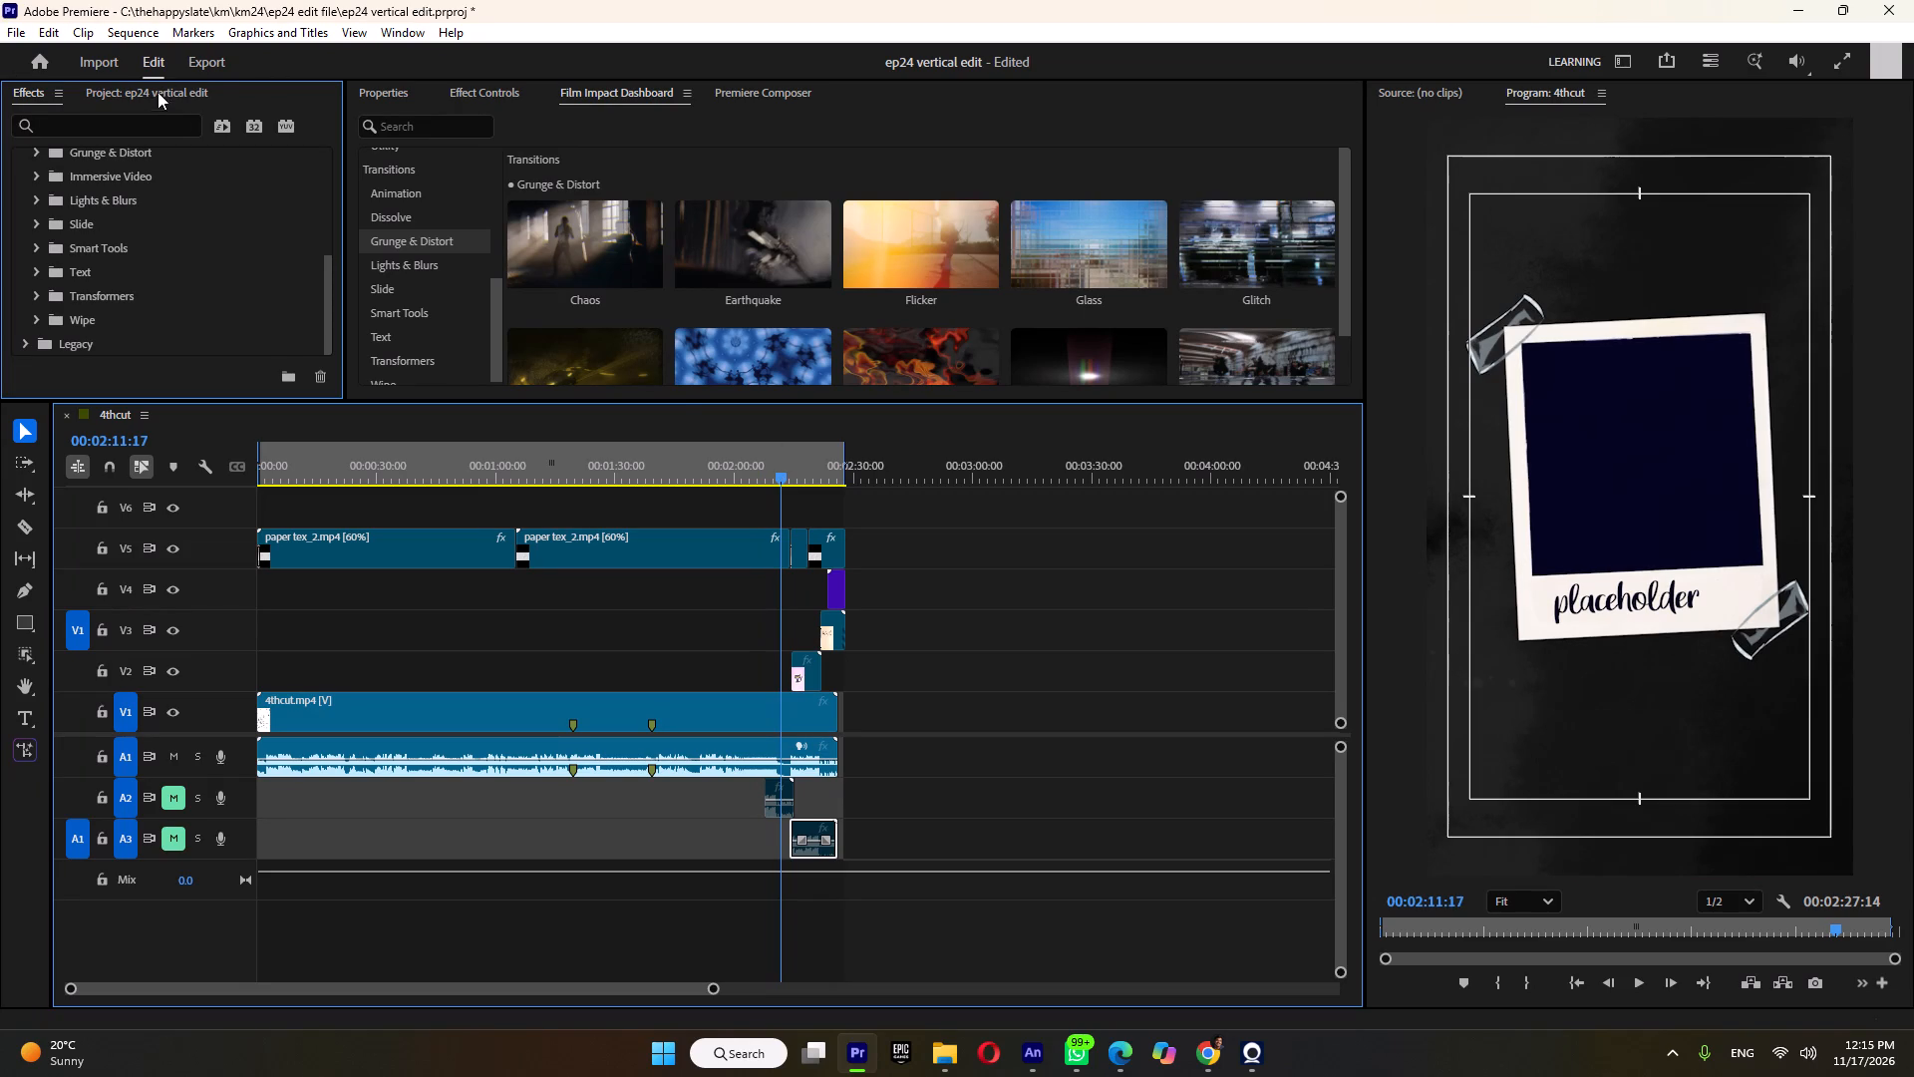
Delete the old 3rdcut.mp4 from the project, including its clip references in the sequence.
click(155, 96)
scroll(121, 281, down, 2)
scroll(121, 279, up, 2)
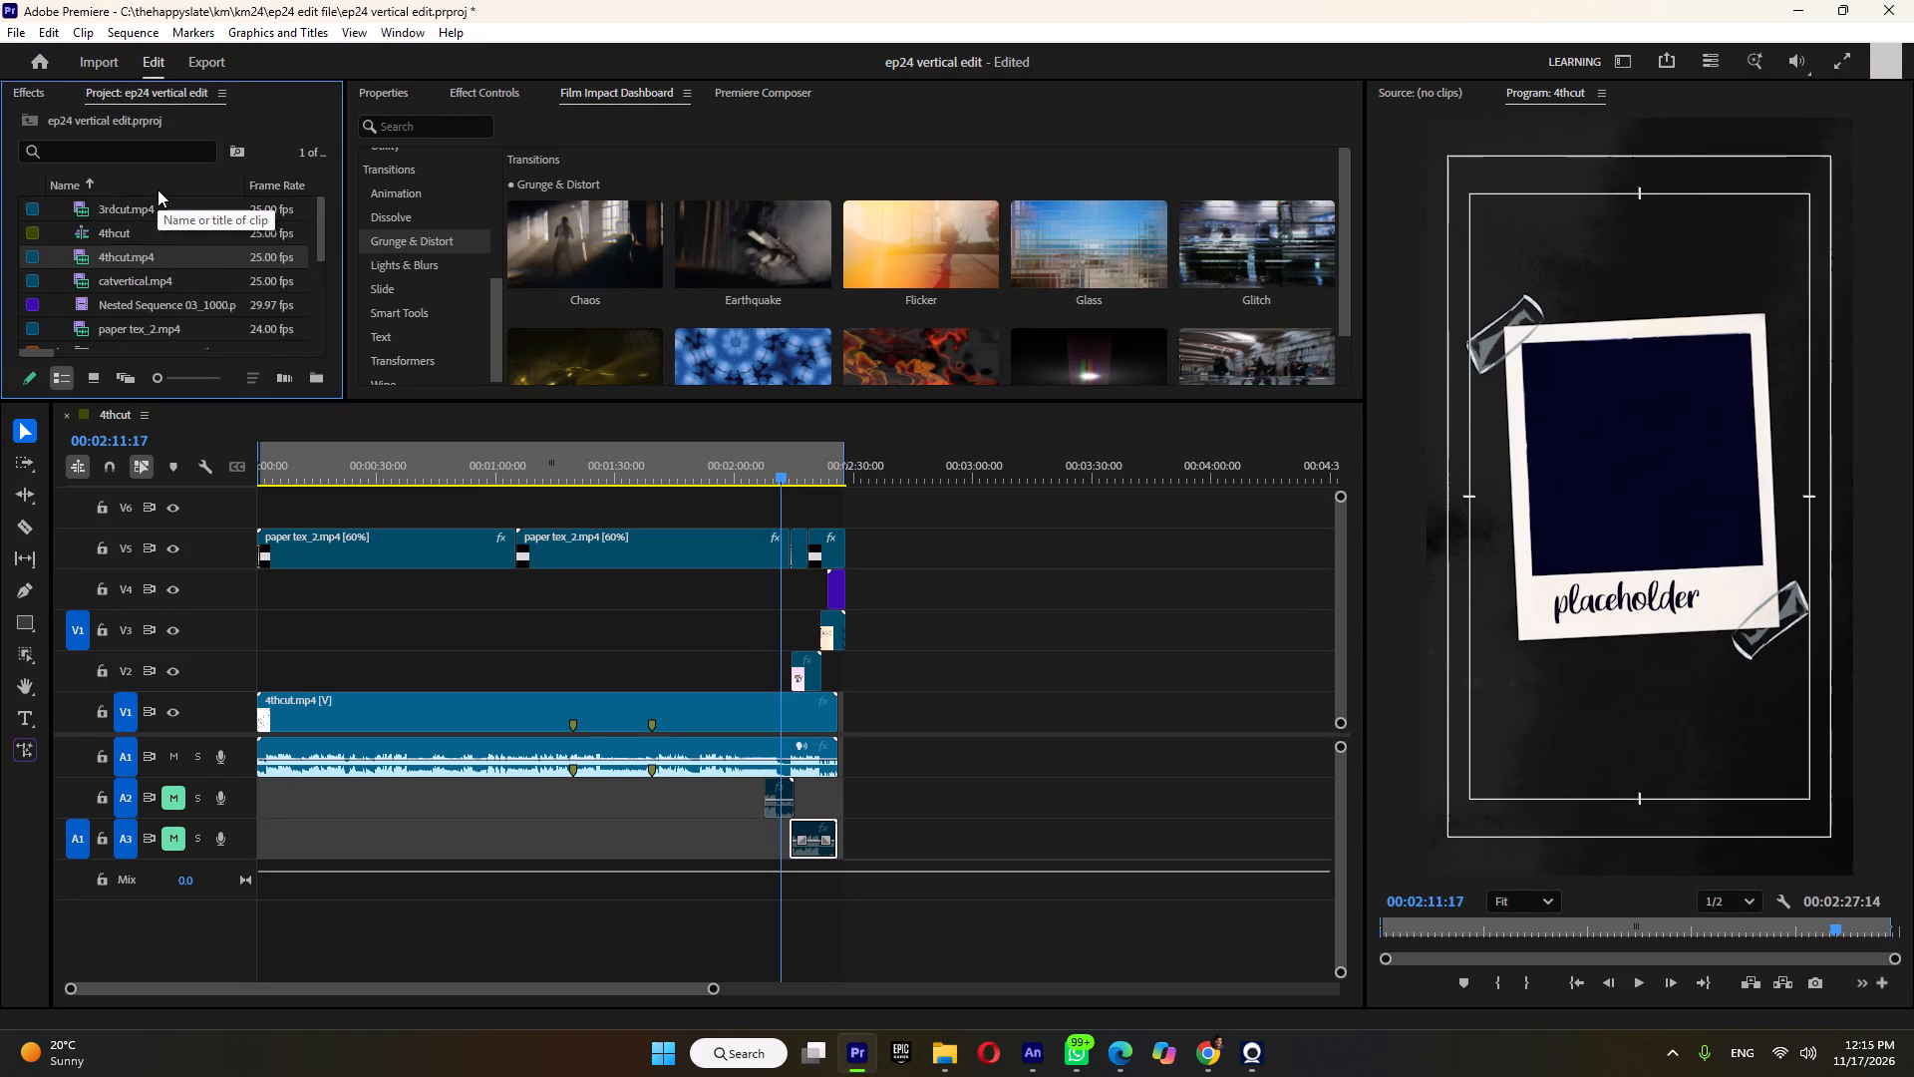
click(141, 211)
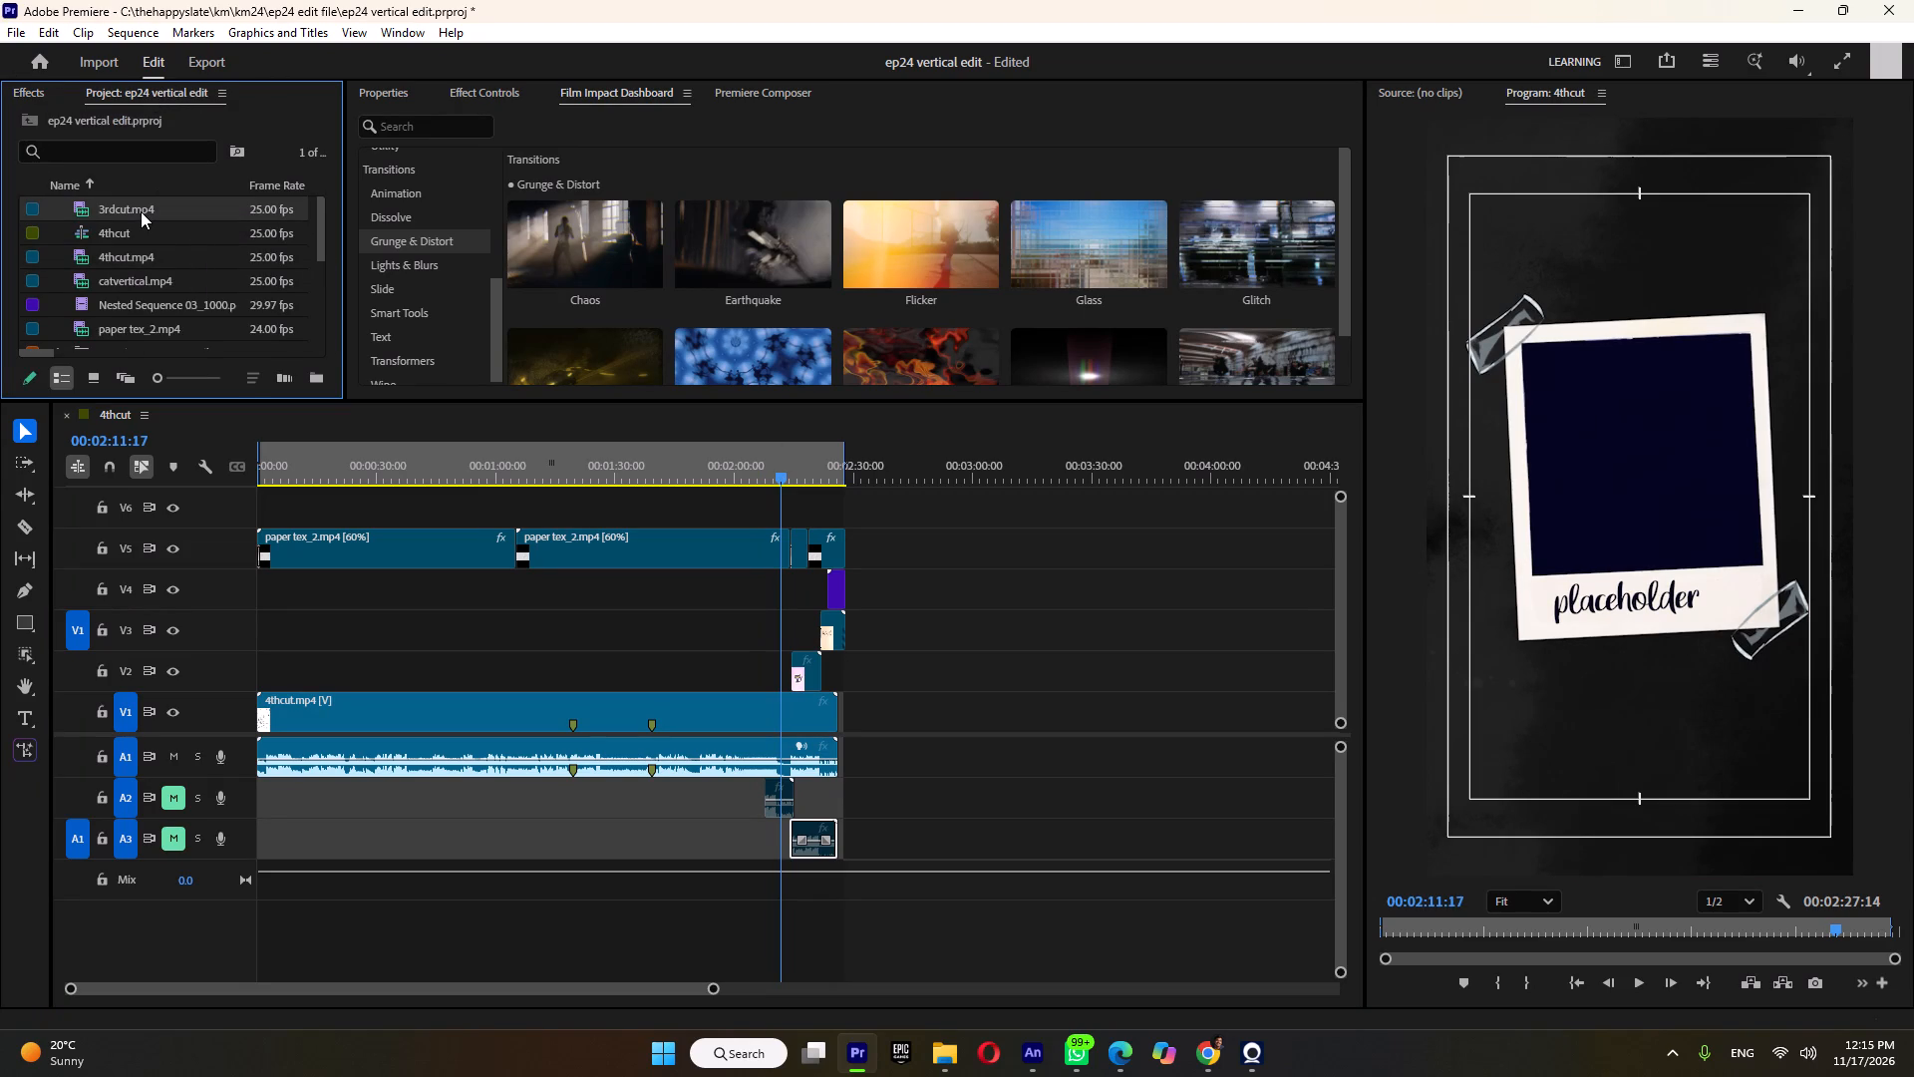
key(Delete)
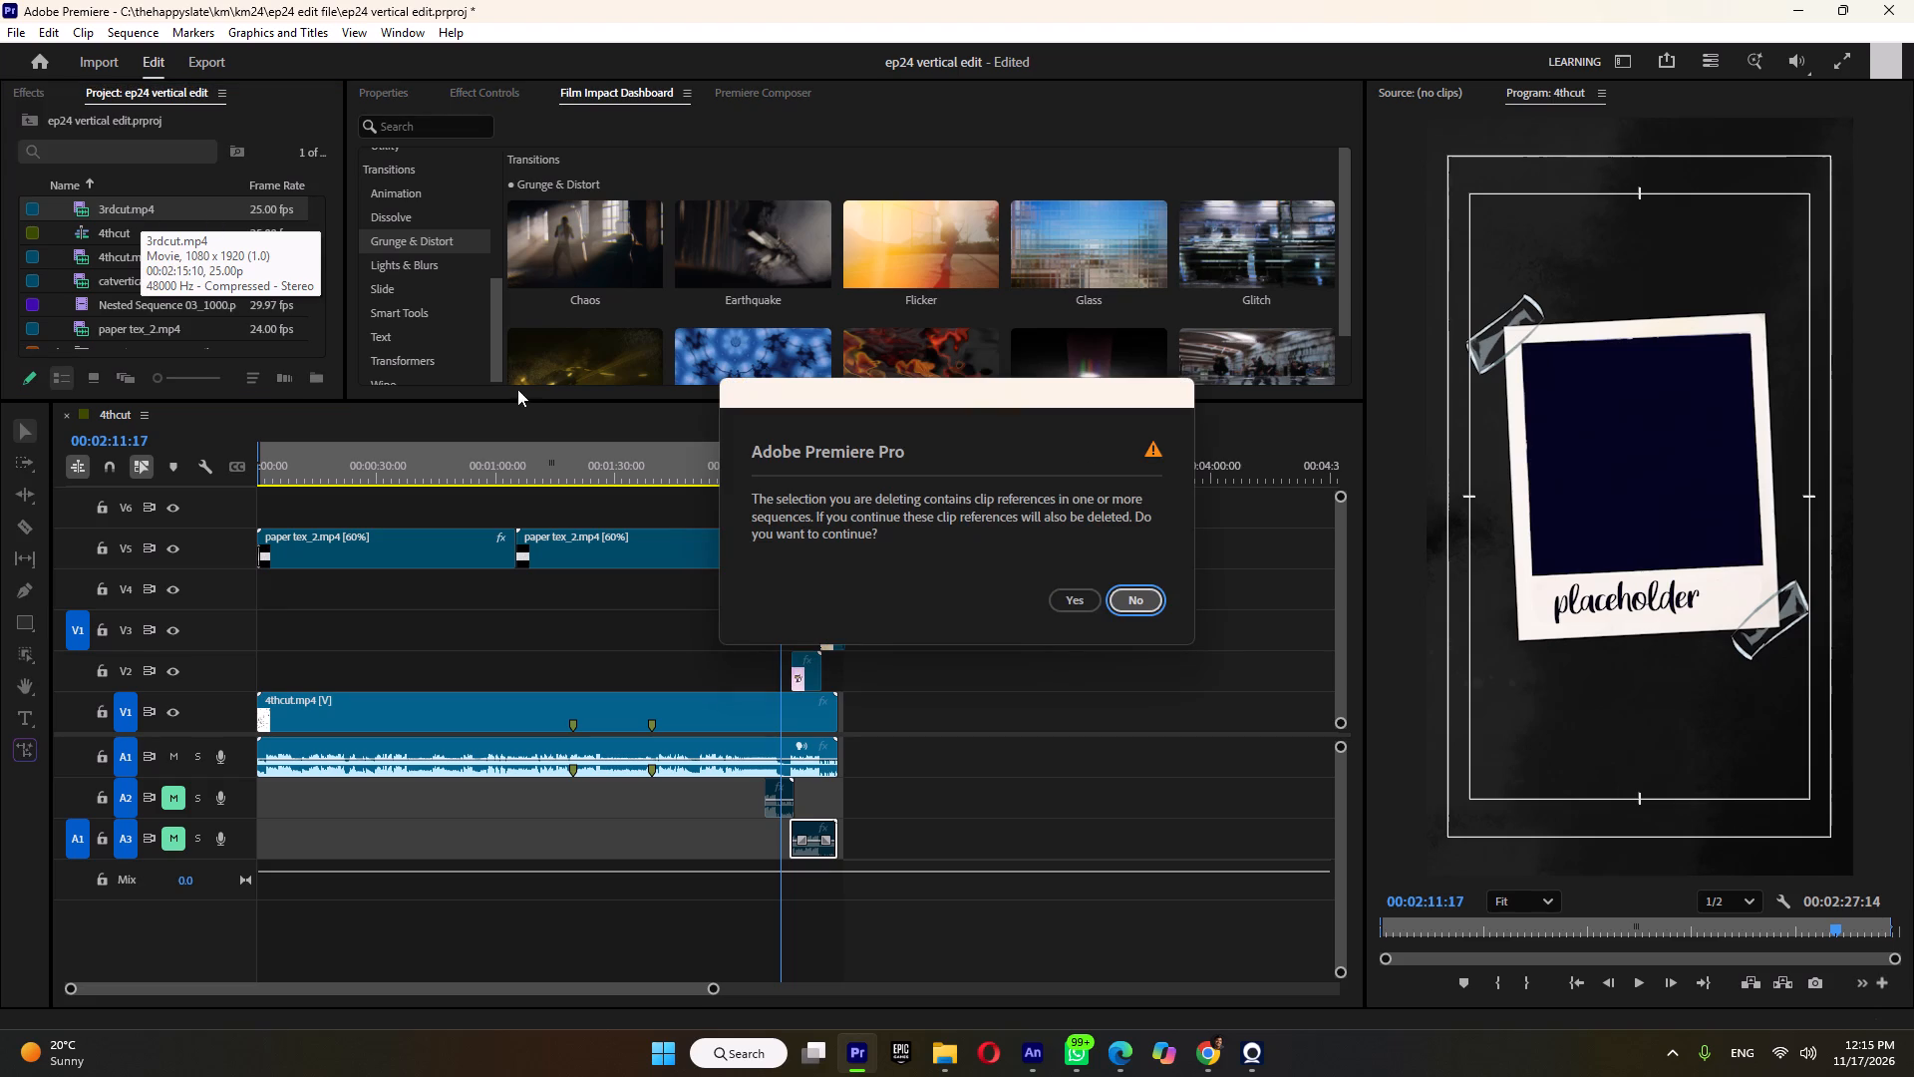
click(1079, 601)
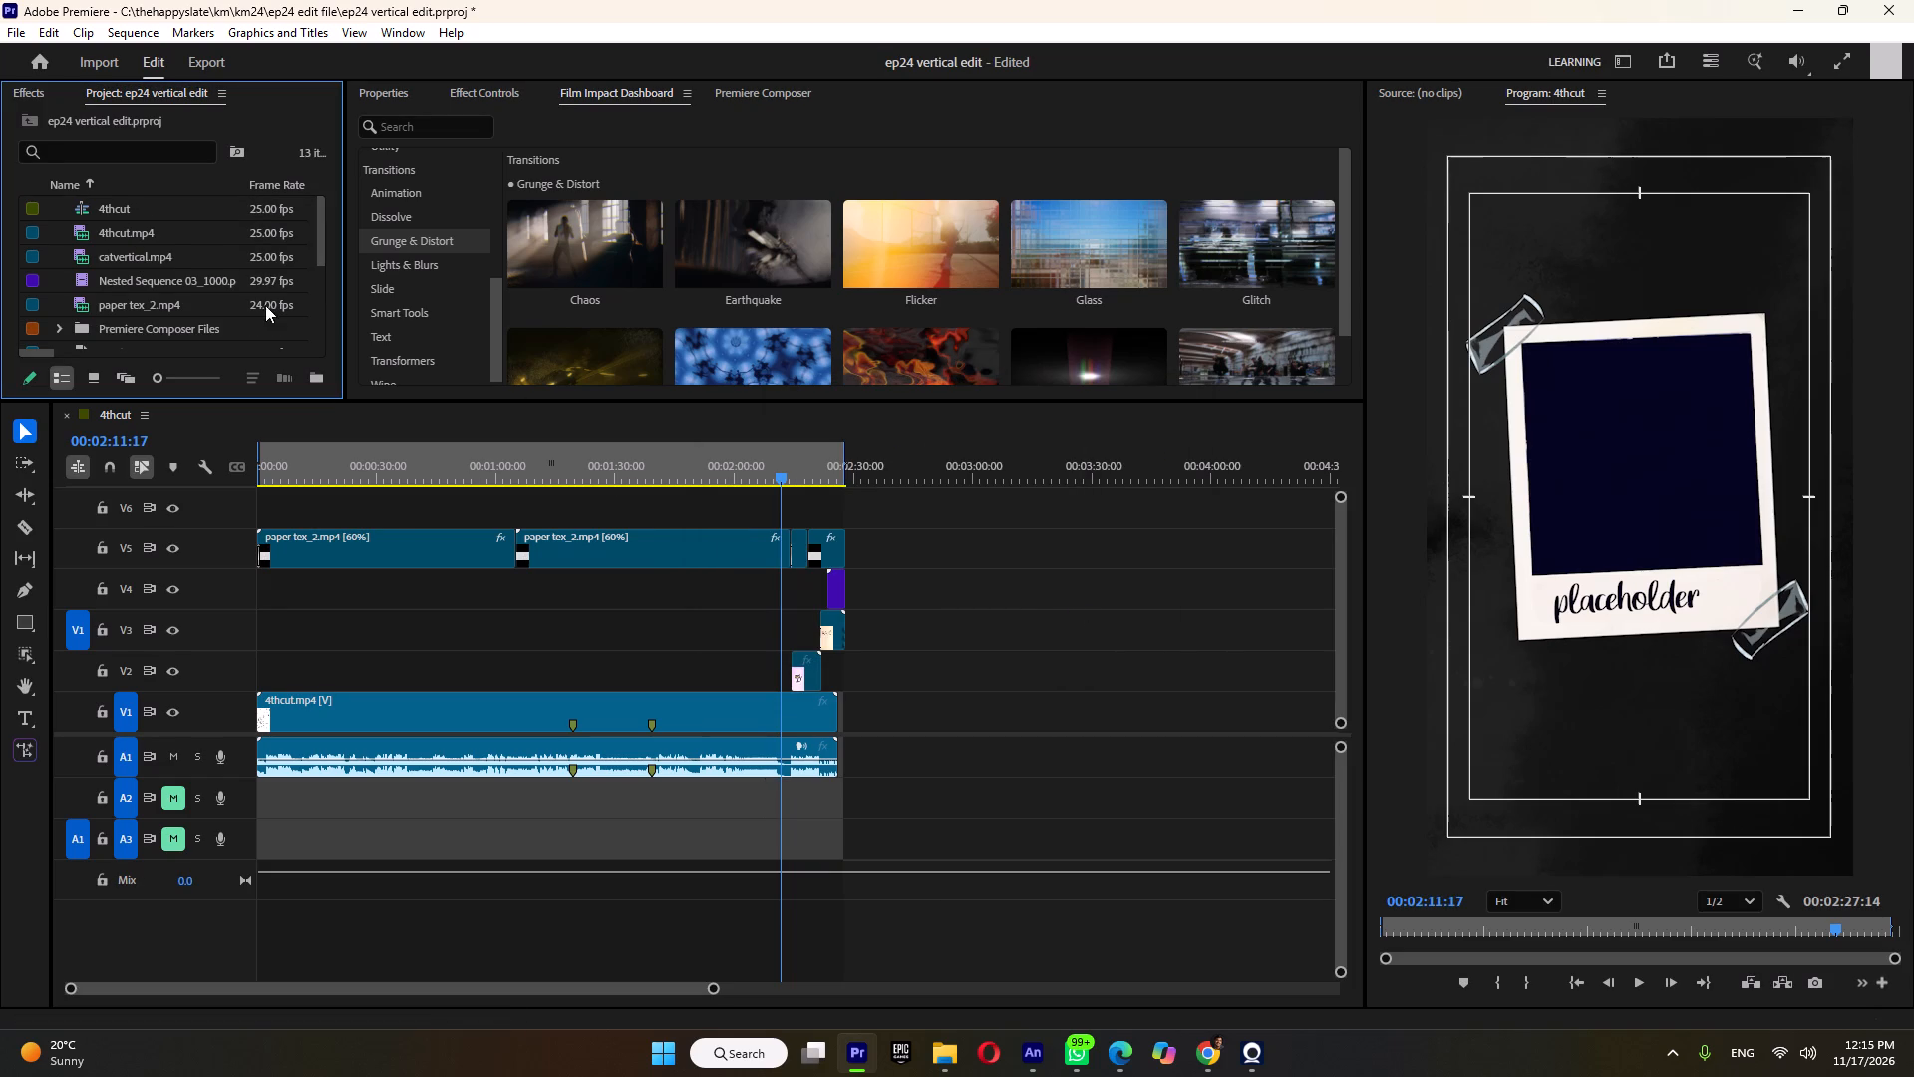
Delete sh01 tk 2.mp4, sh02.mp4 and sh03 tk 2.mp4 from the project.
scroll(148, 283, down, 5)
click(148, 282)
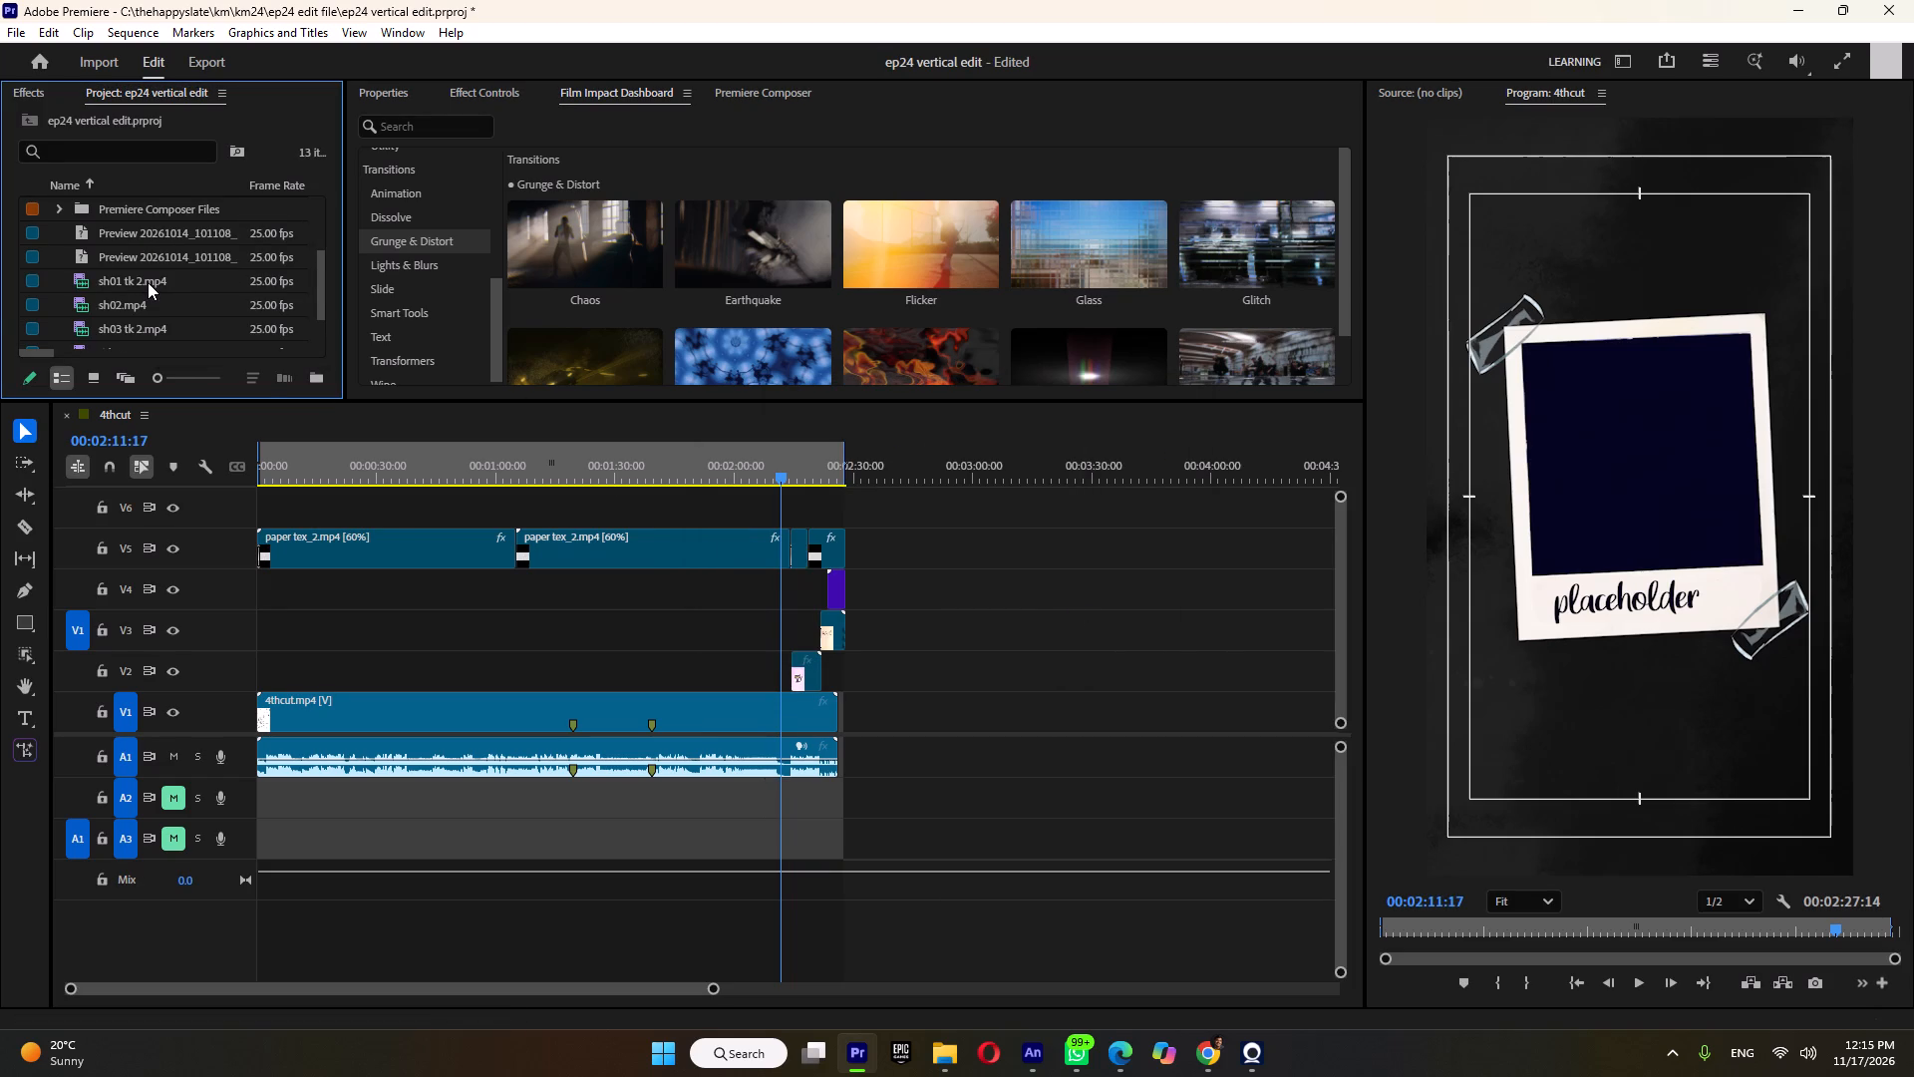
scroll(148, 282, down, 4)
shift+click(152, 276)
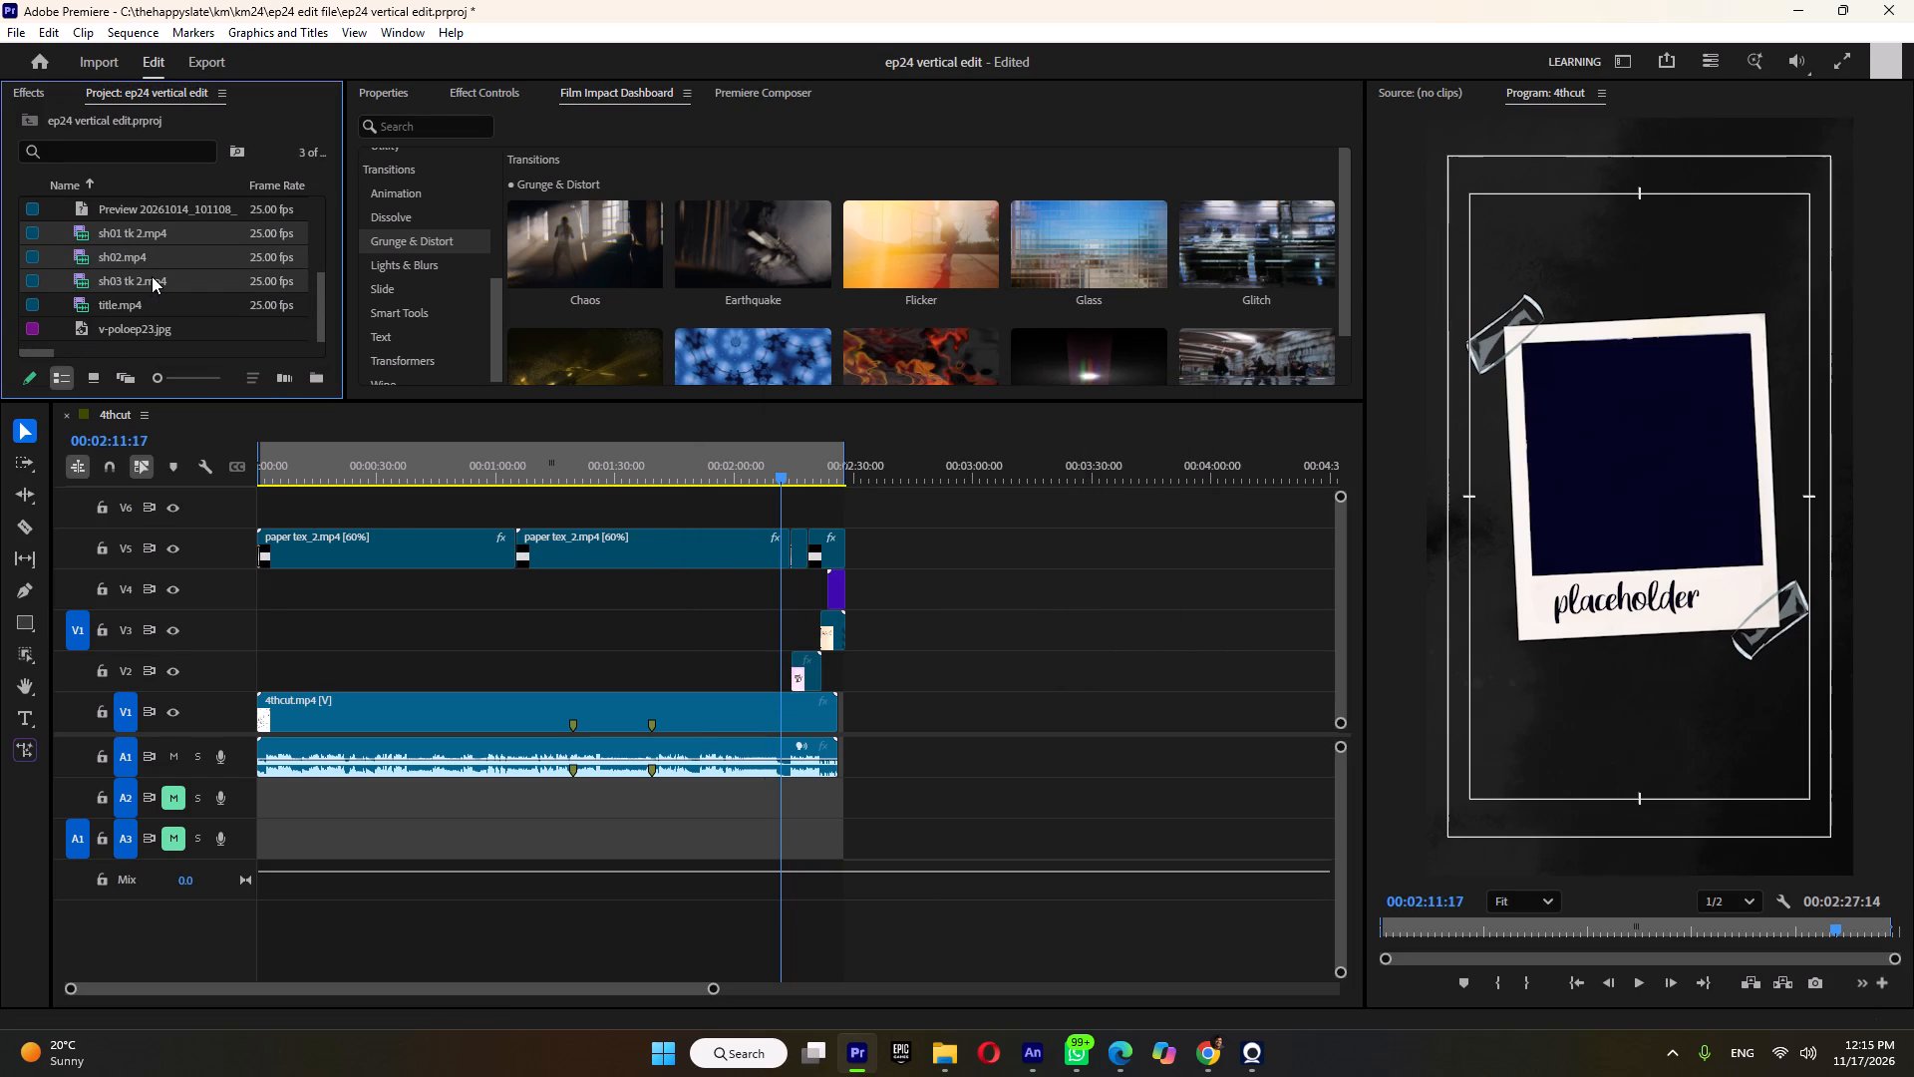
key(Delete)
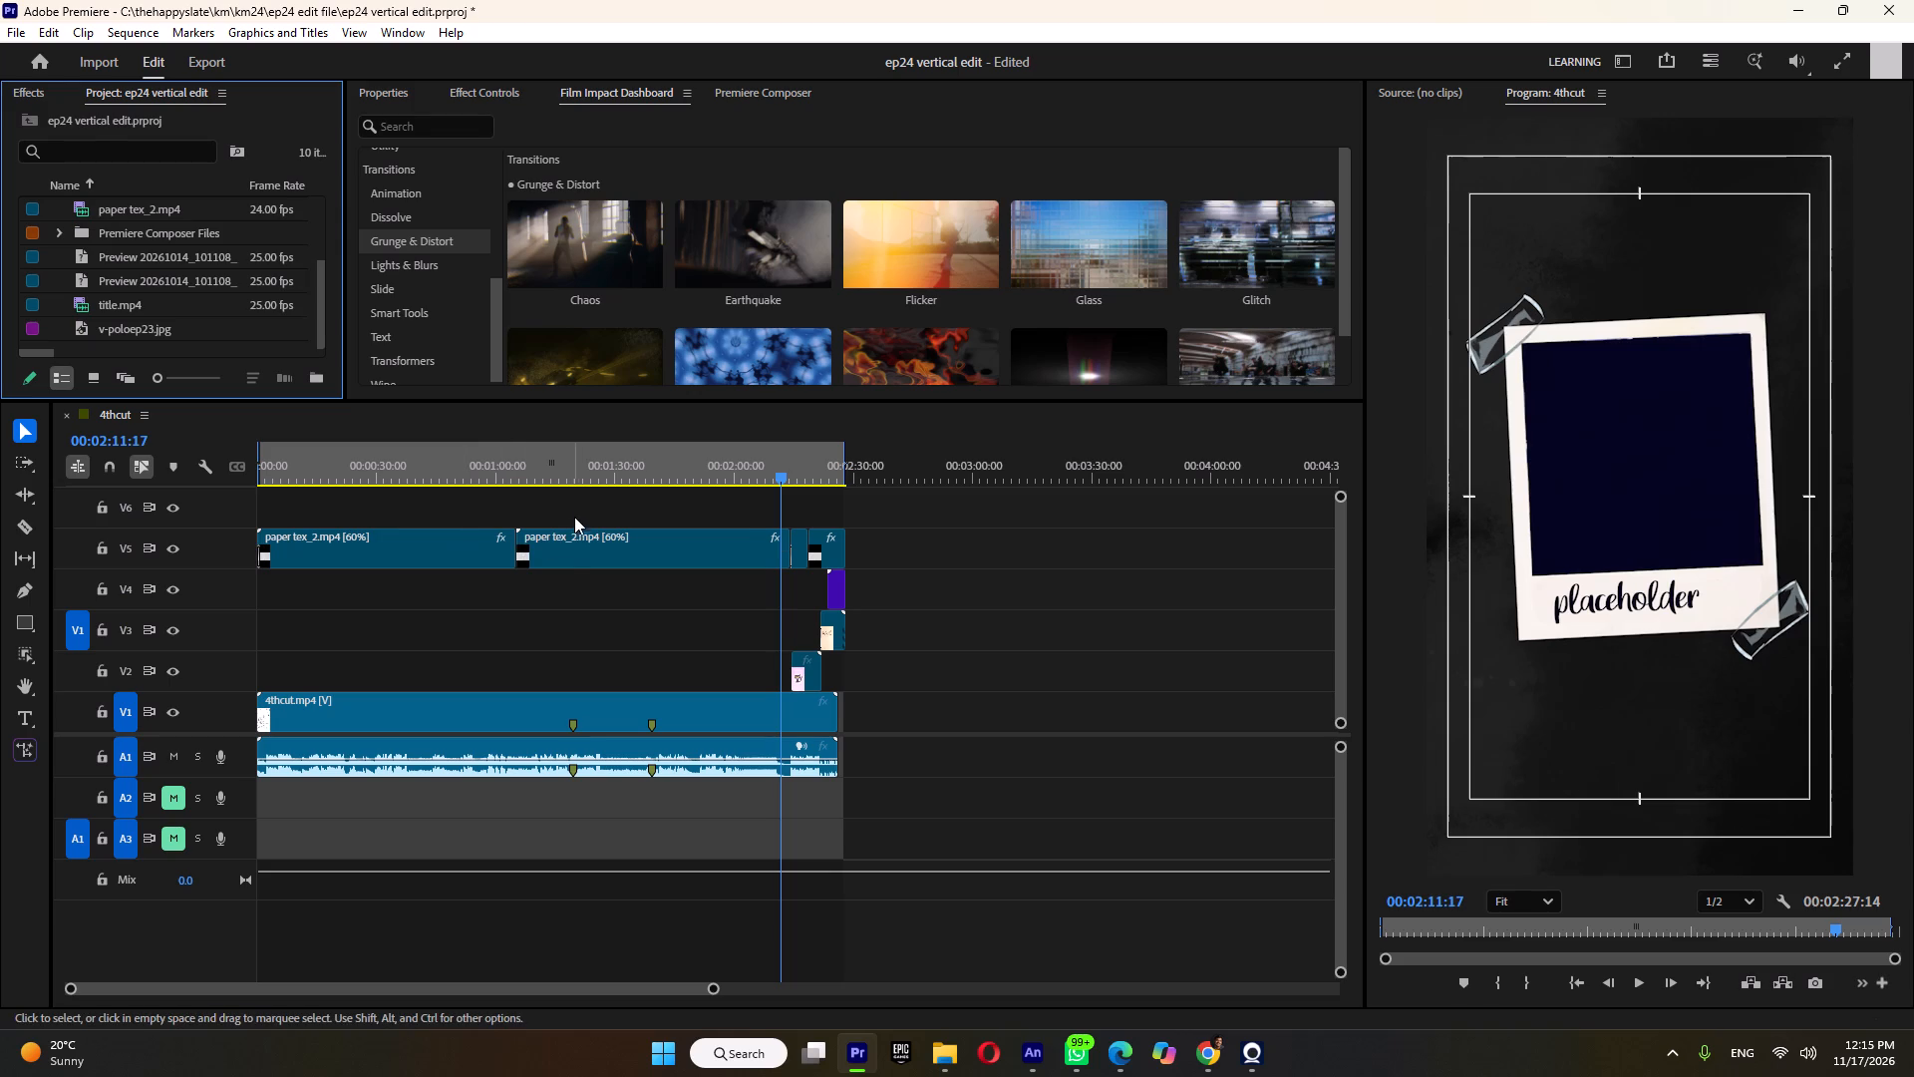
Scrub from the ending back to the sequence's start and forward to about 00:00:34 to review the shots.
drag(779, 472, 789, 477)
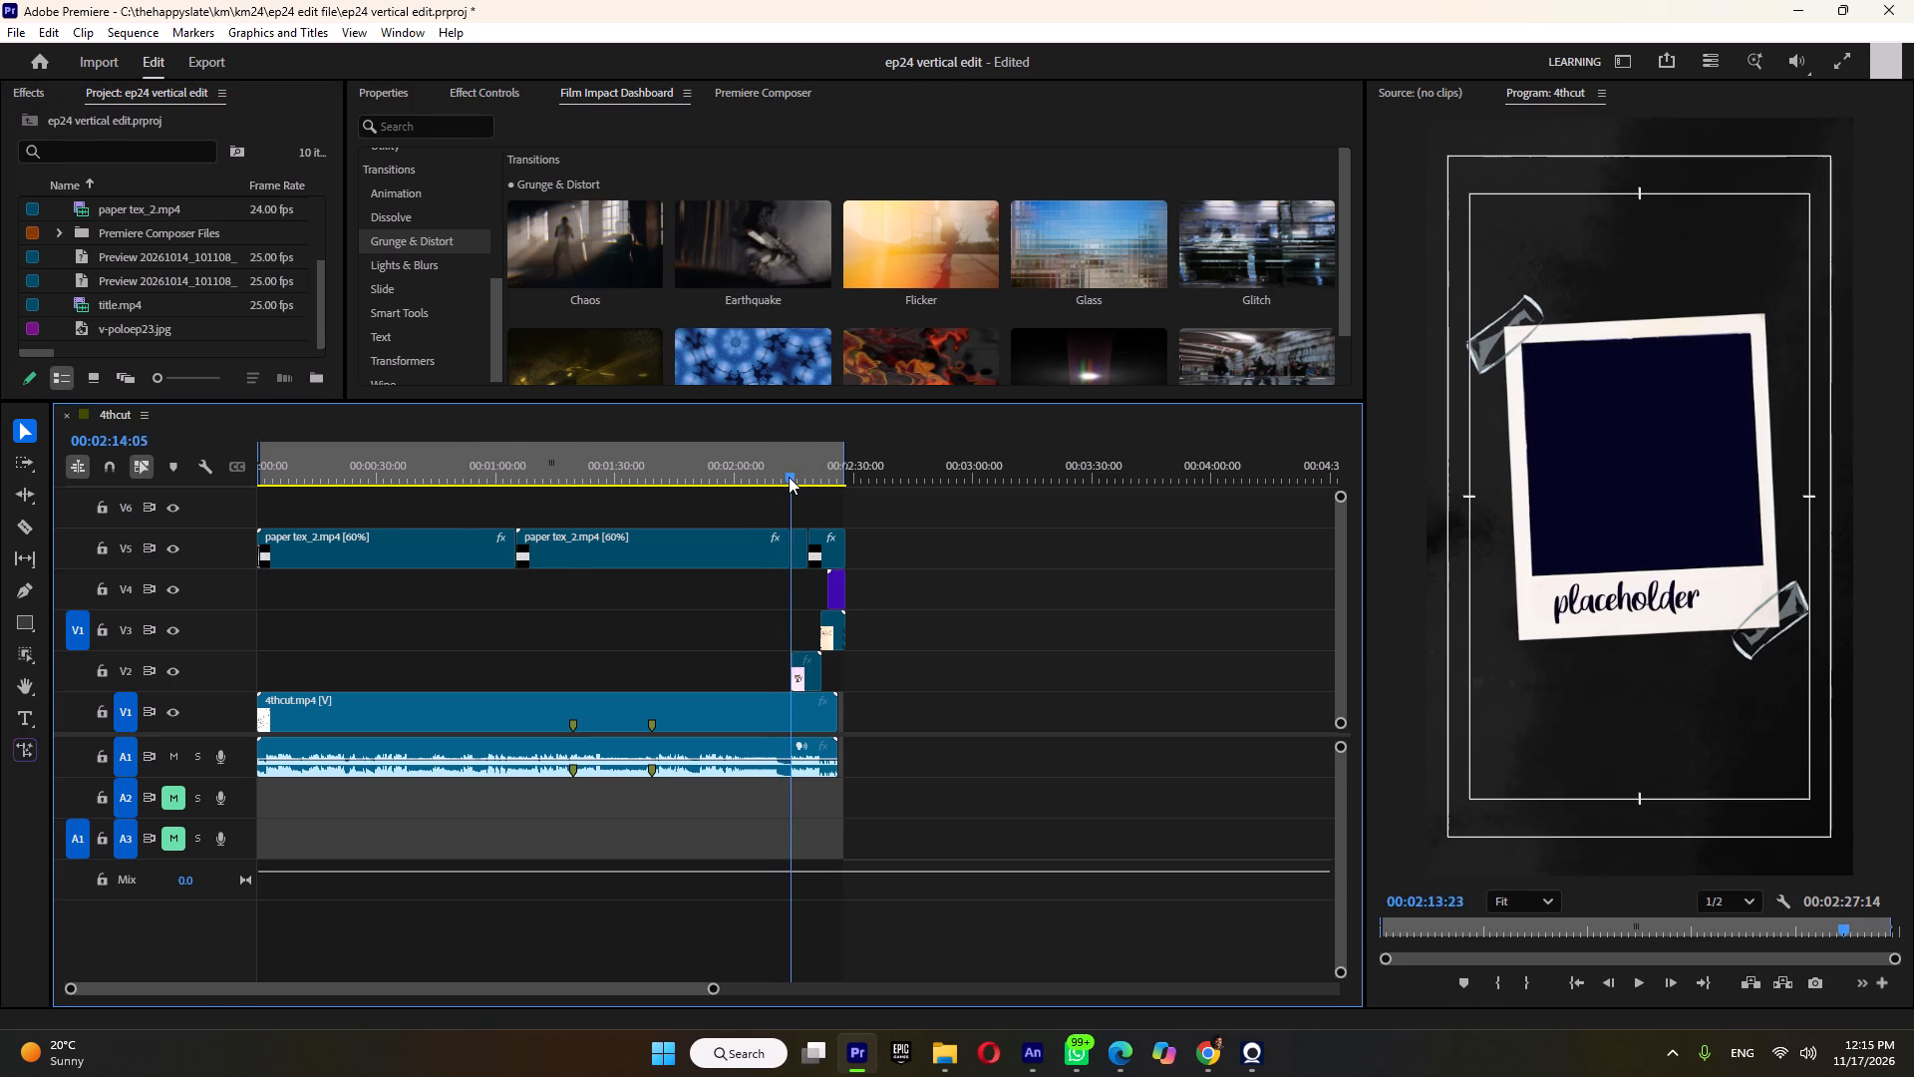
drag(789, 477, 769, 486)
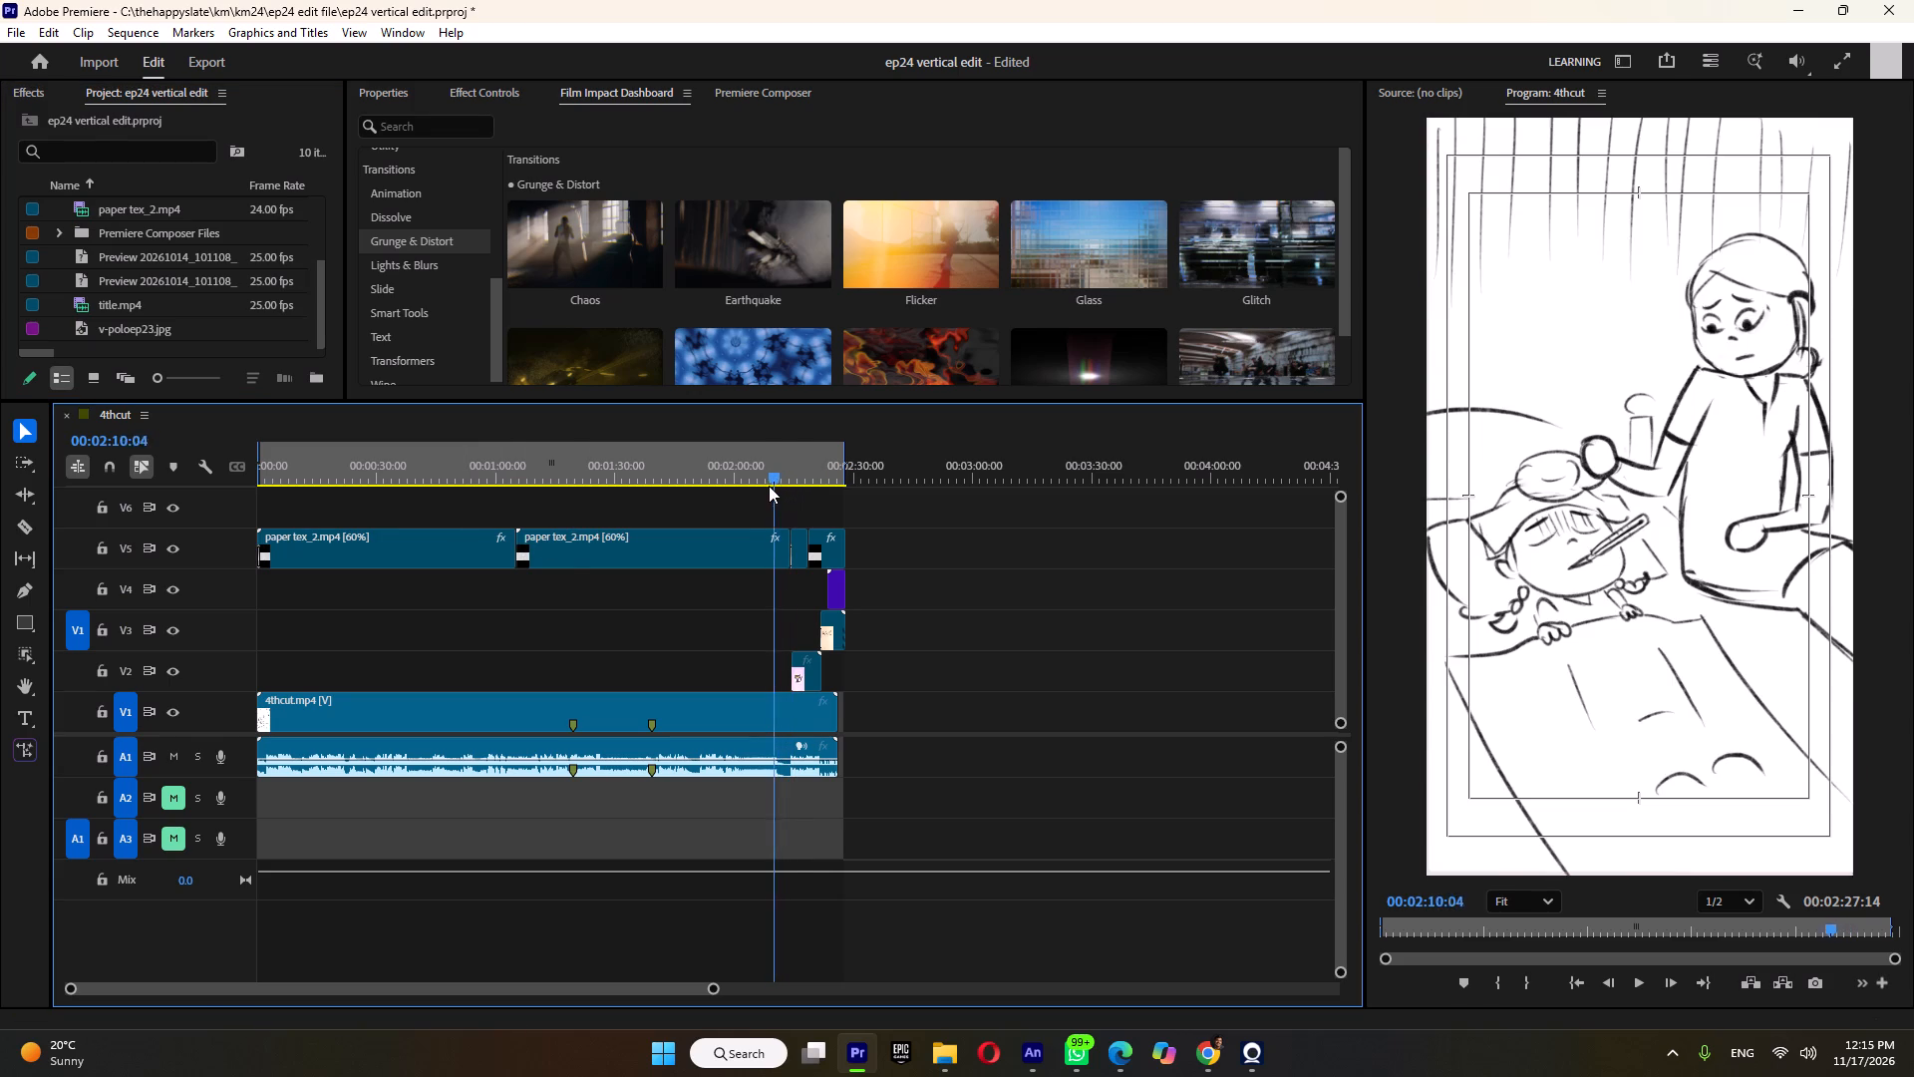
drag(769, 486, 706, 514)
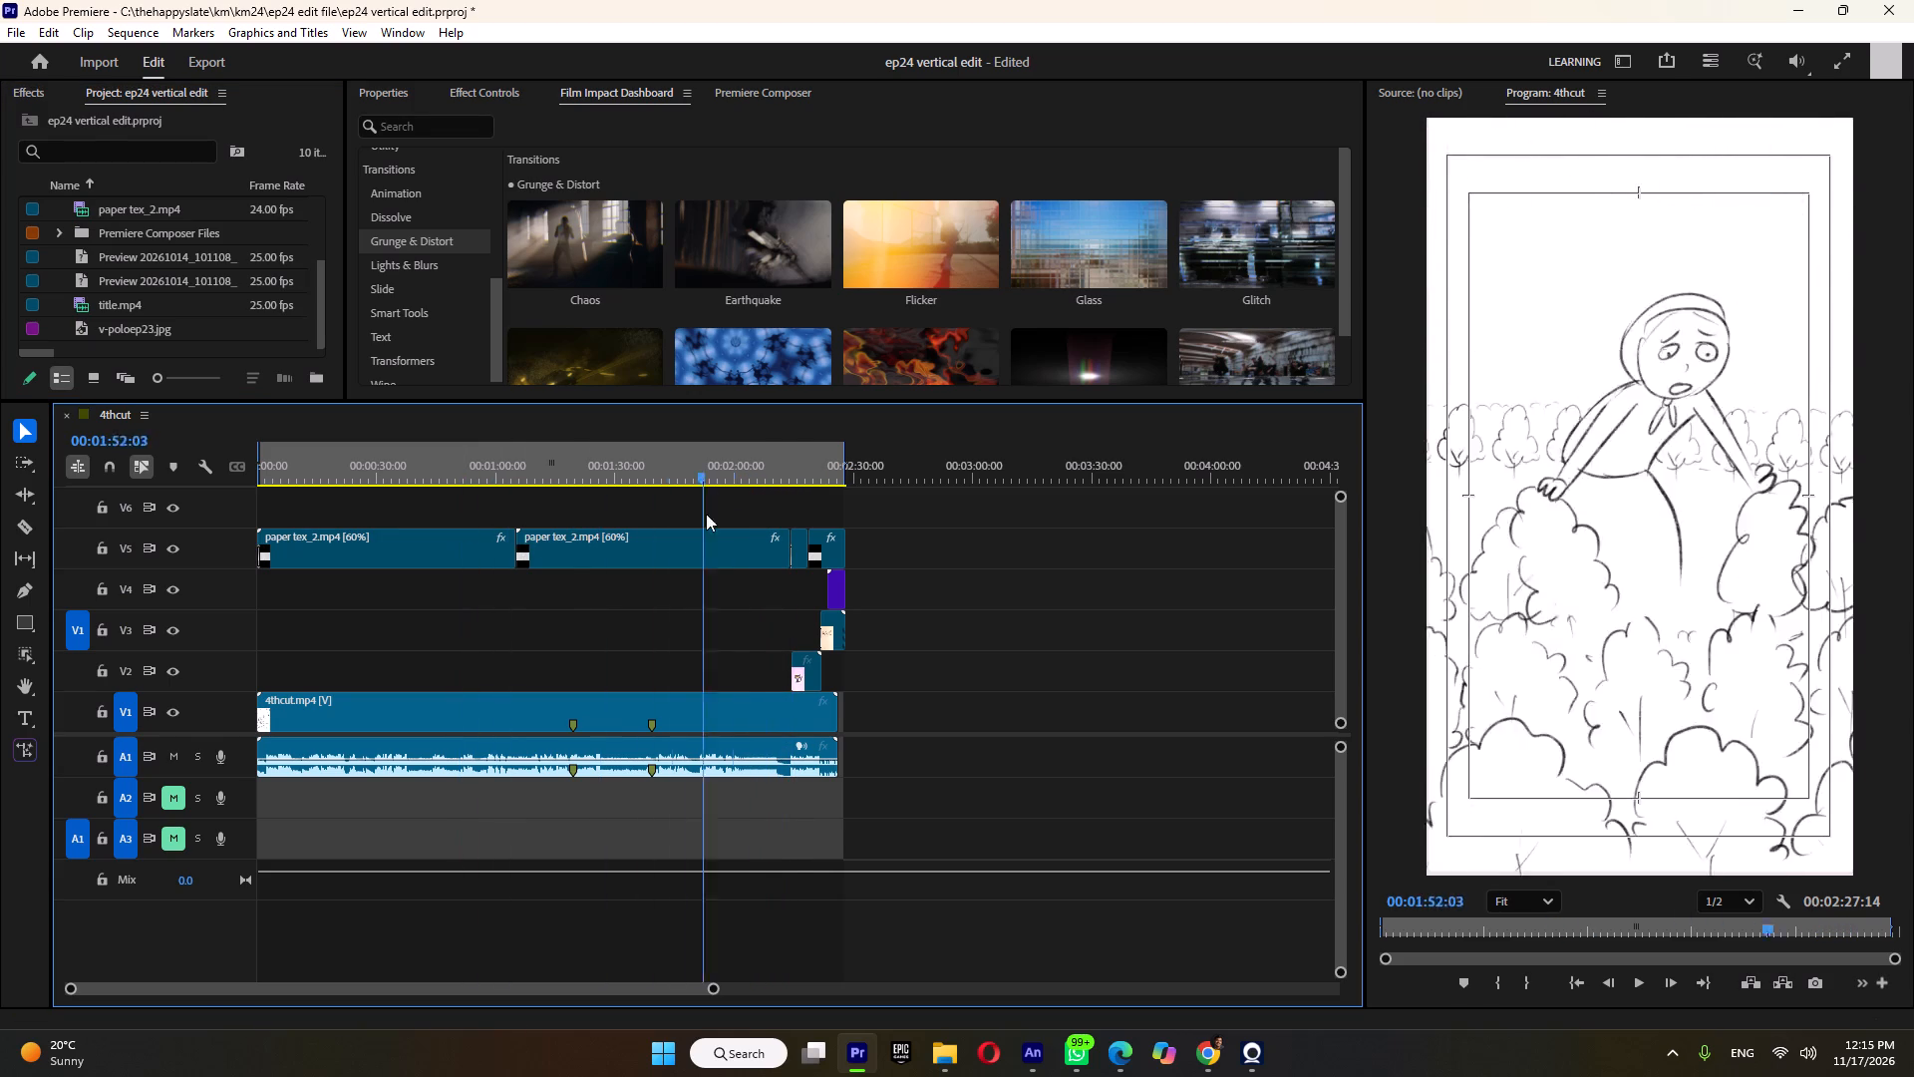
drag(706, 514, 100, 555)
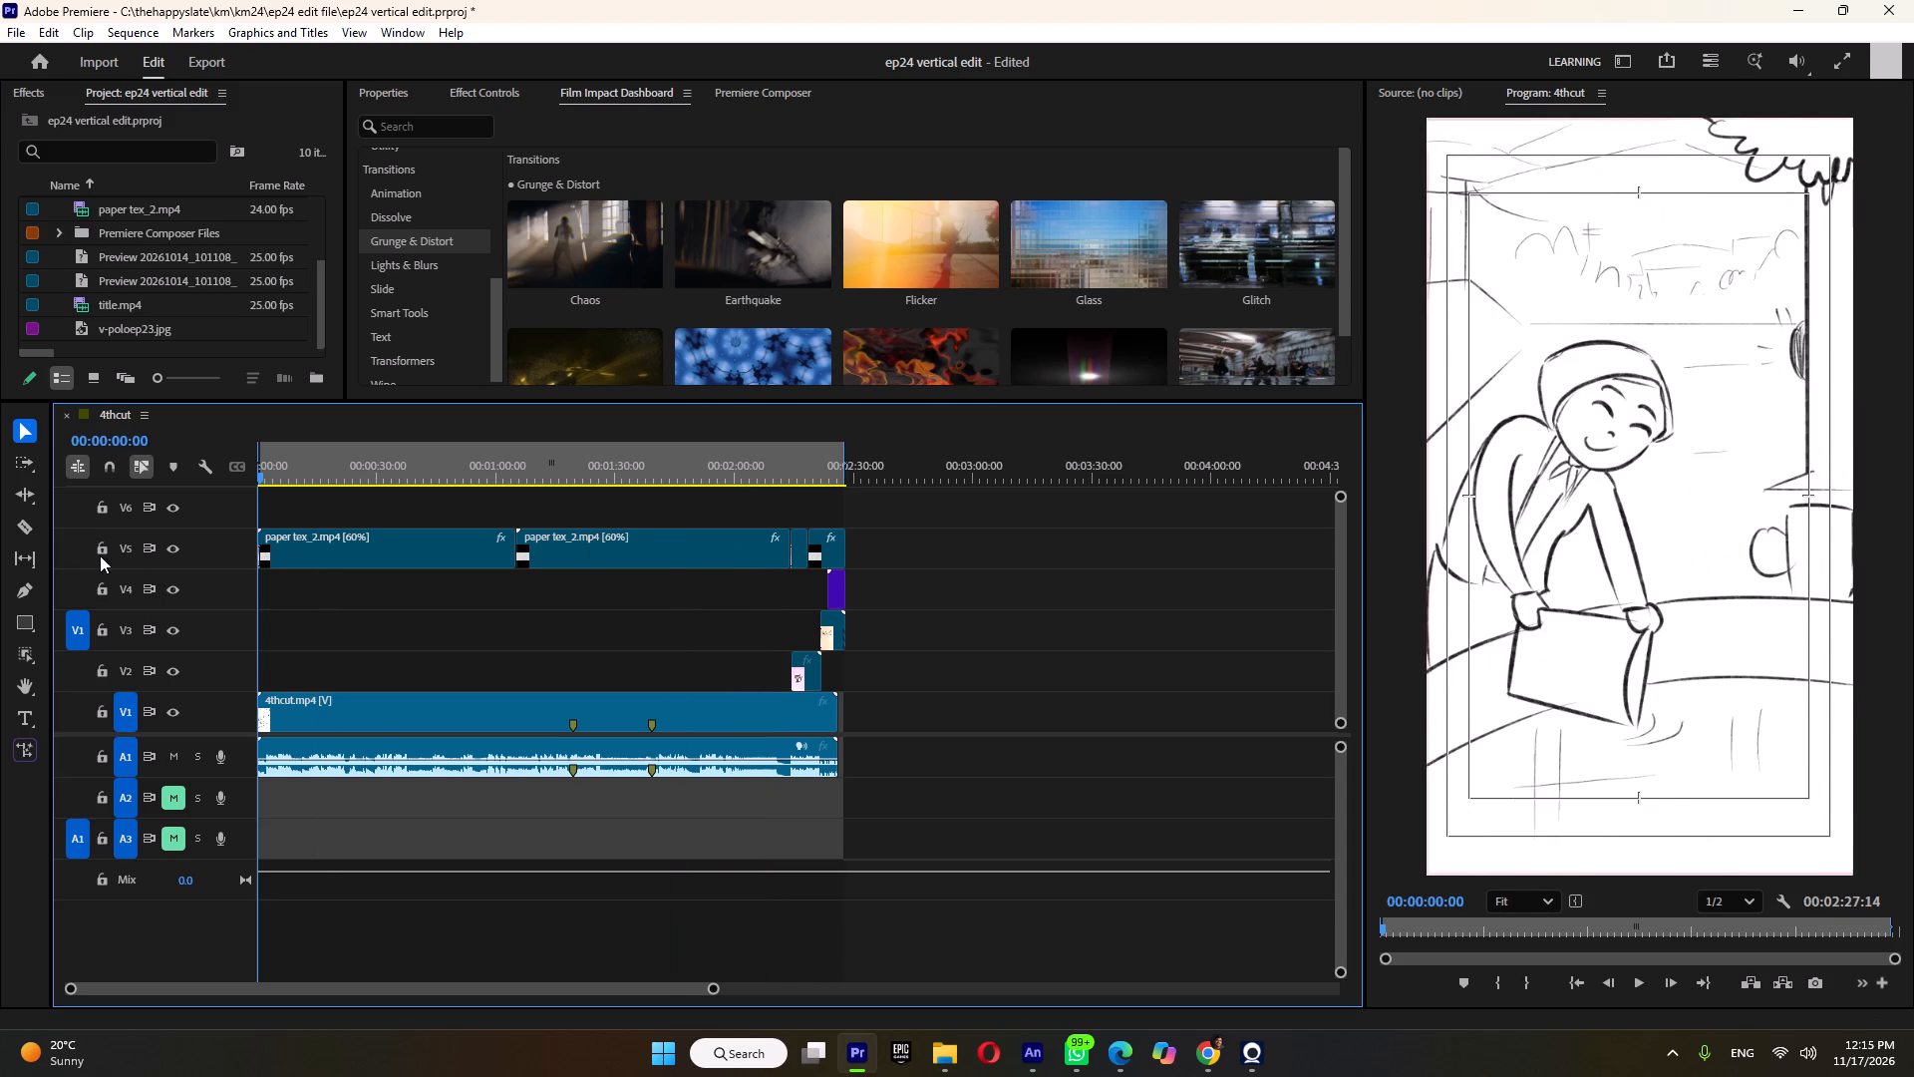
drag(100, 555, 355, 565)
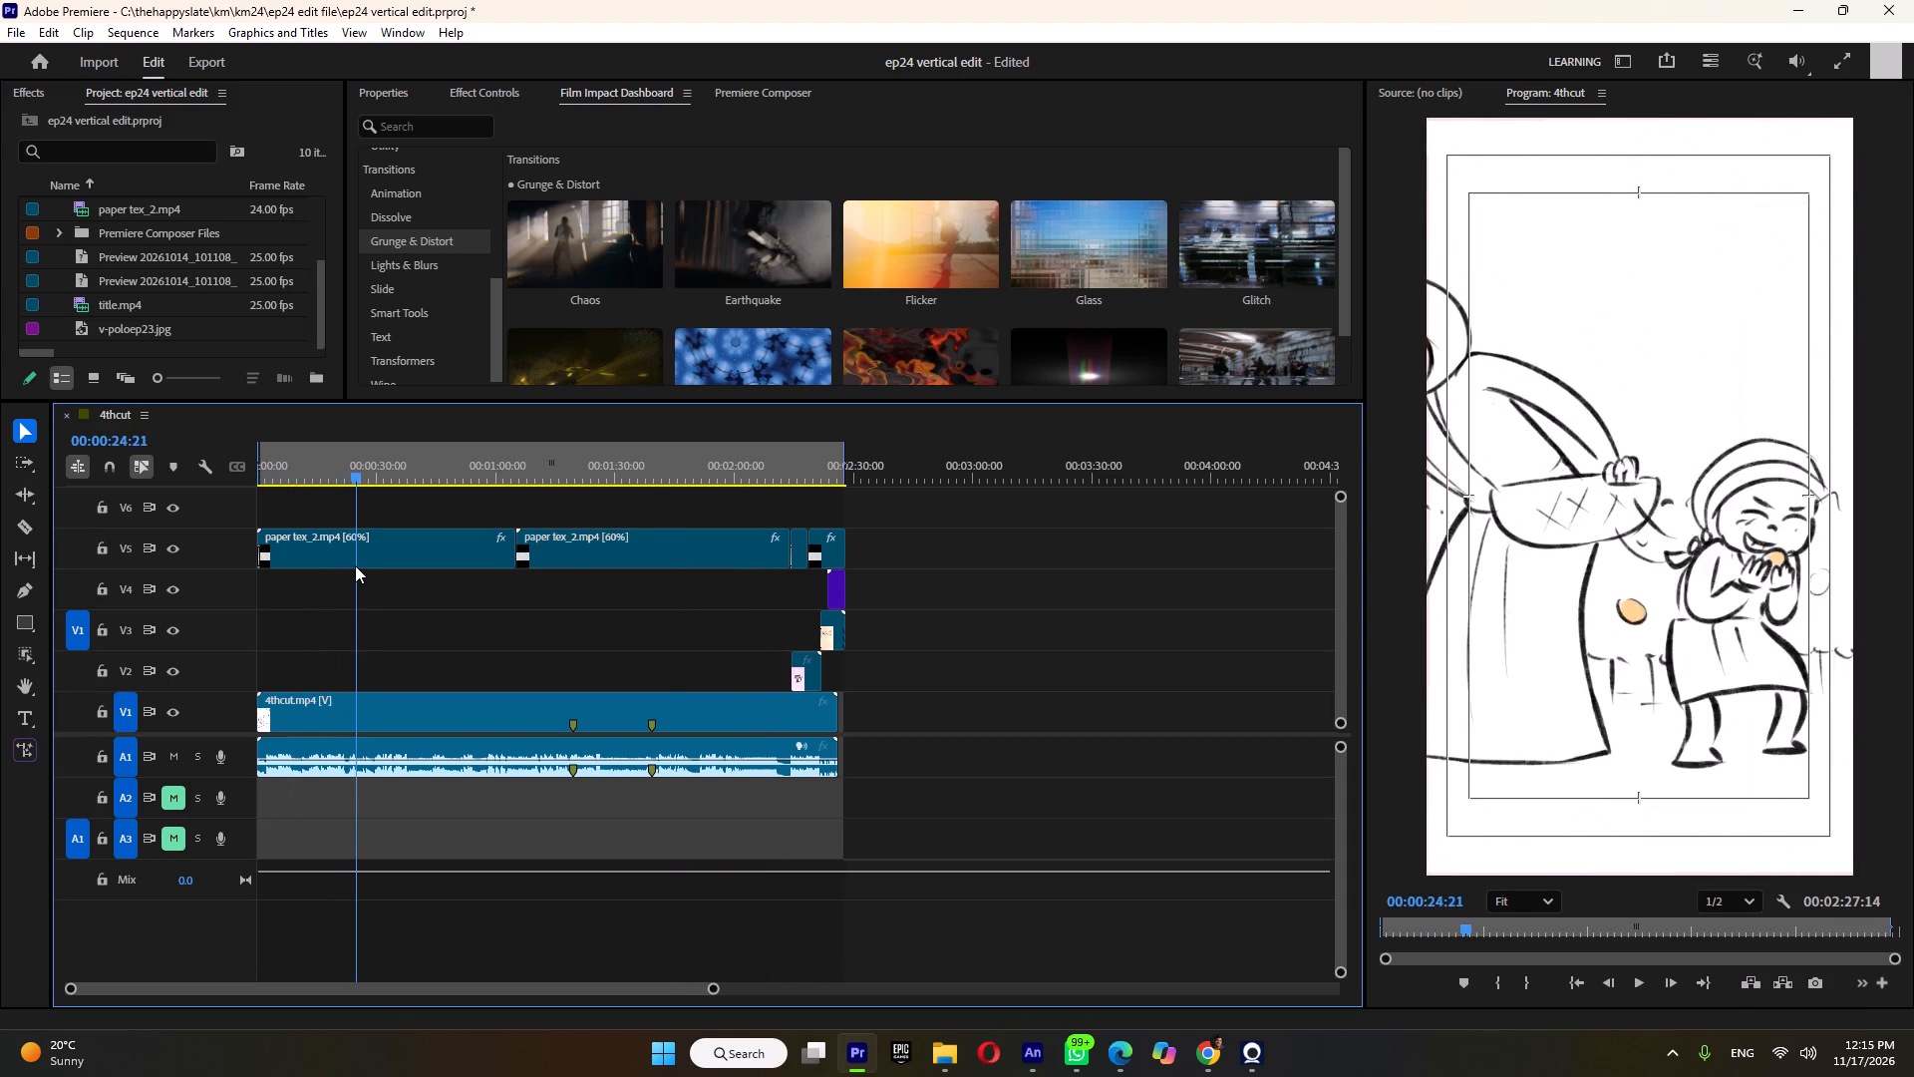
drag(355, 565, 372, 569)
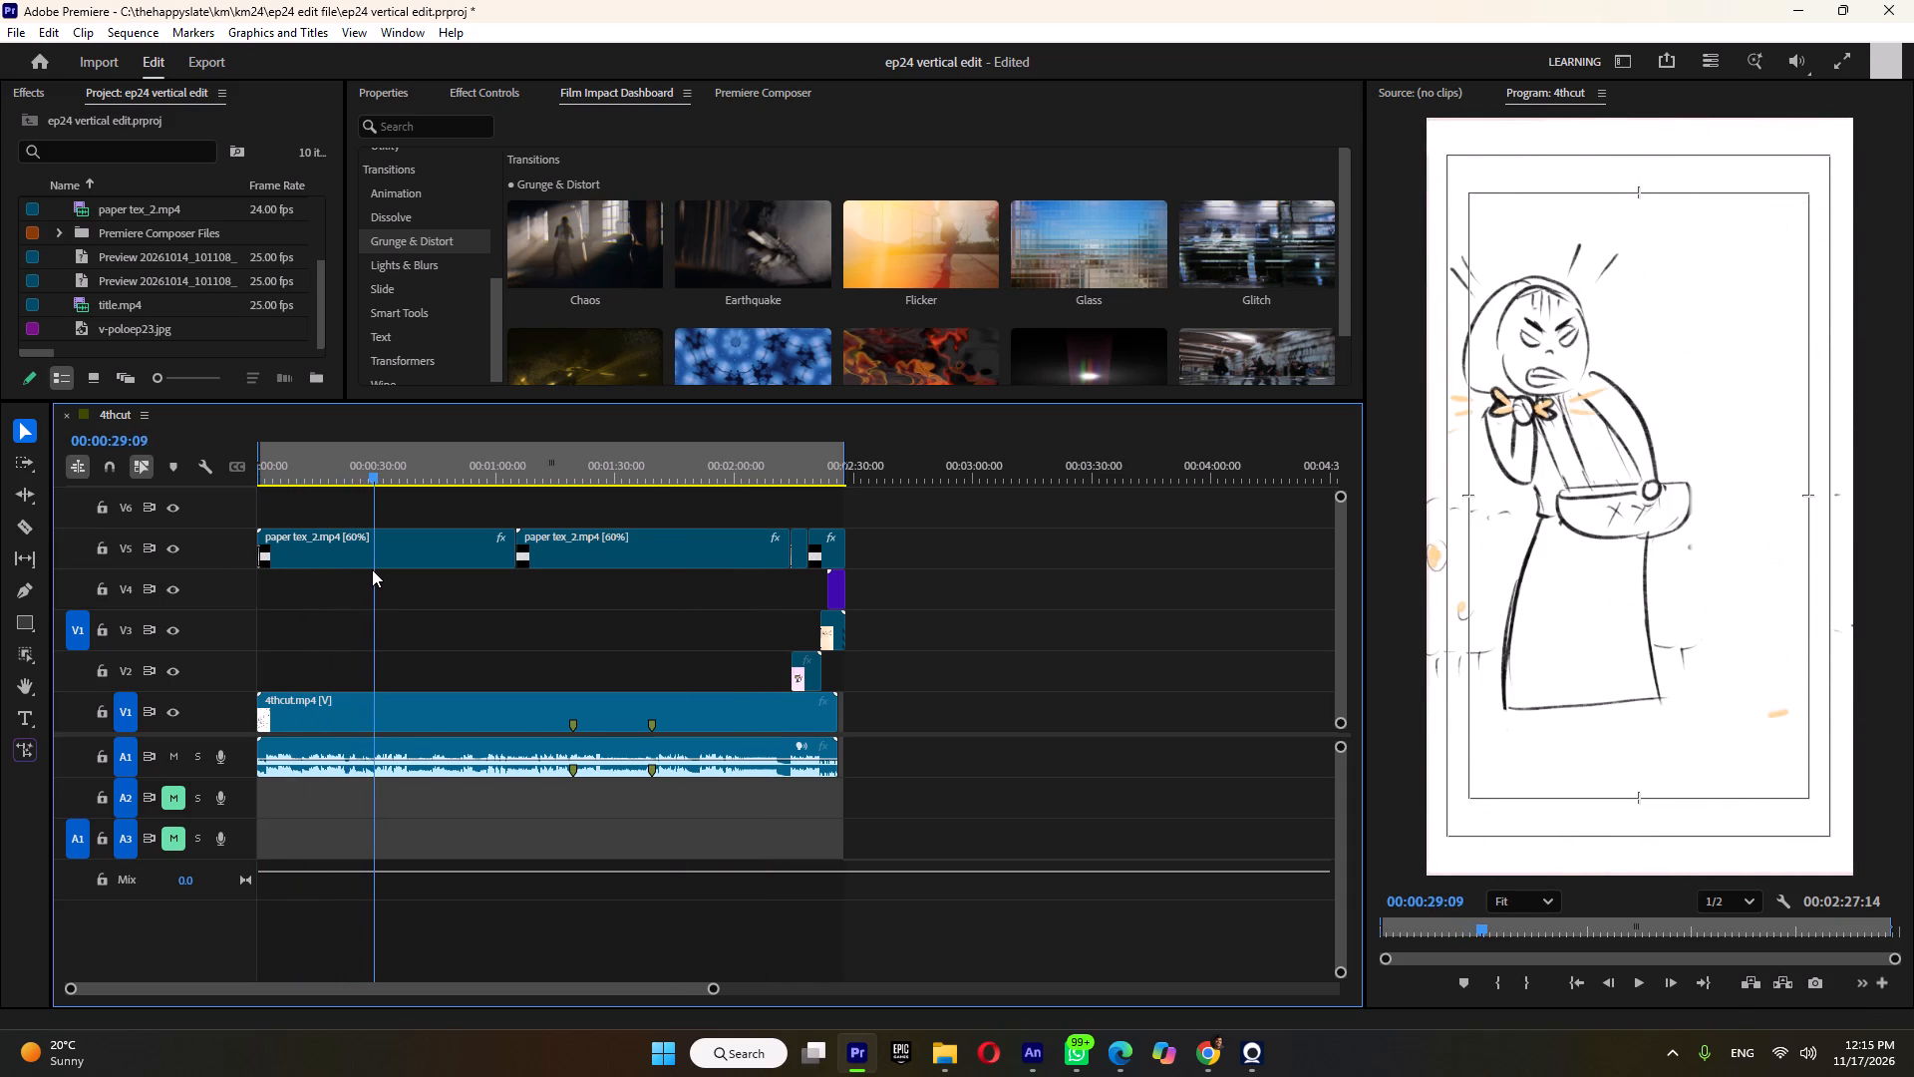
drag(372, 569, 375, 569)
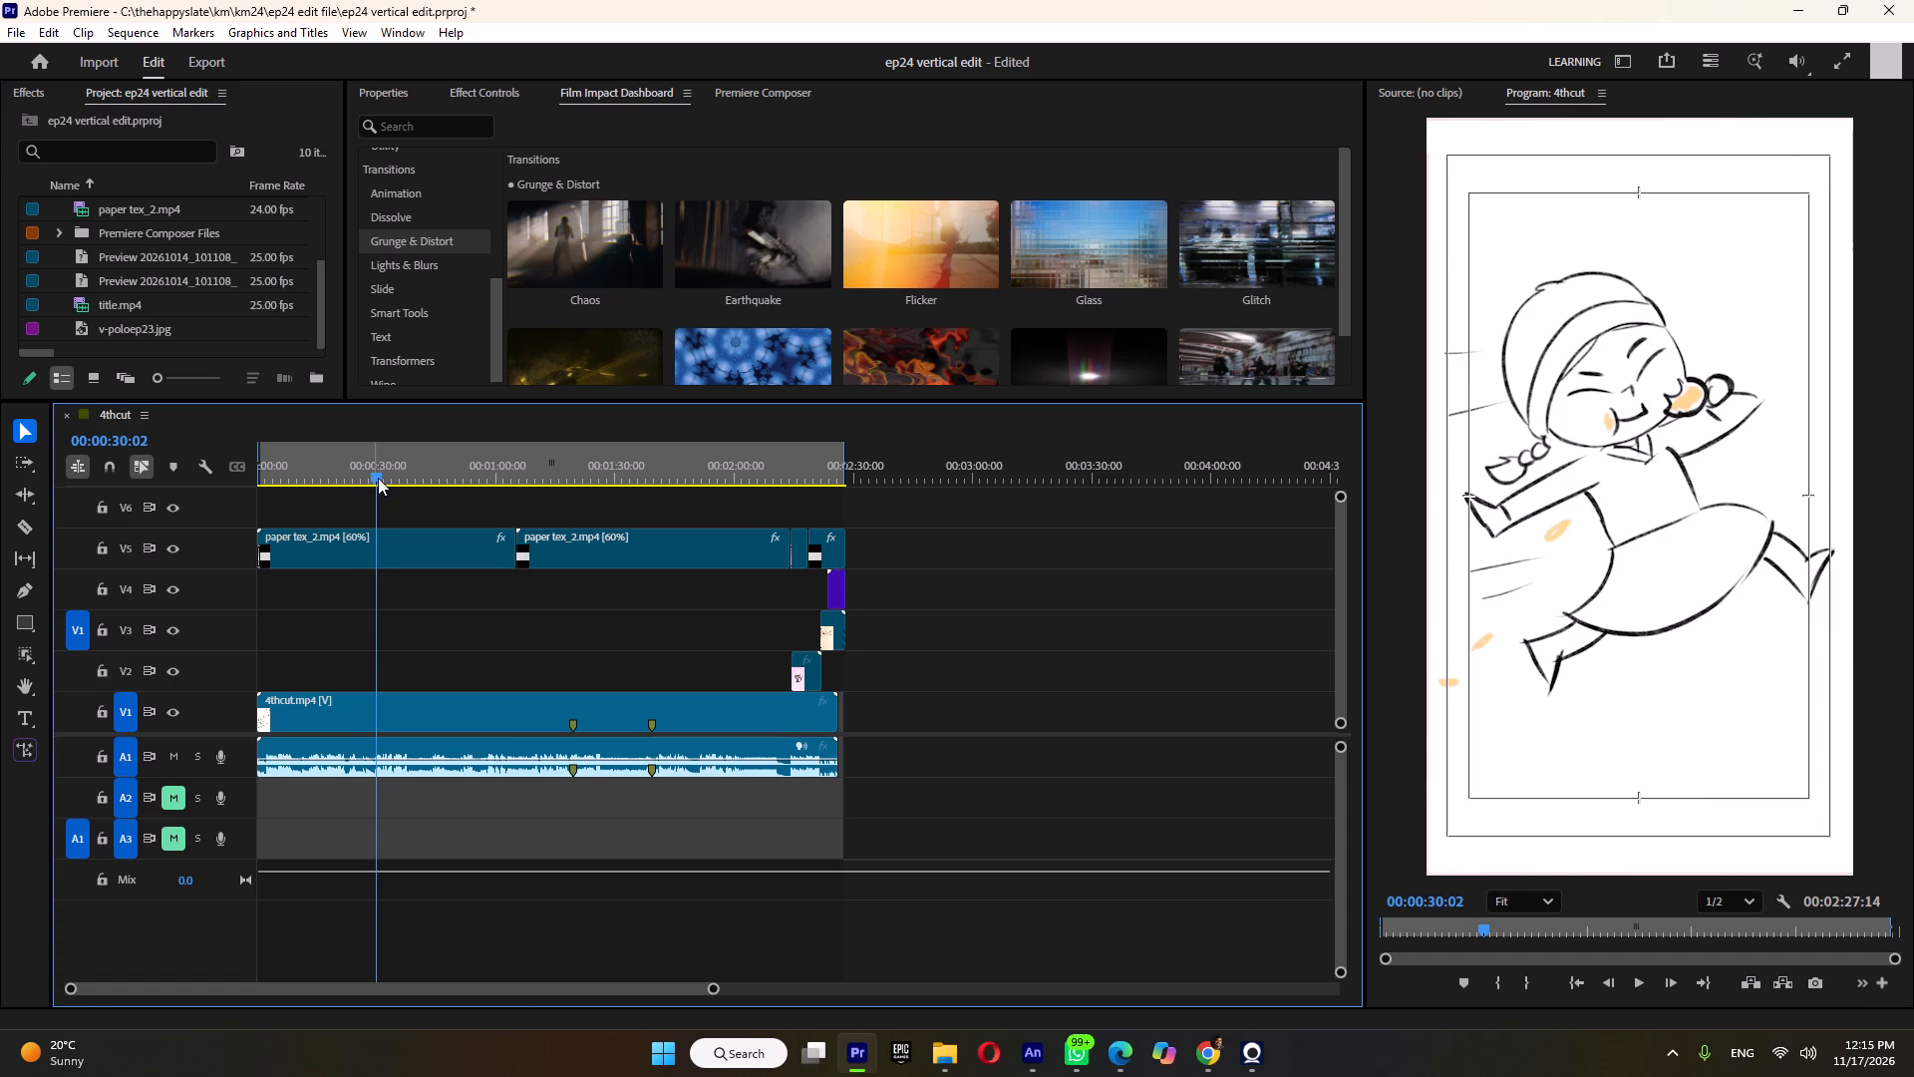
drag(378, 478, 375, 481)
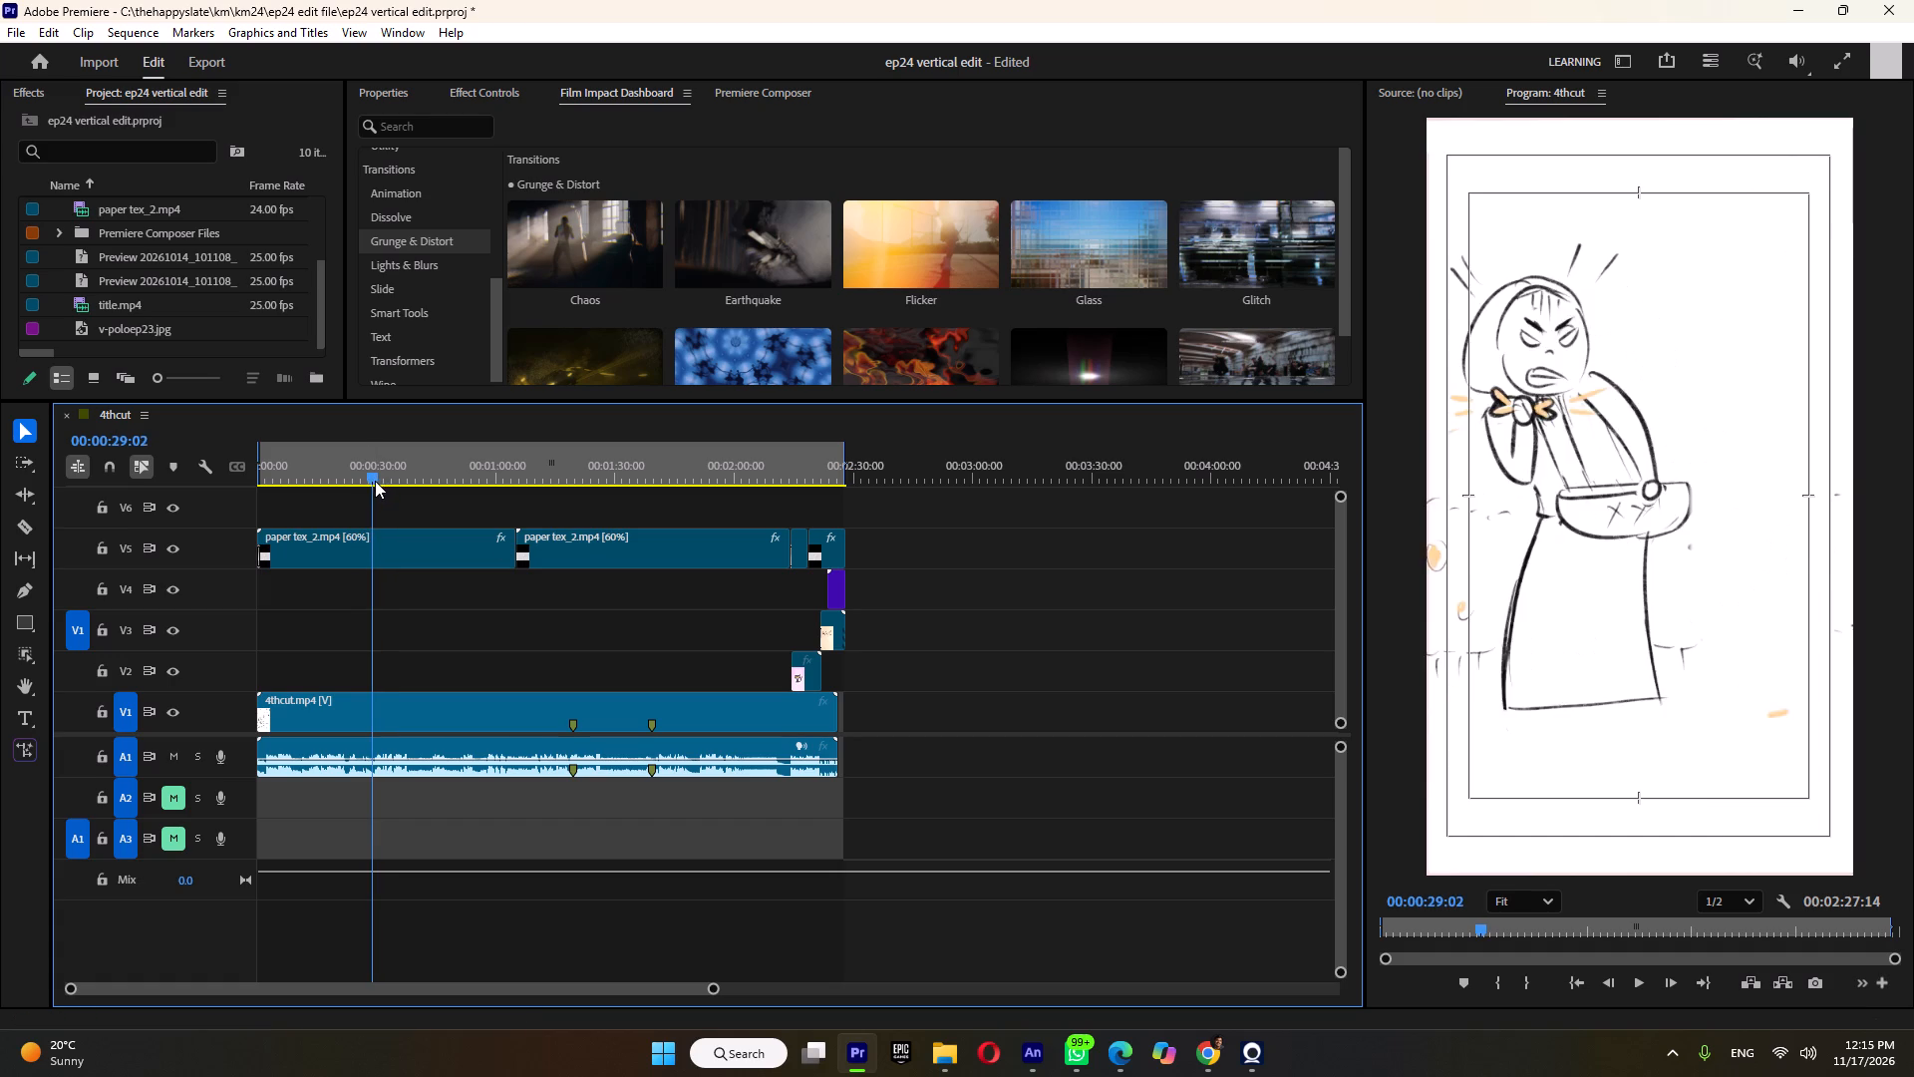
drag(375, 481, 395, 488)
Examine the shots between about 00:00:28 and 00:00:38 closely and briefly play the stretch around 00:00:37.
alt+scroll(396, 486, up, 18)
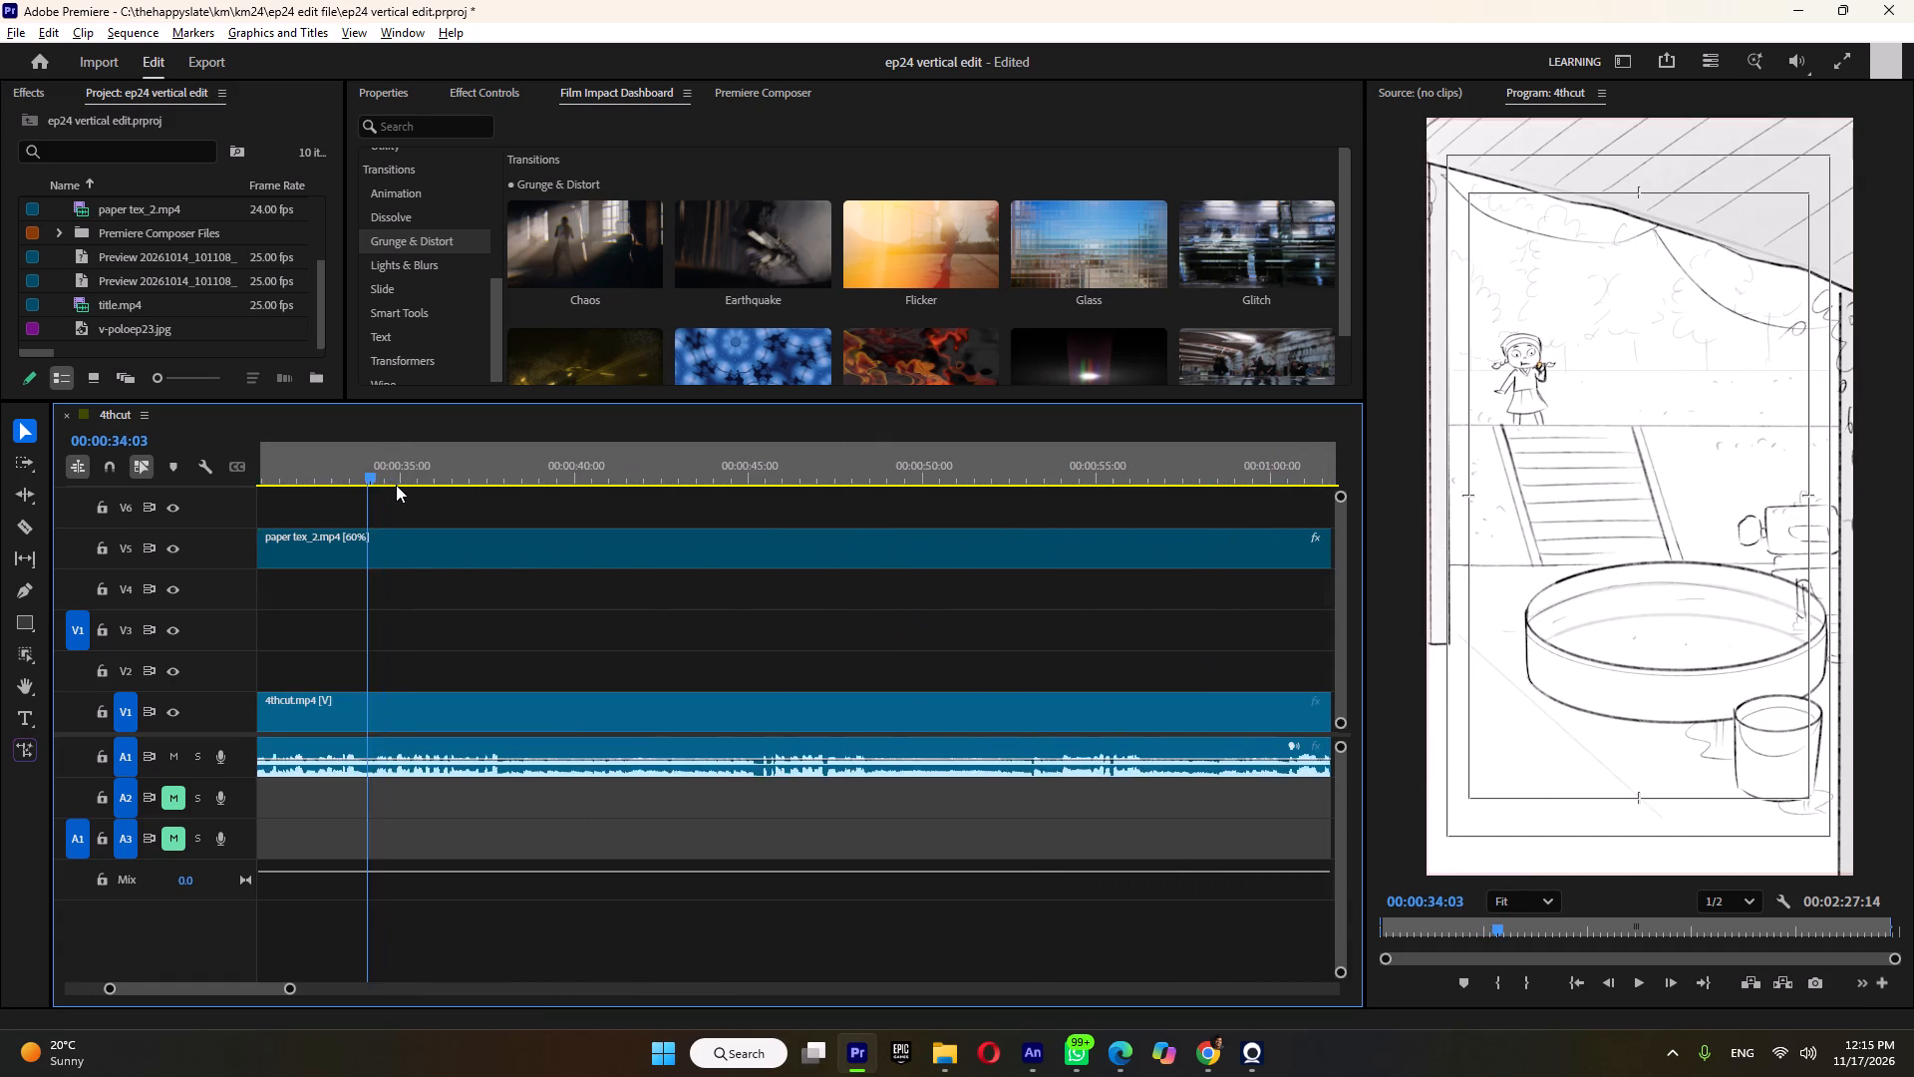
alt+scroll(396, 485, up, 11)
scroll(396, 485, up, 16)
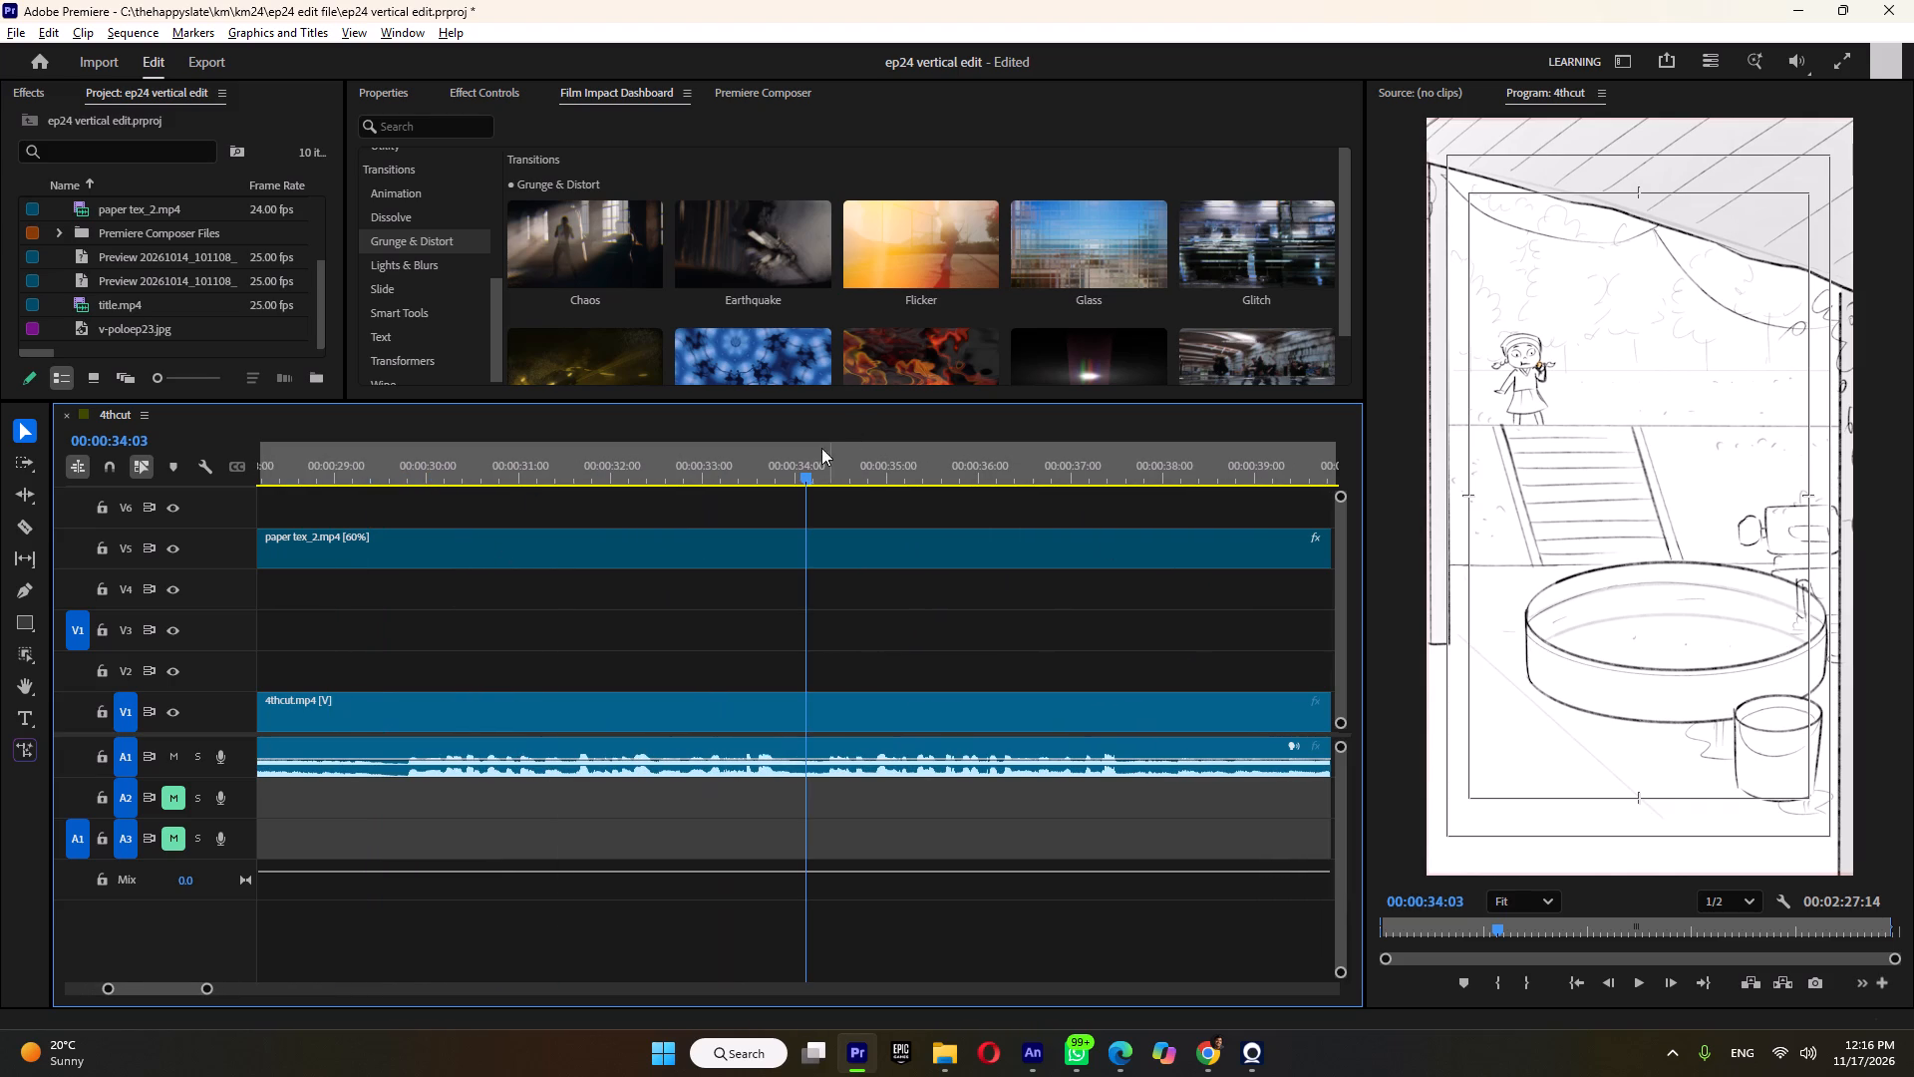
drag(807, 478, 570, 506)
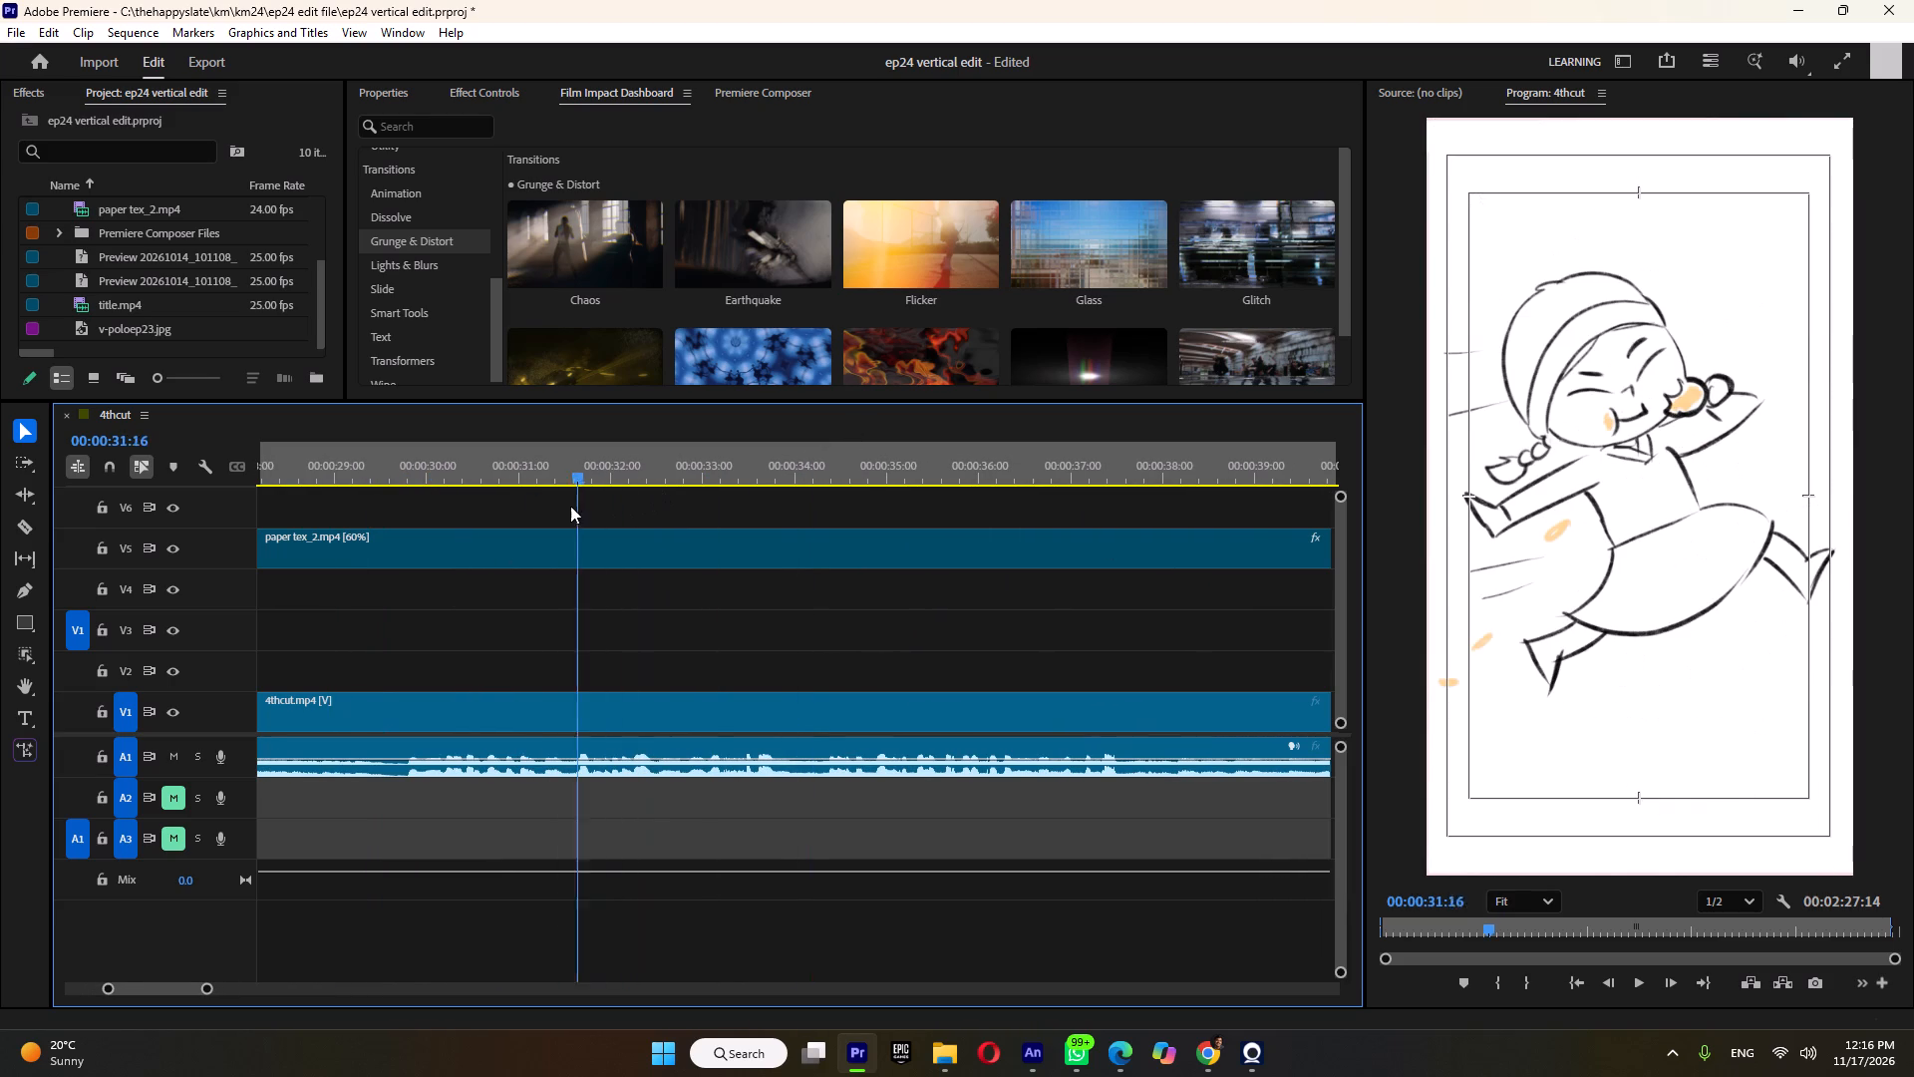
drag(570, 506, 262, 558)
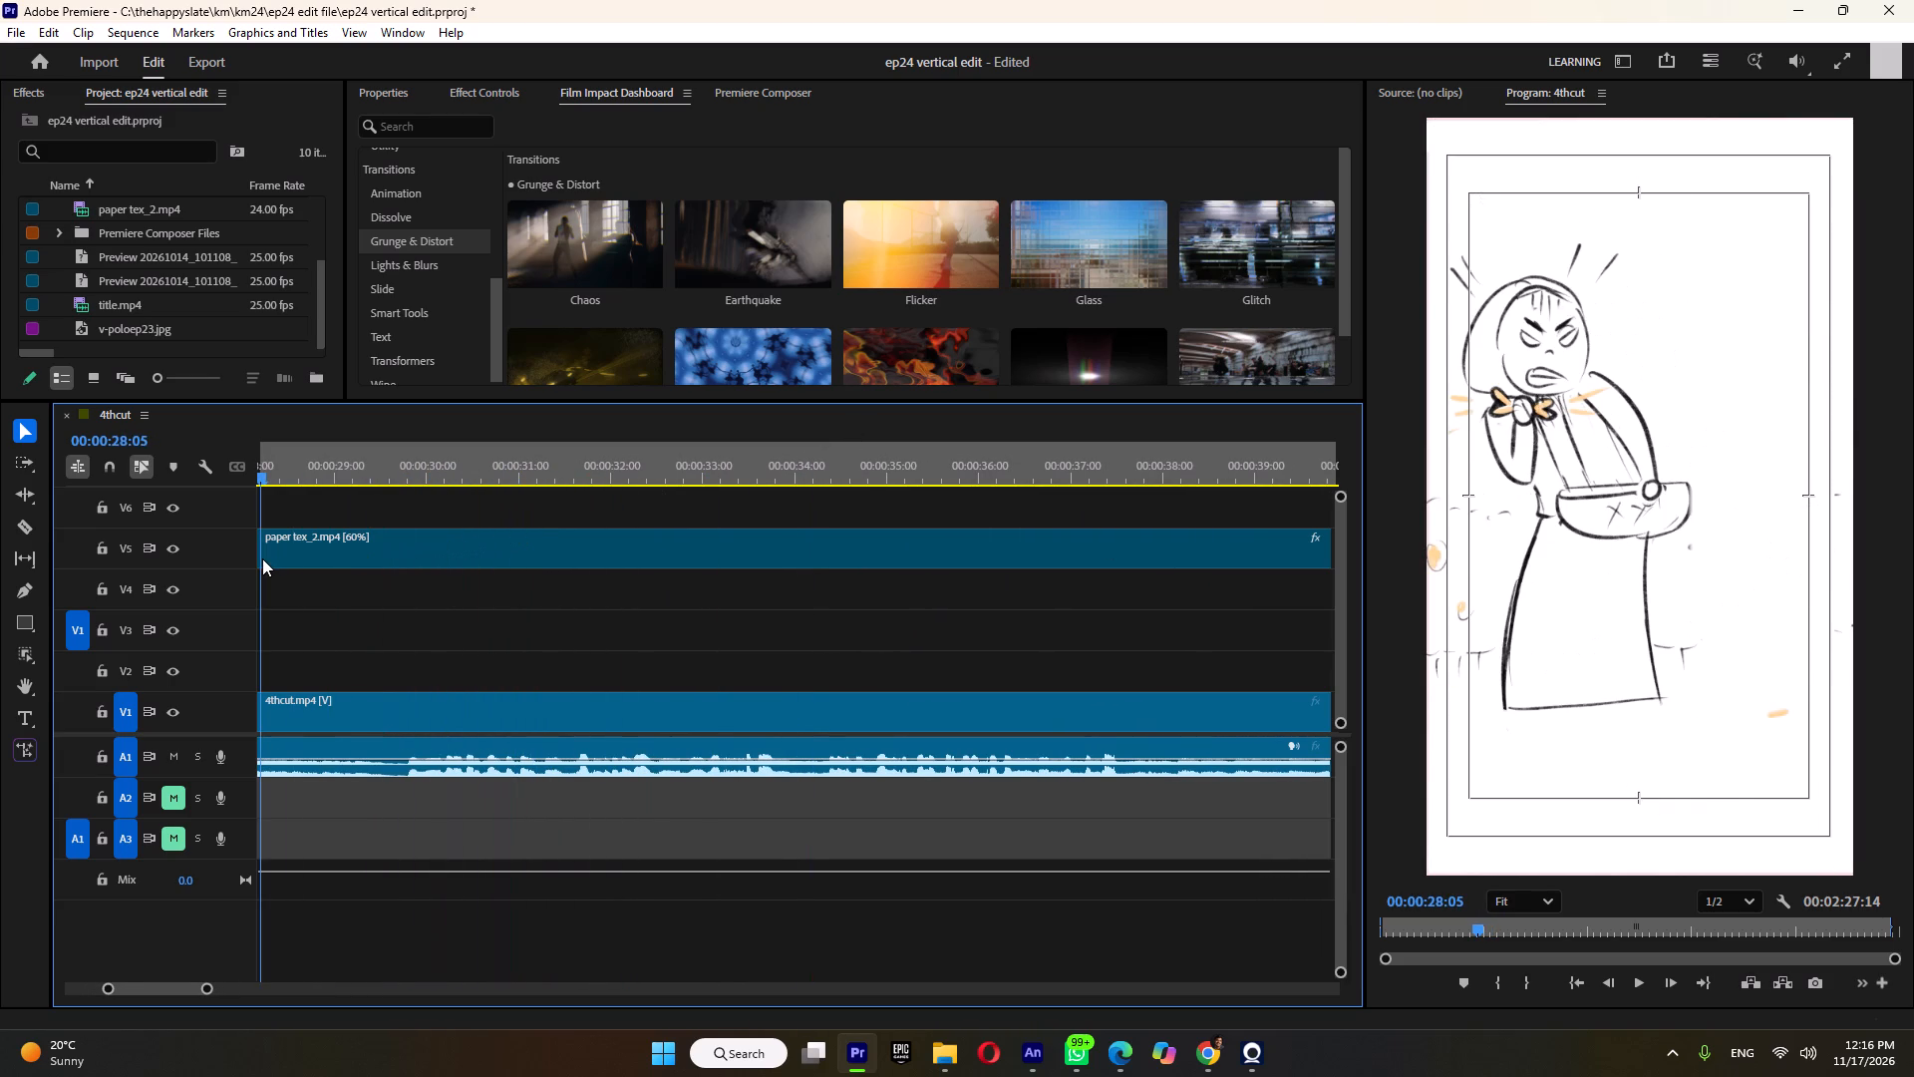
drag(262, 558, 1115, 629)
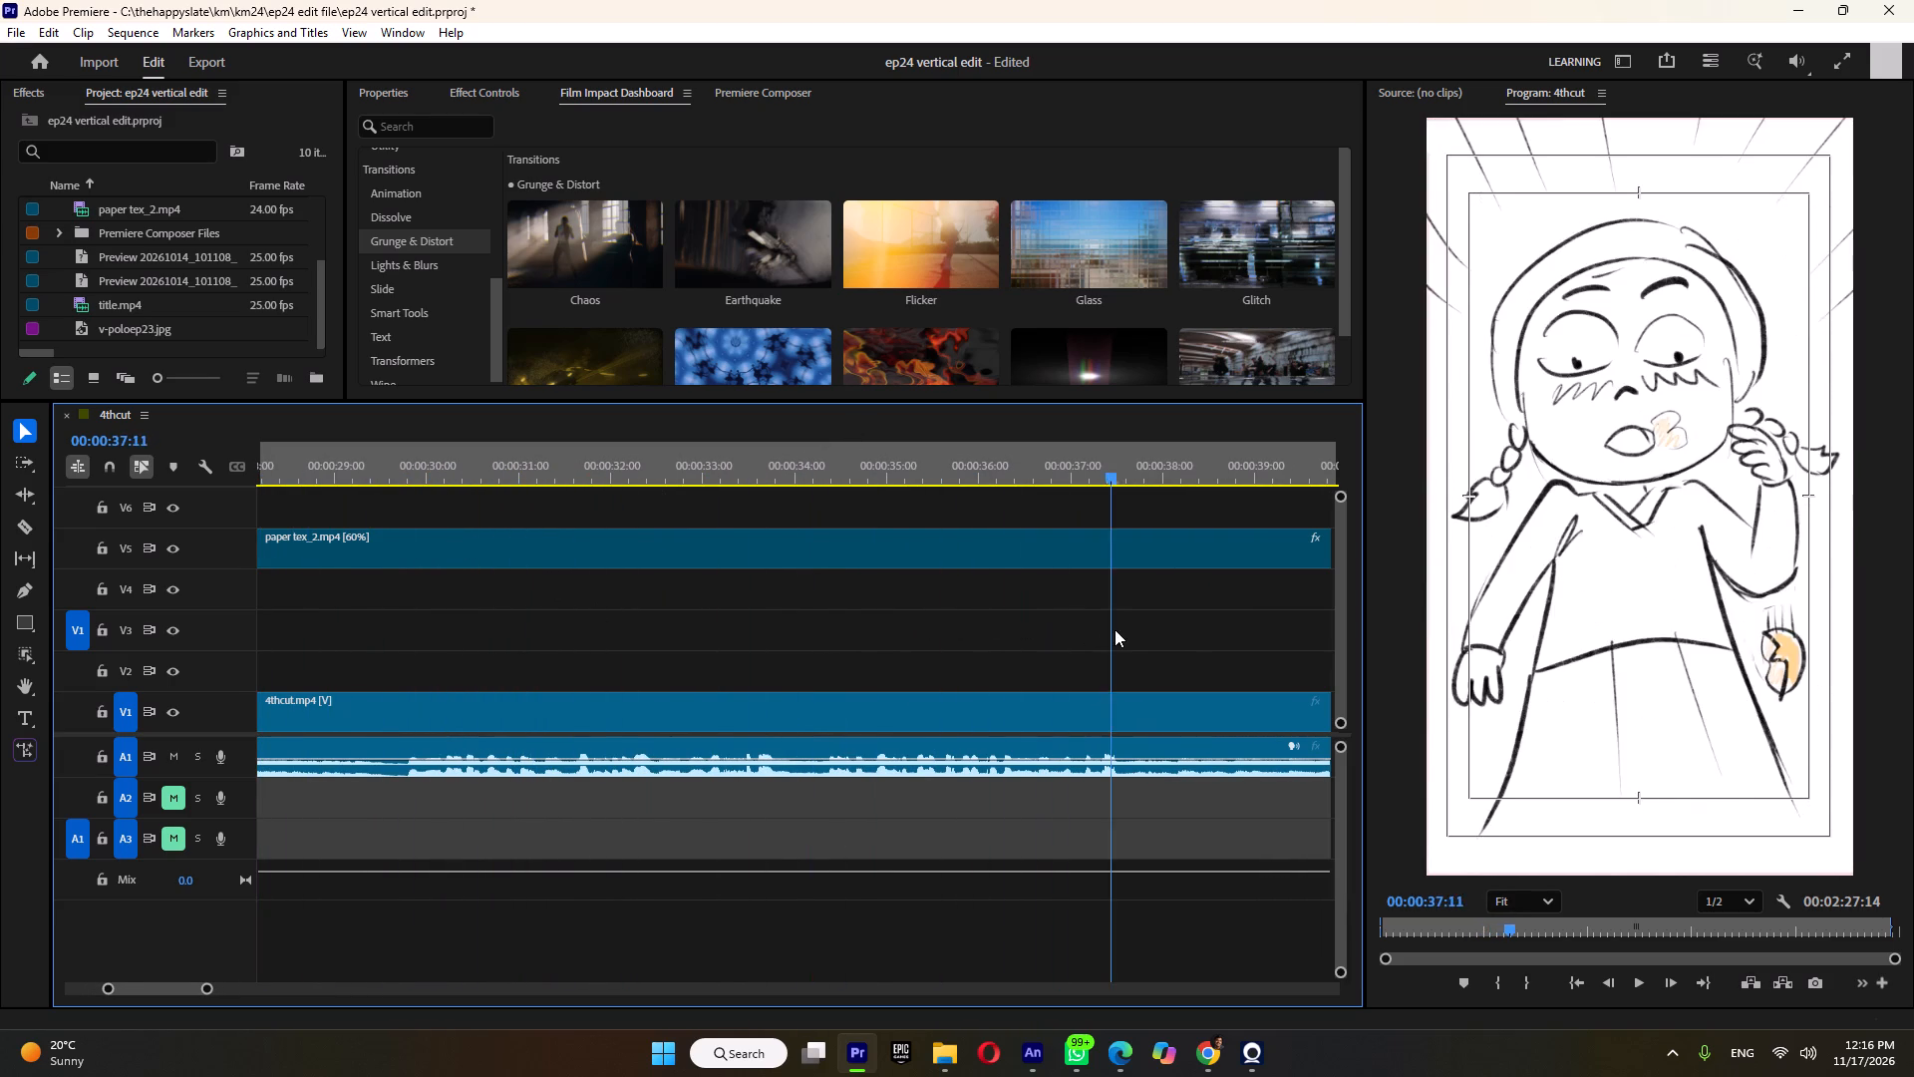
drag(1115, 629, 1034, 639)
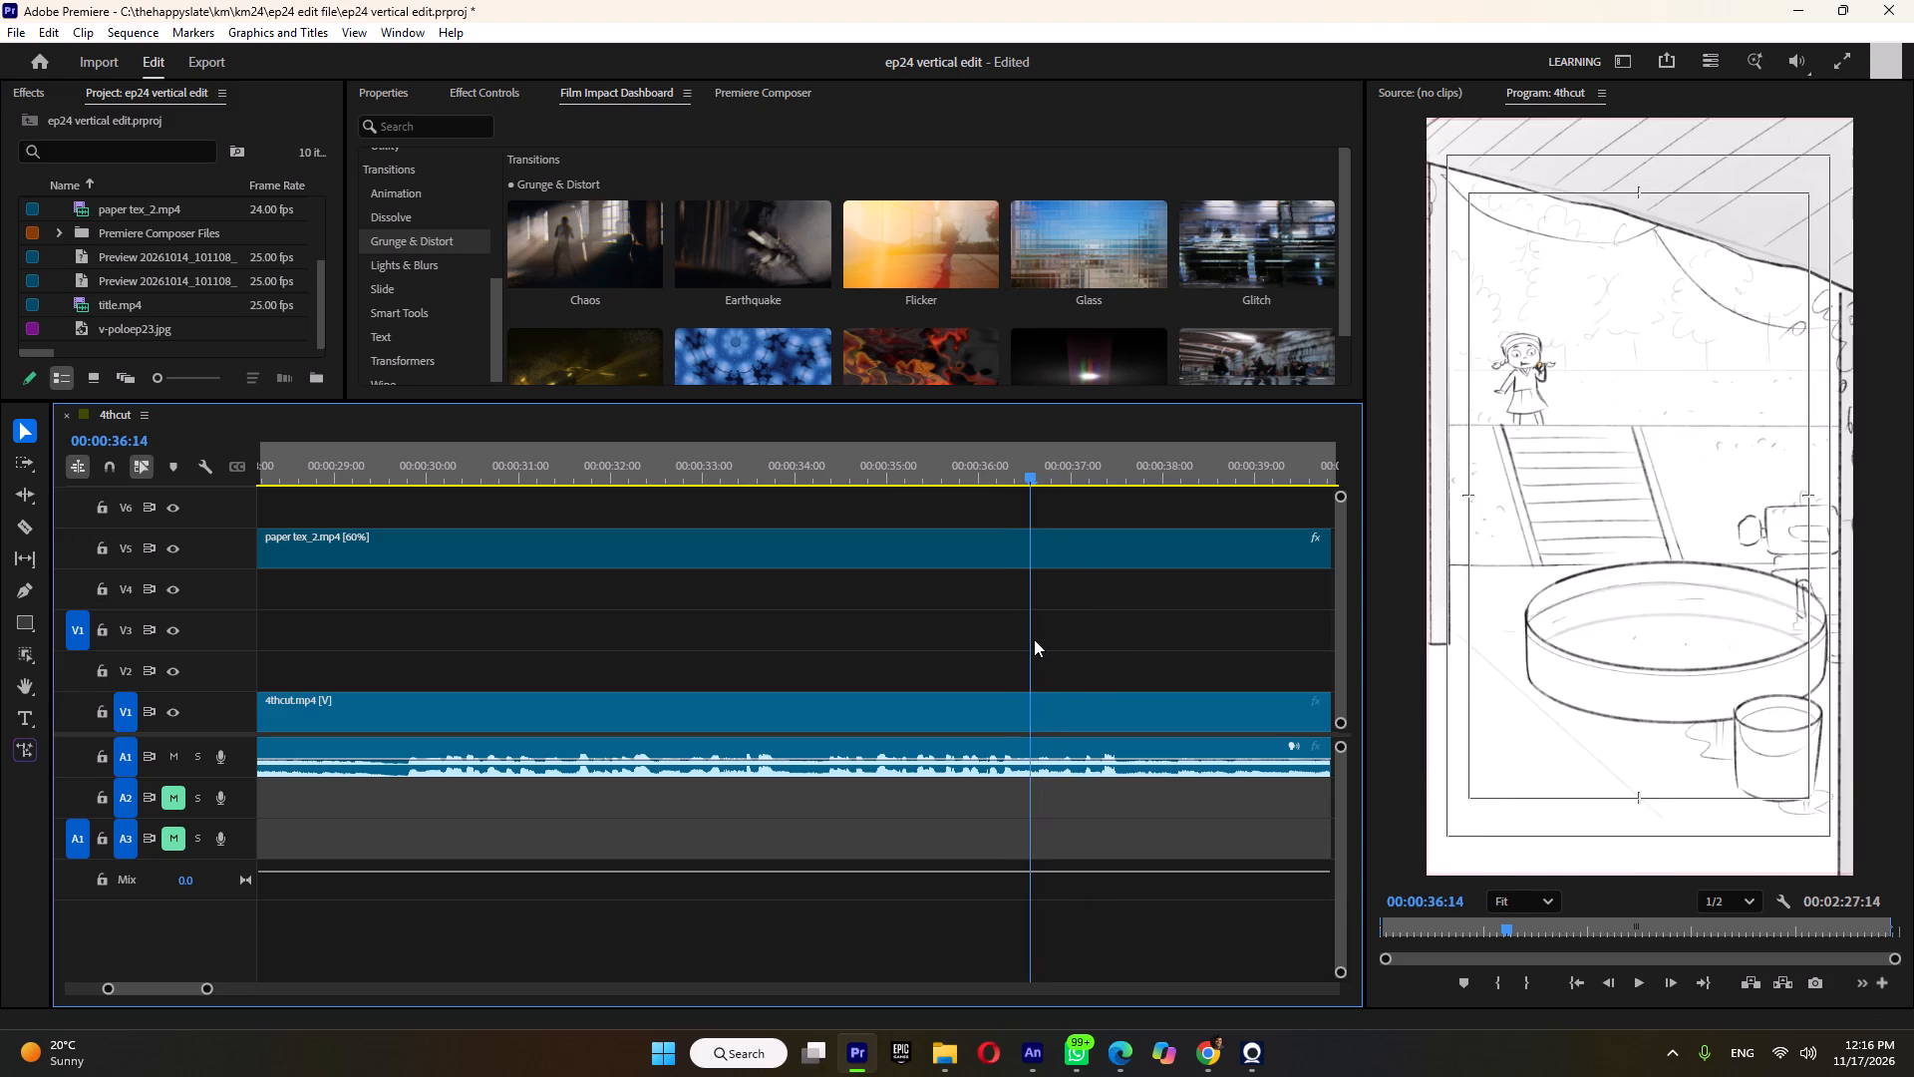
drag(1034, 639, 1043, 643)
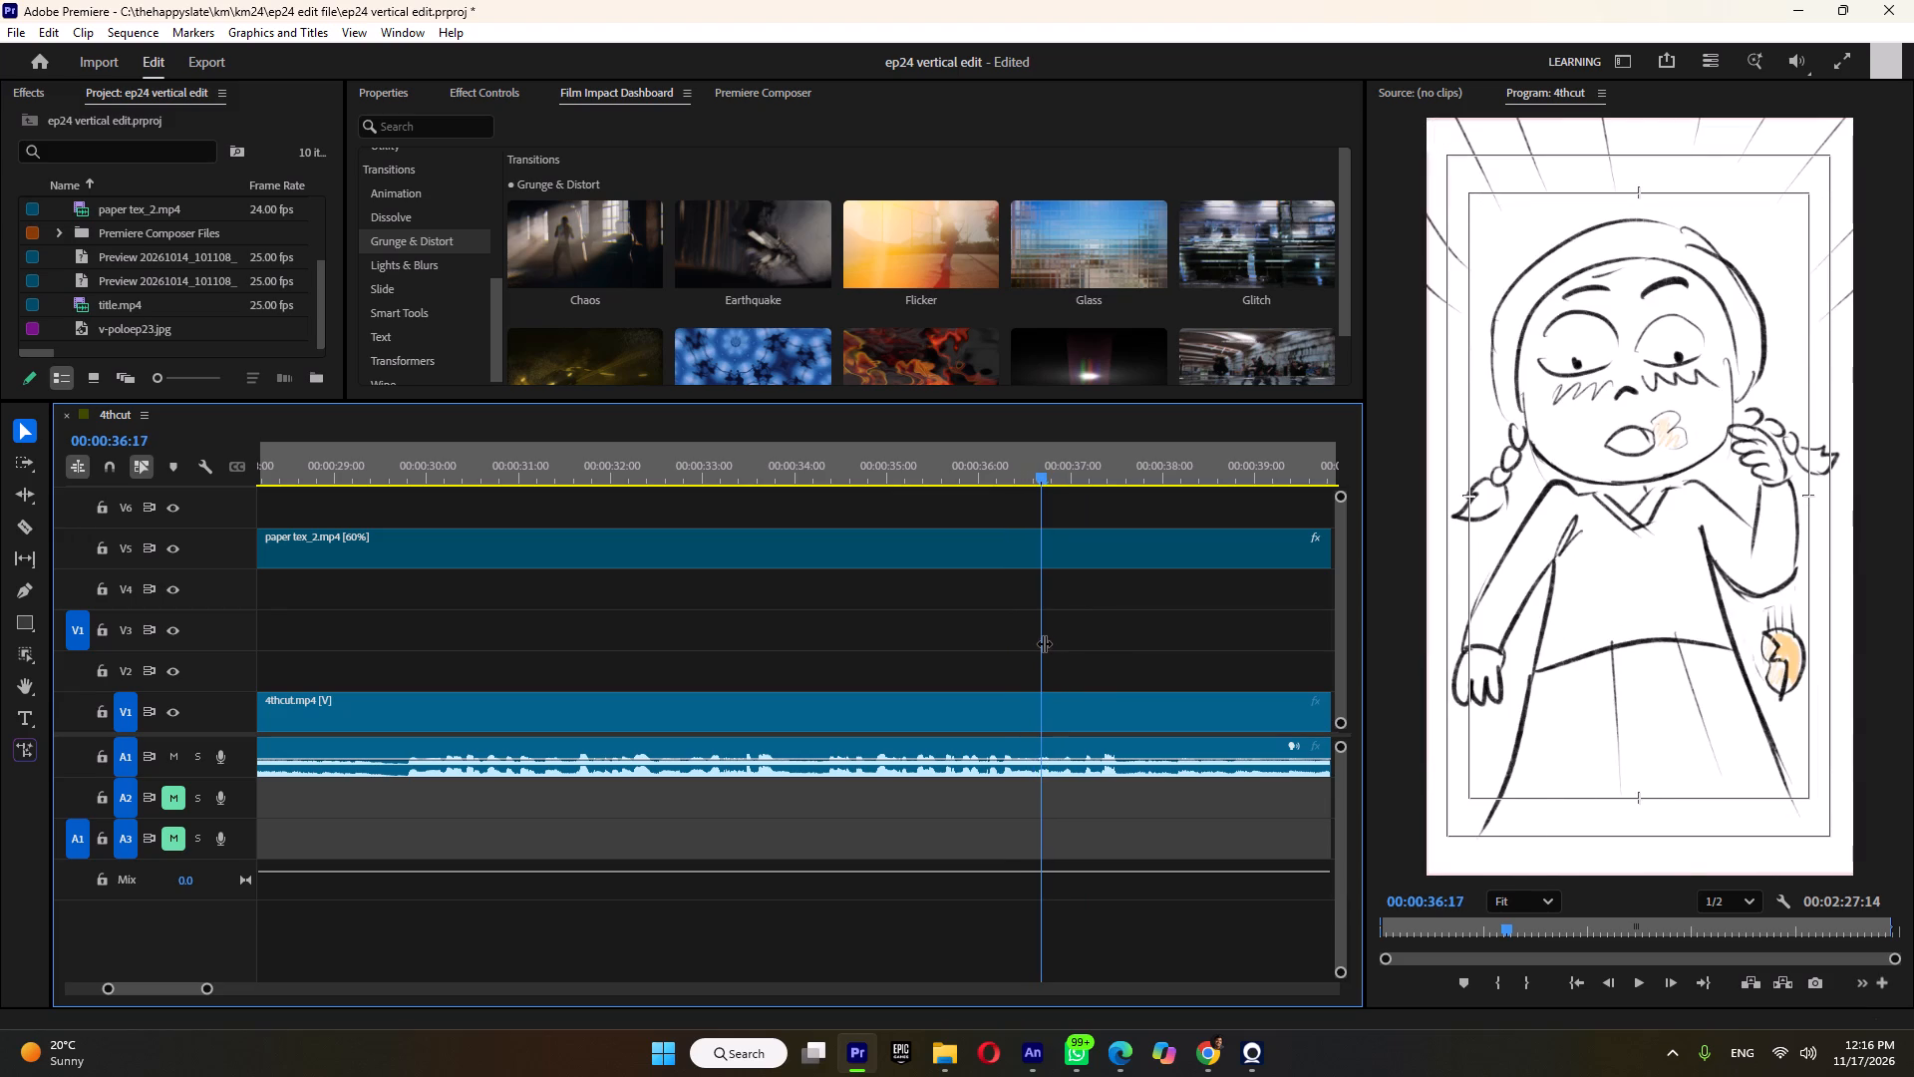
scroll(1044, 652, down, 13)
key(space)
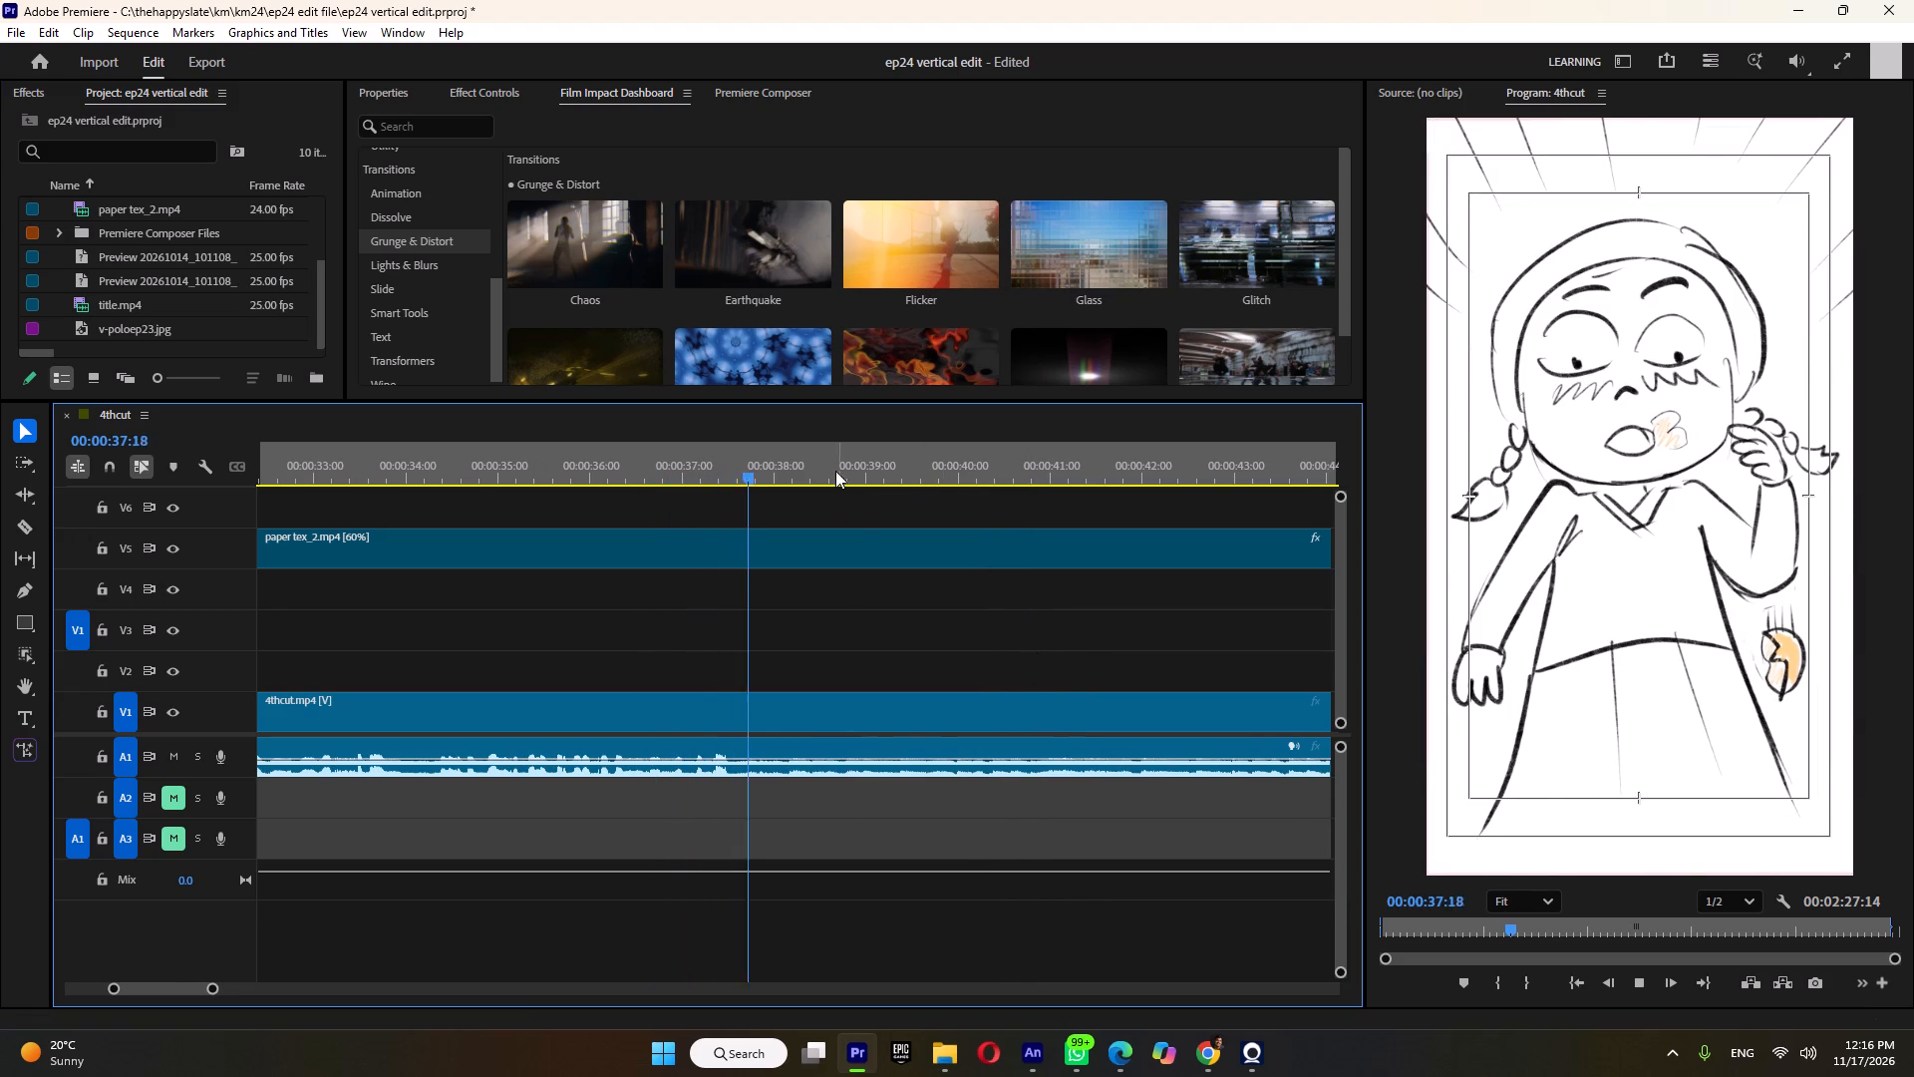
key(space)
Set the sequence's out point at the shot change at 00:00:38:11, making the marked duration 00:00:38:11.
drag(842, 471, 803, 483)
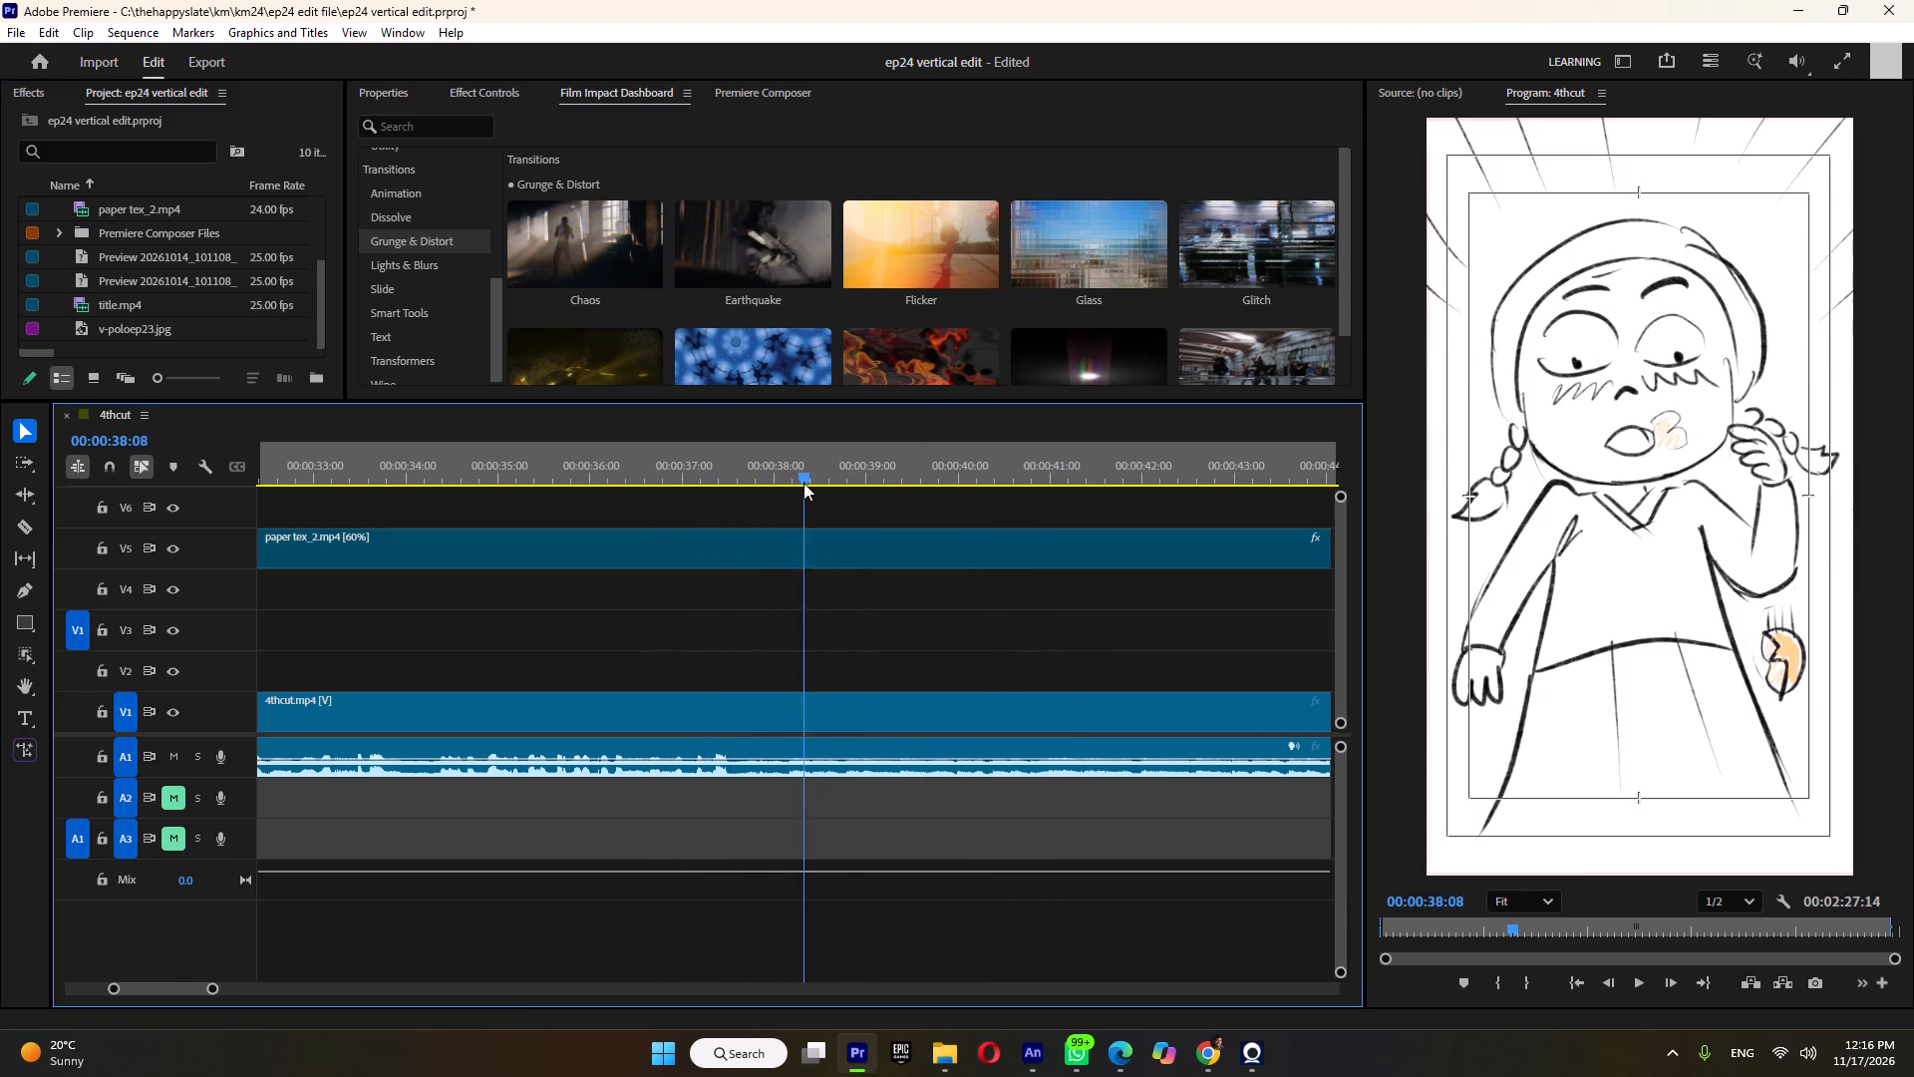
drag(803, 483, 814, 497)
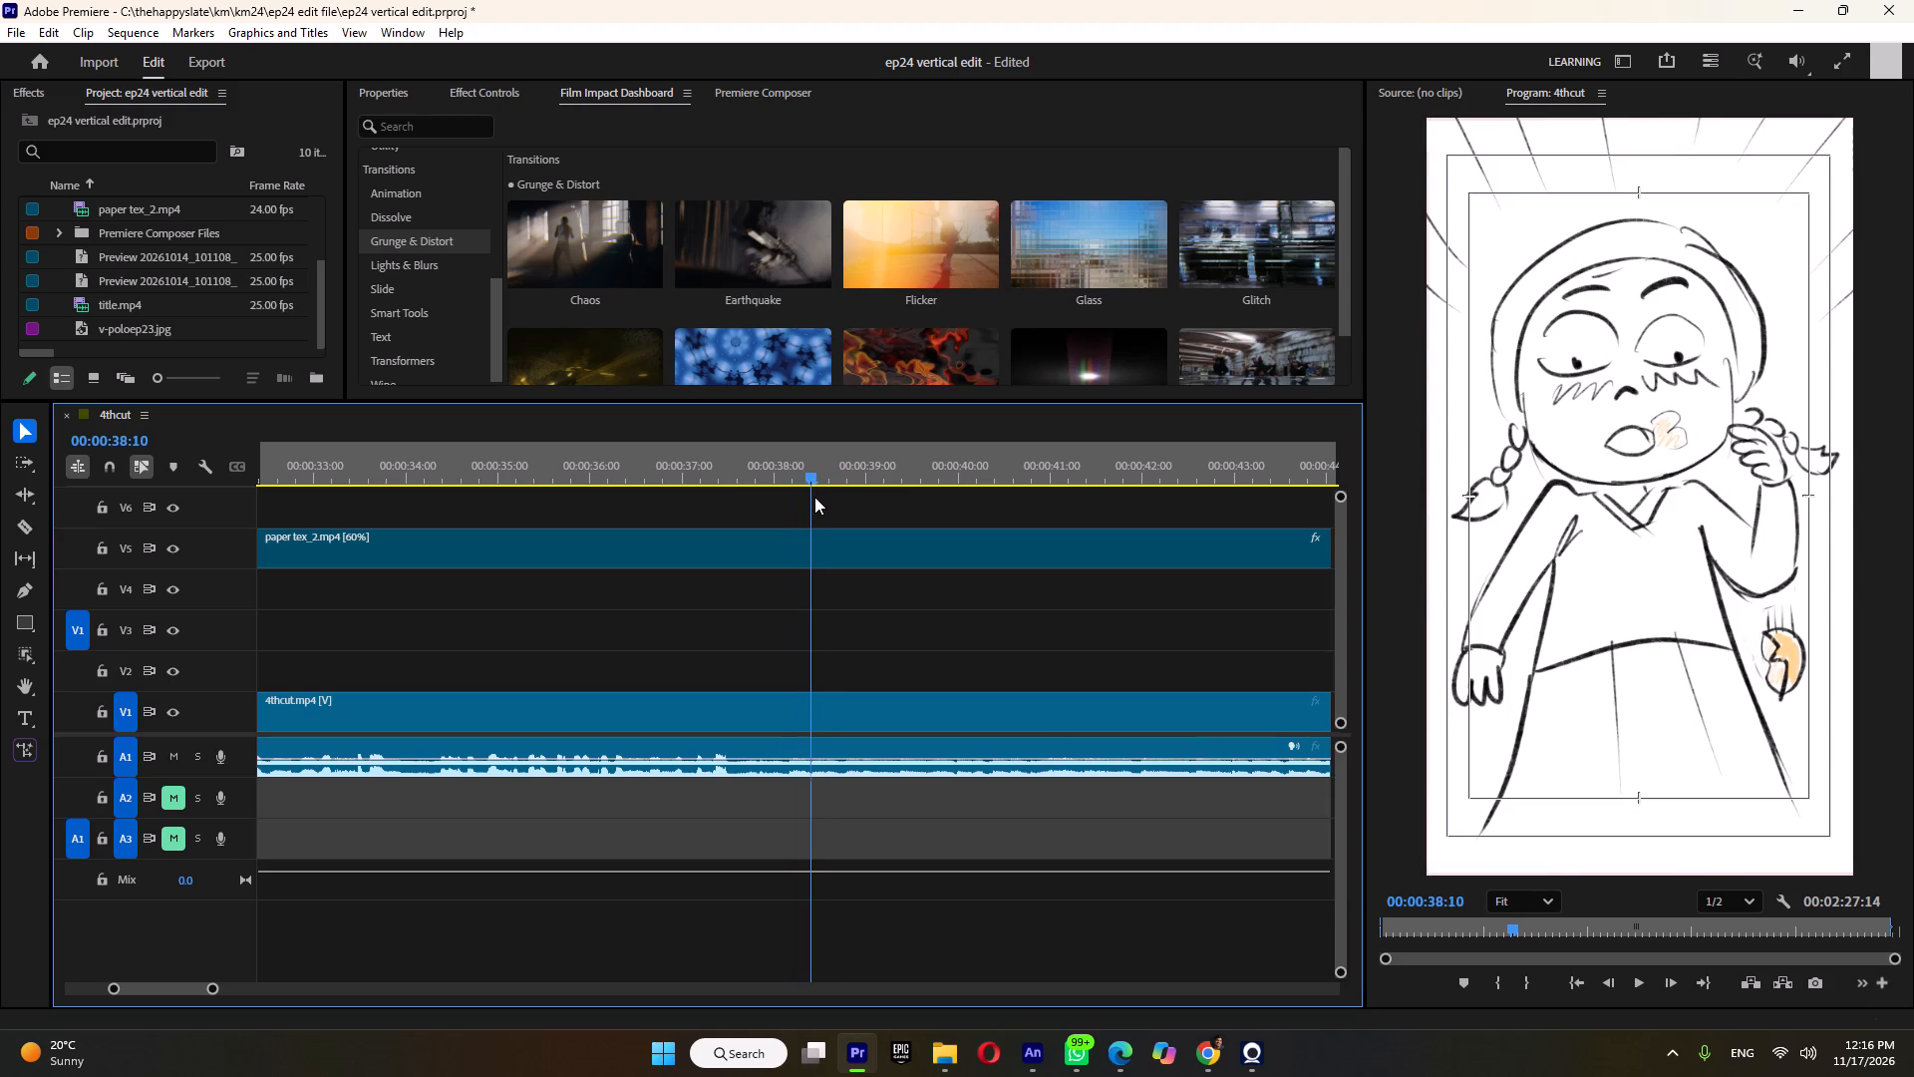
drag(814, 497, 816, 497)
right_click(812, 476)
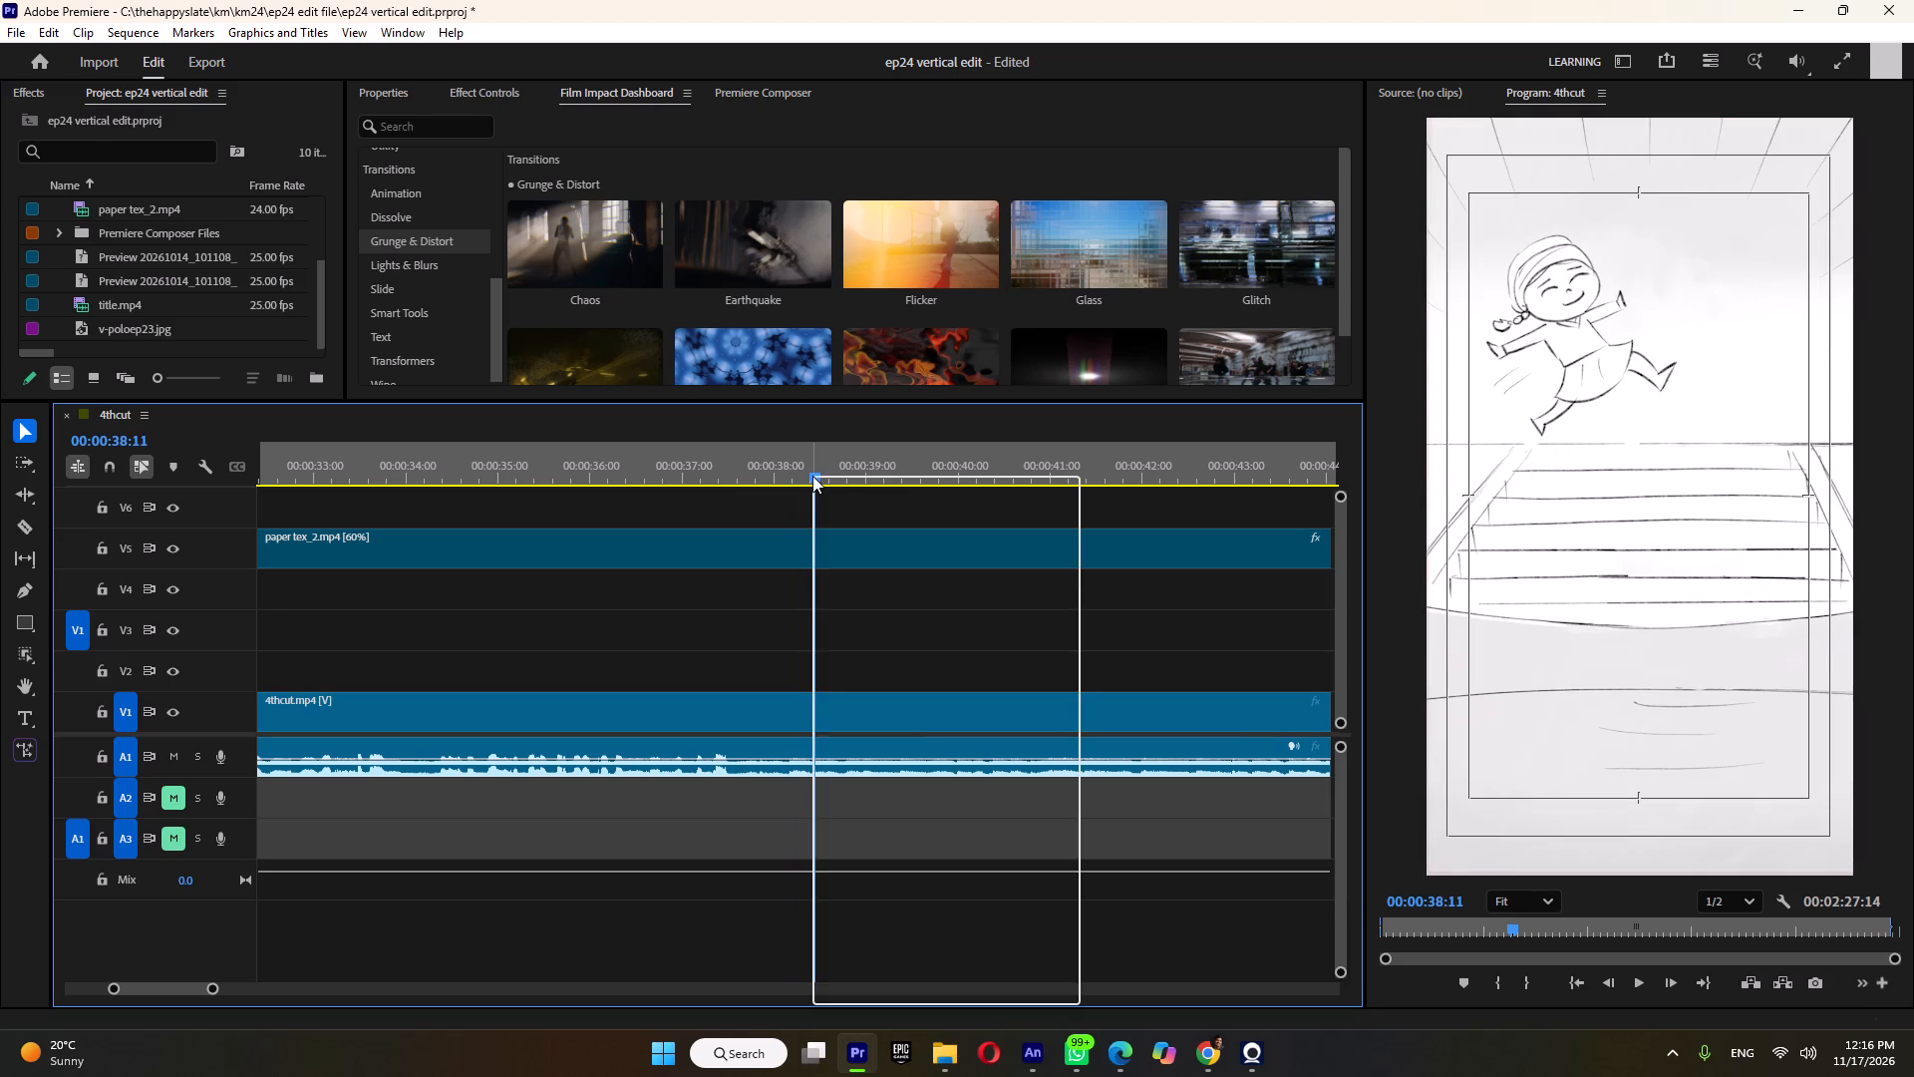
click(844, 510)
alt+scroll(802, 439, up, 20)
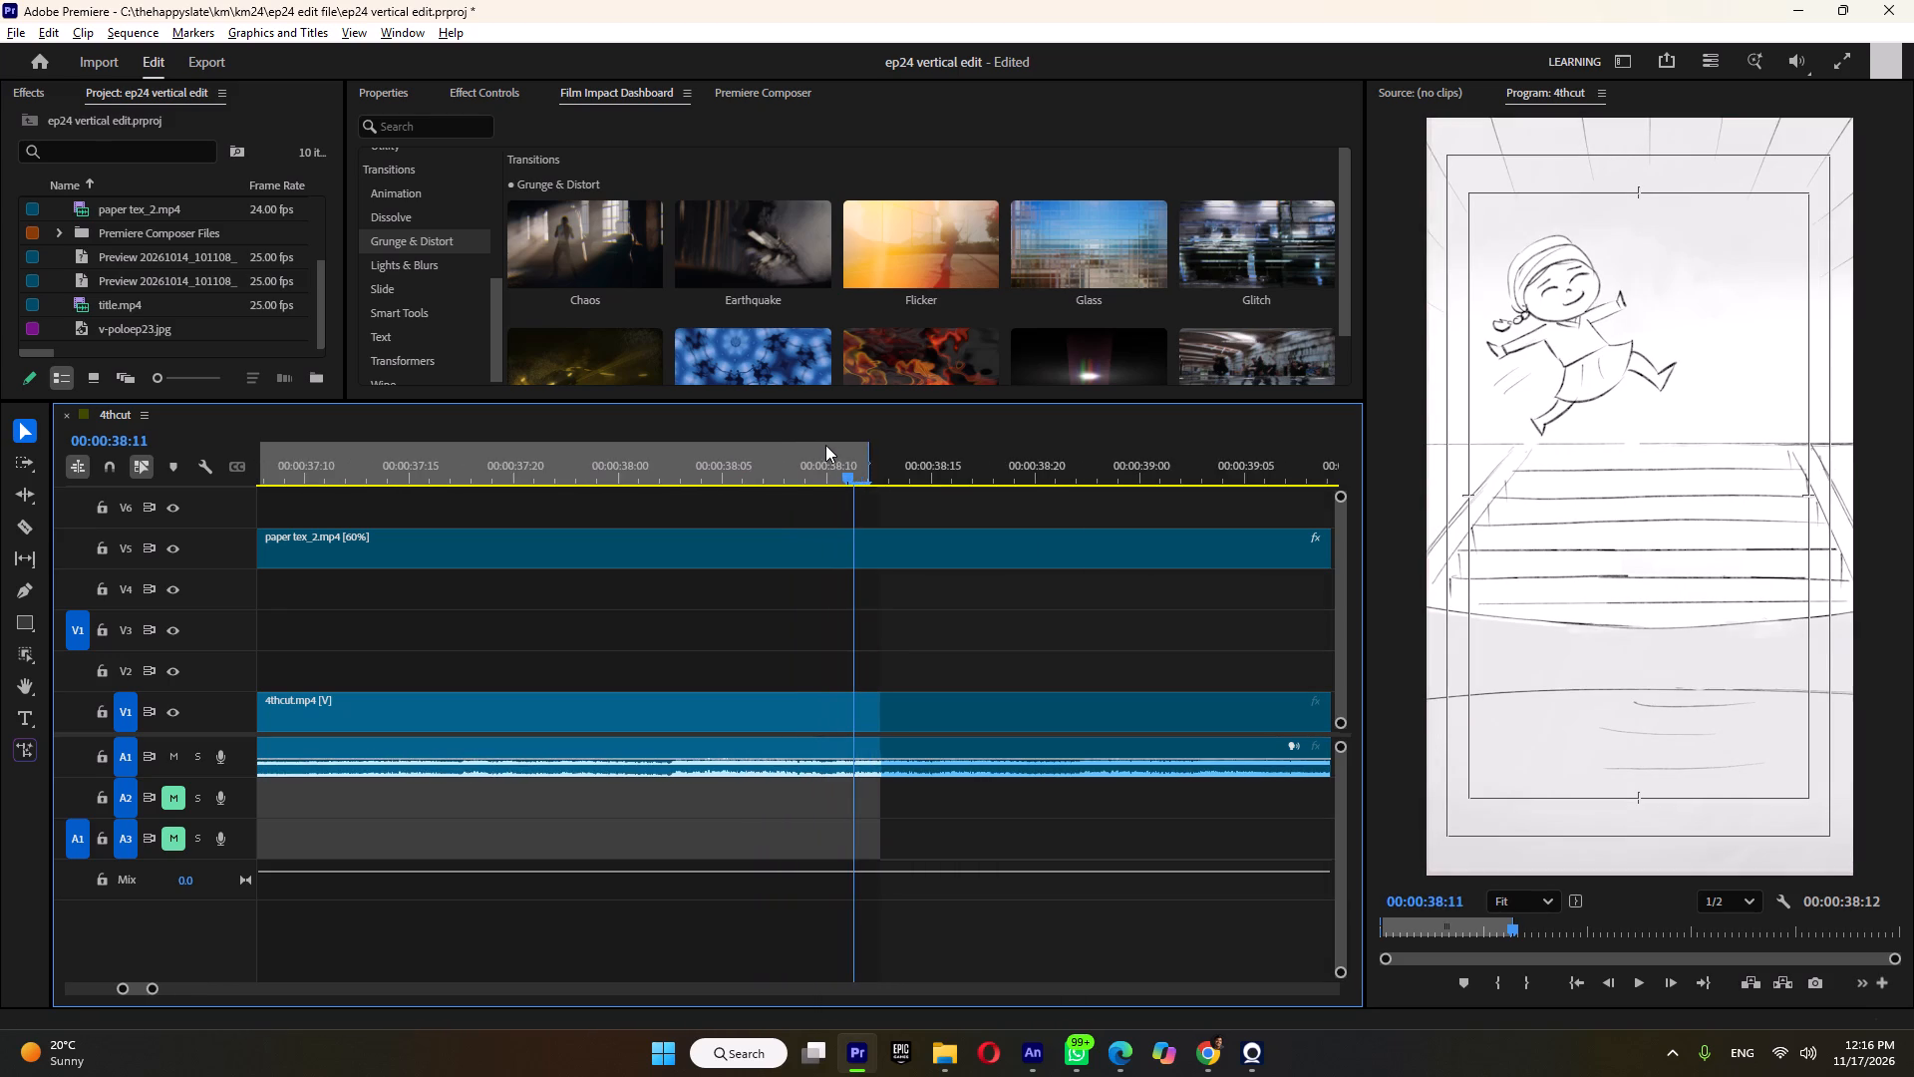
drag(887, 456, 868, 458)
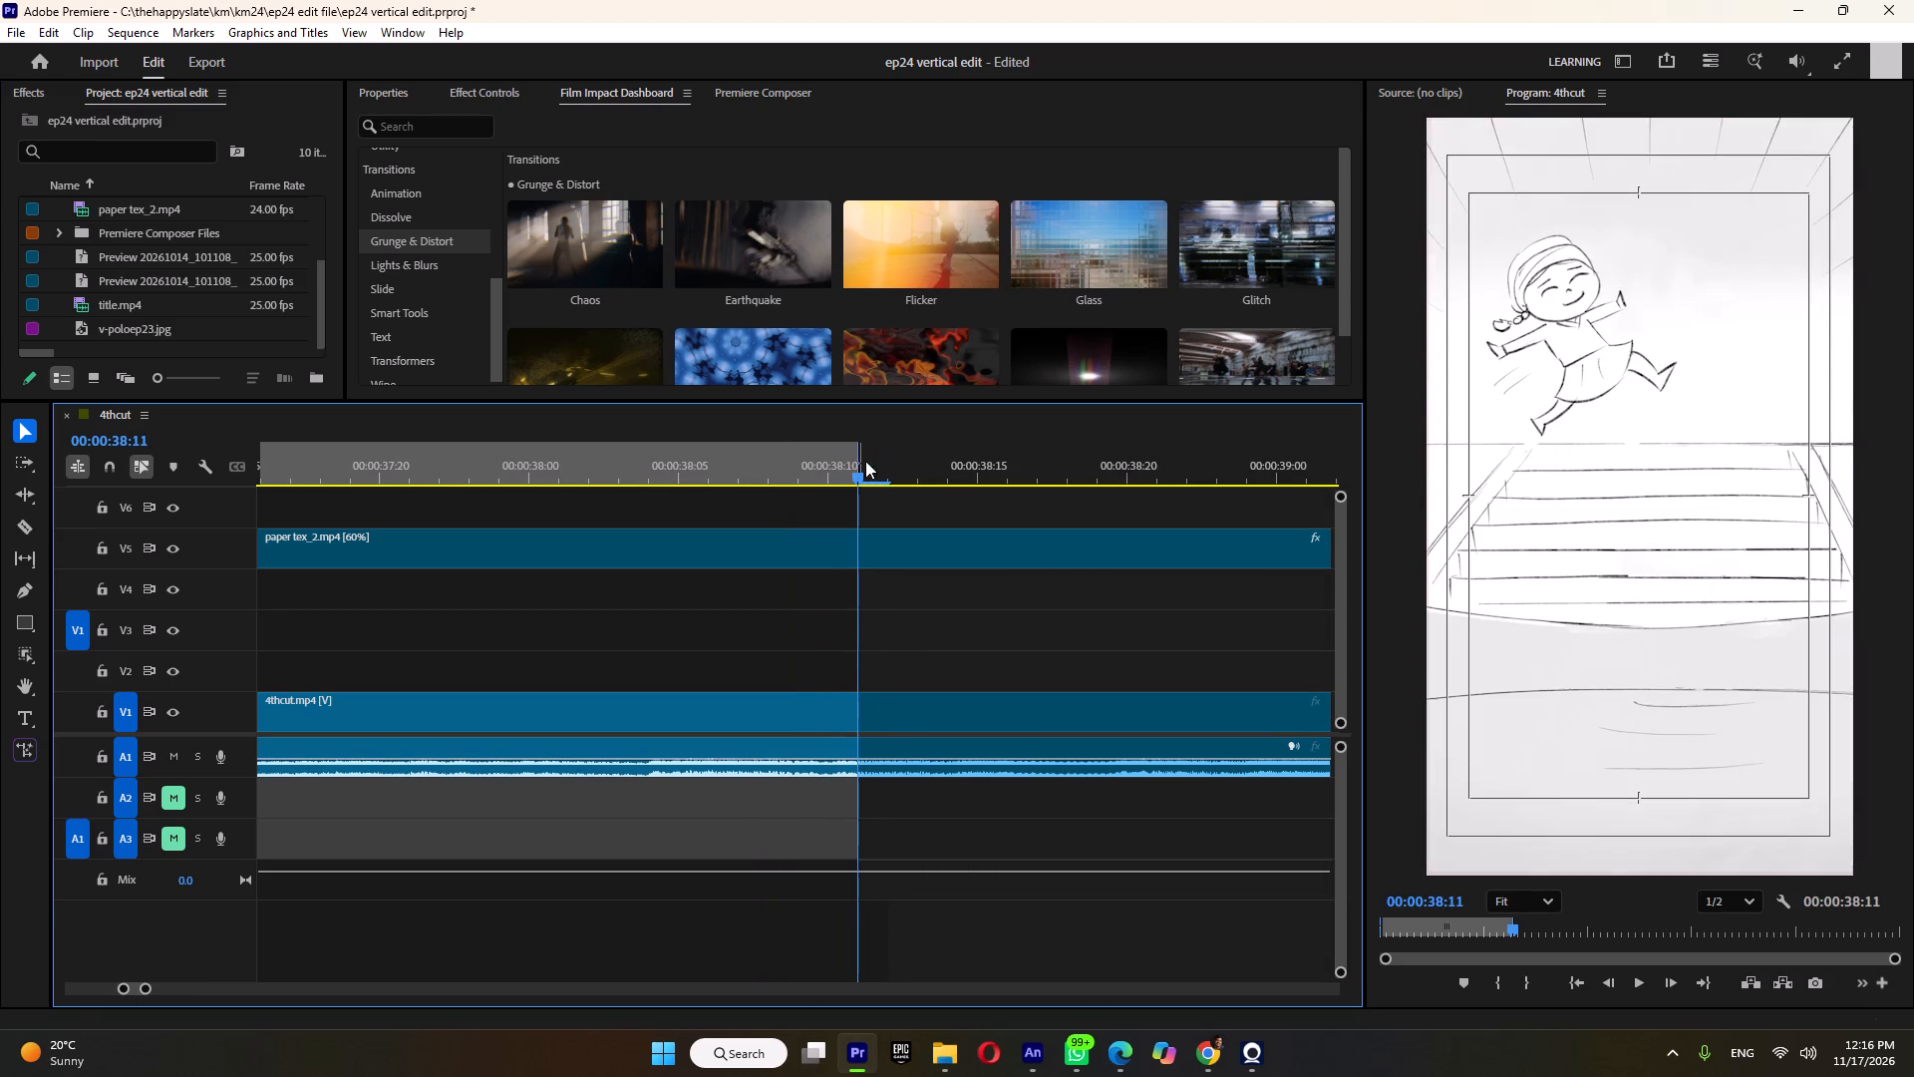
click(857, 477)
Export the marked range as H.264 video named sh01 into the km24 folder.
click(798, 529)
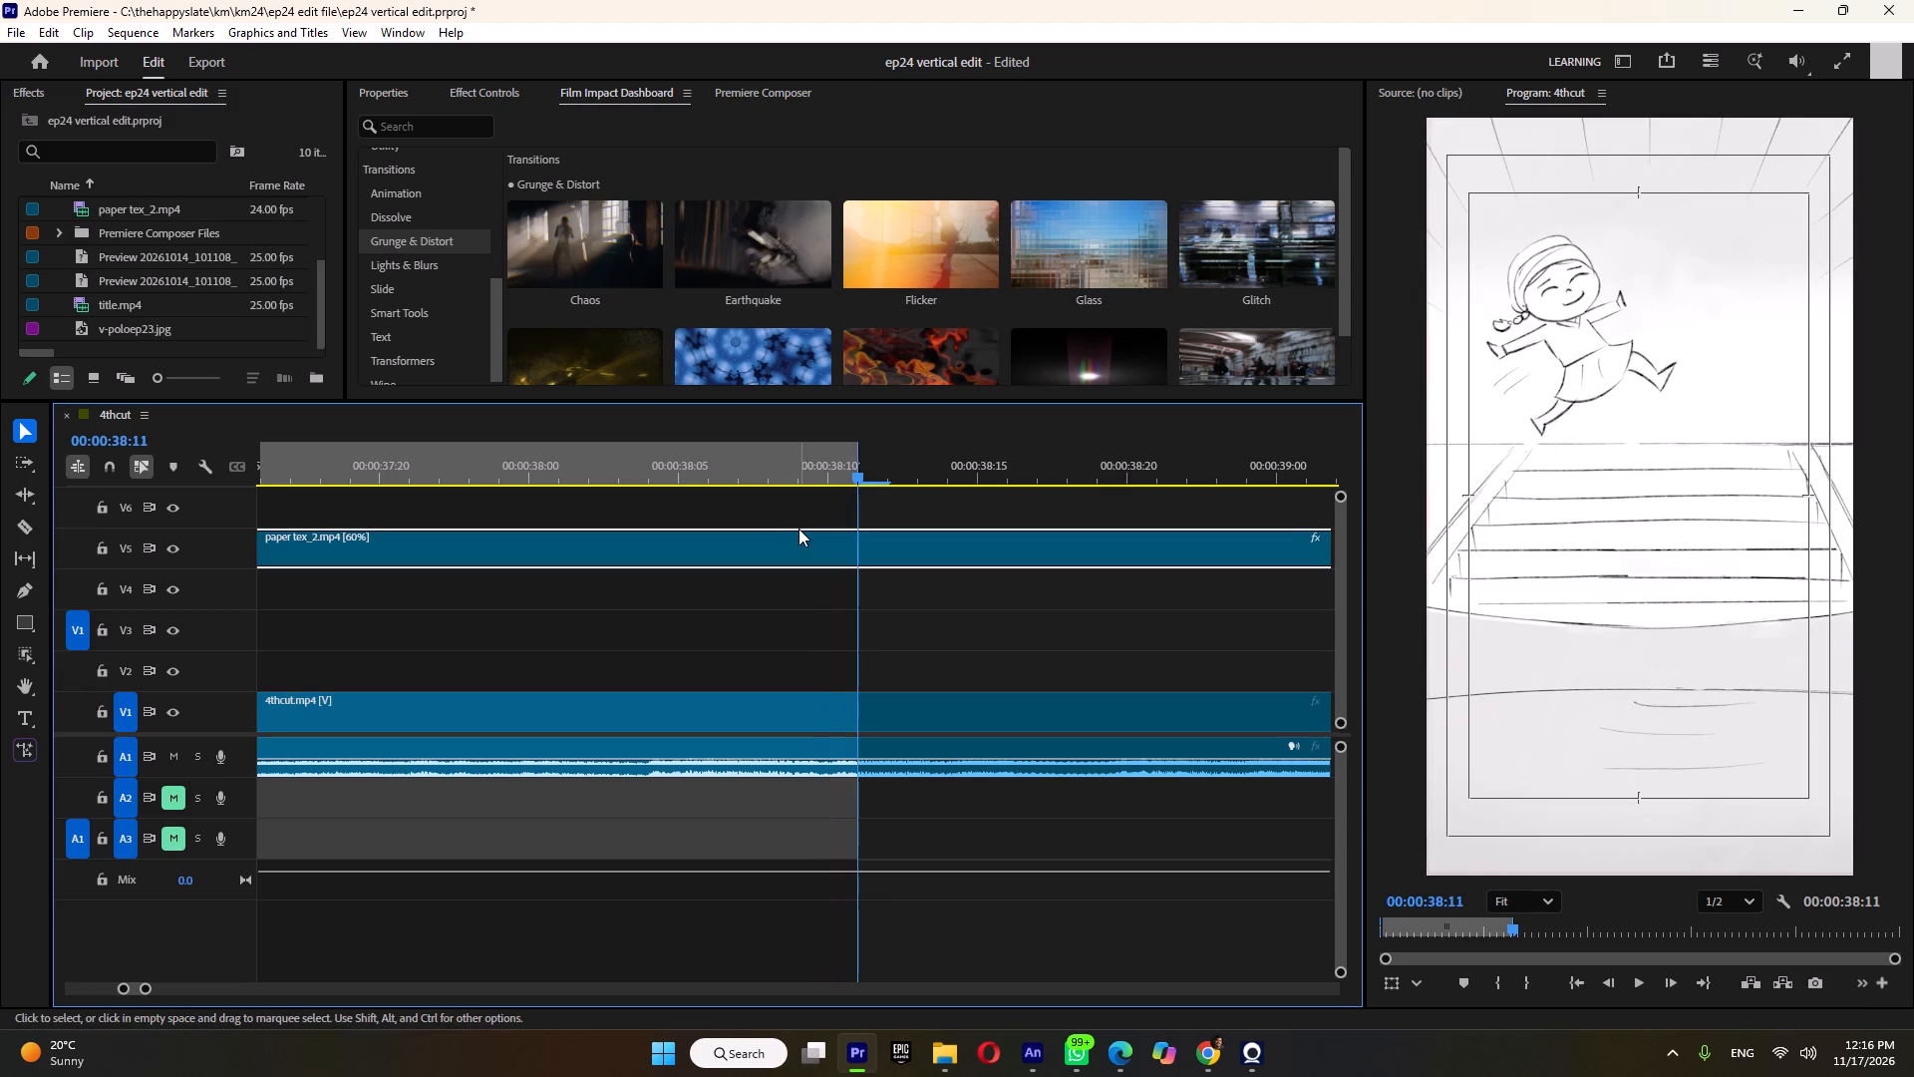
click(797, 520)
key(ctrl+m)
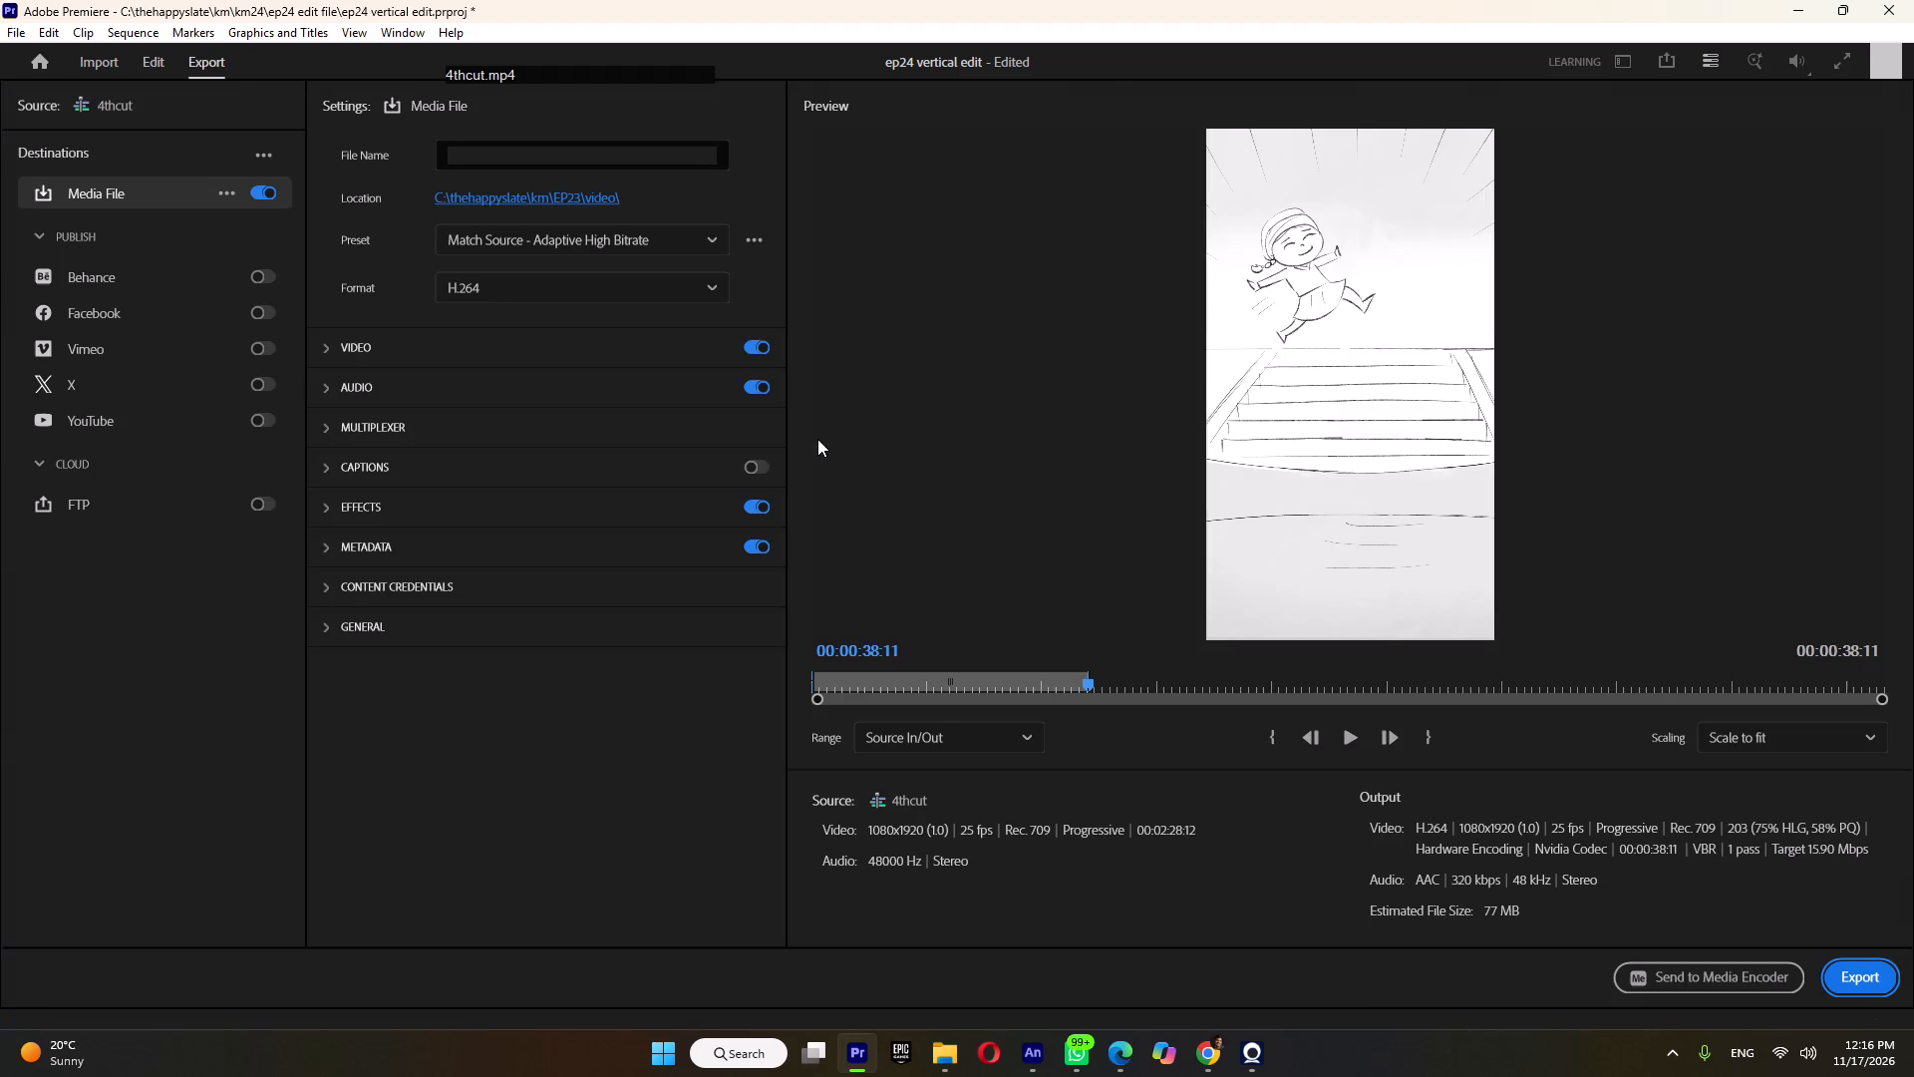
click(533, 201)
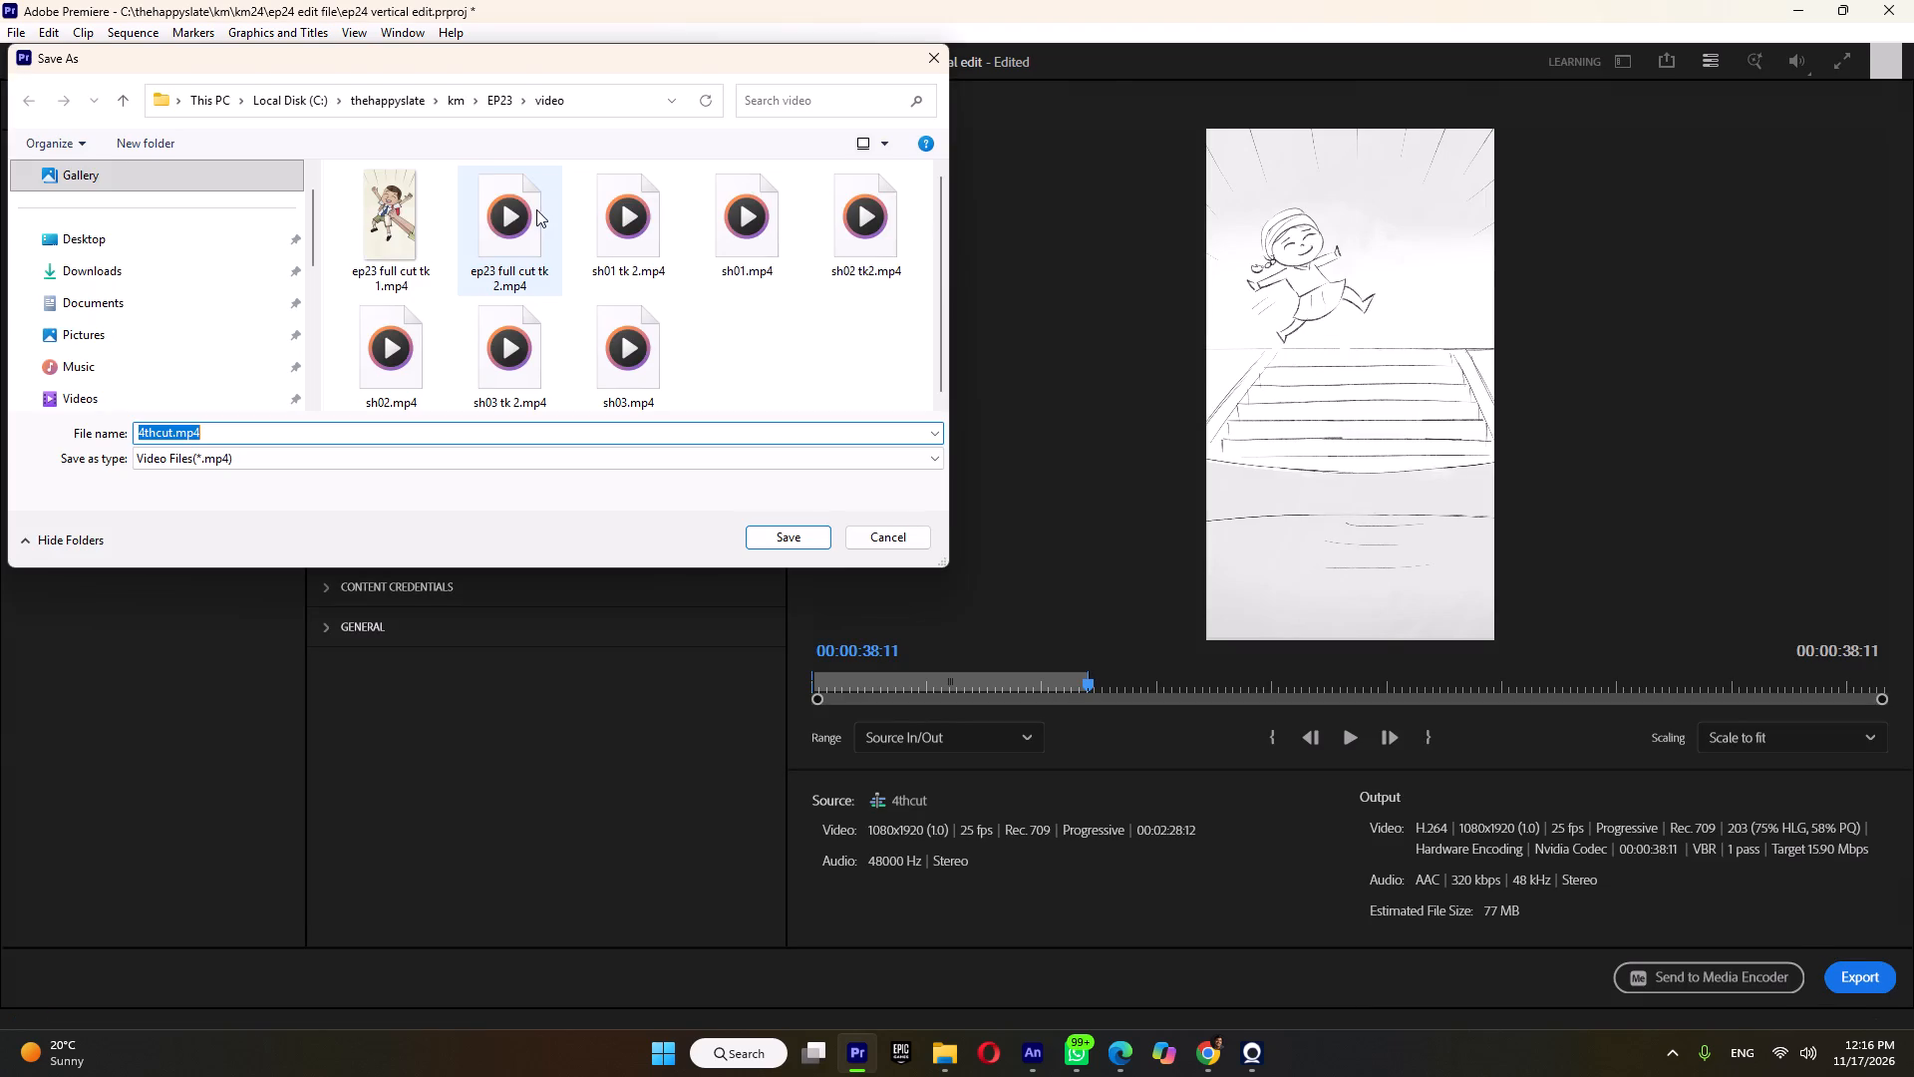
click(456, 102)
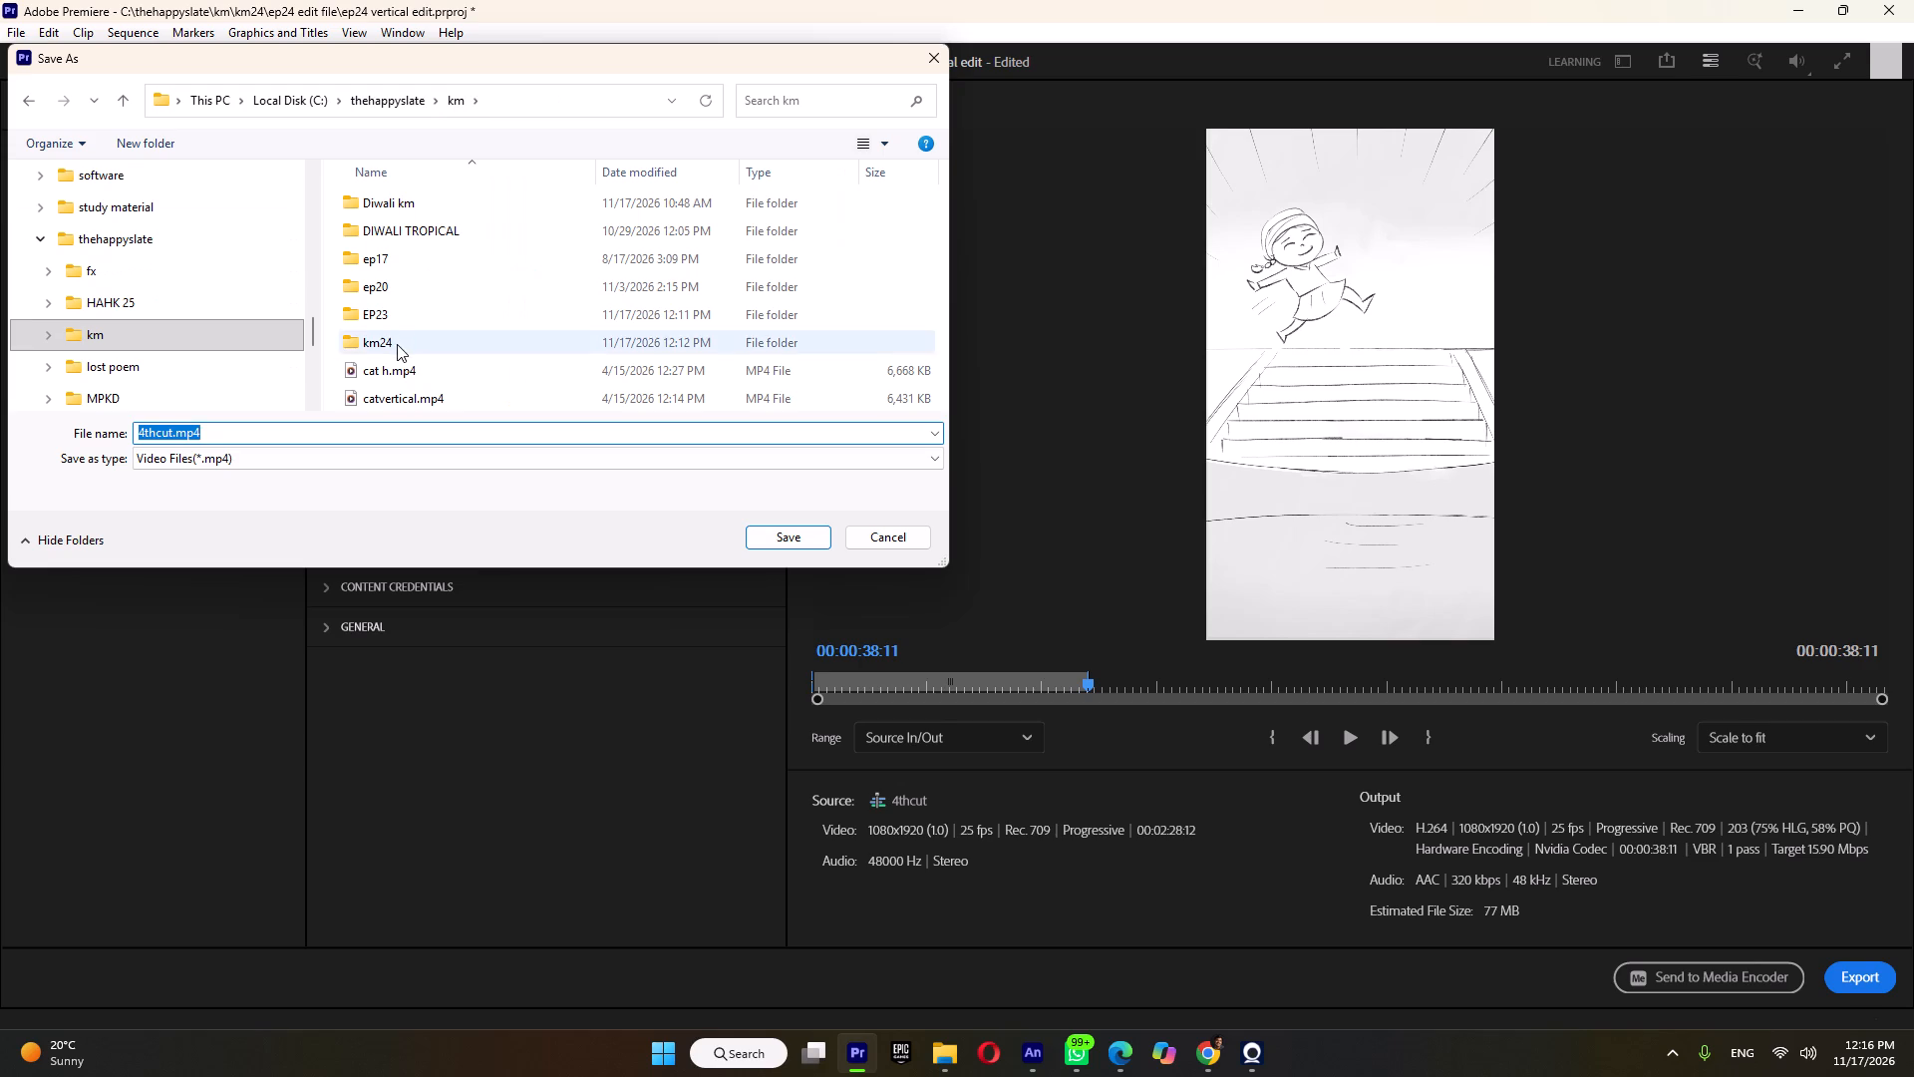
double_click(397, 344)
click(222, 440)
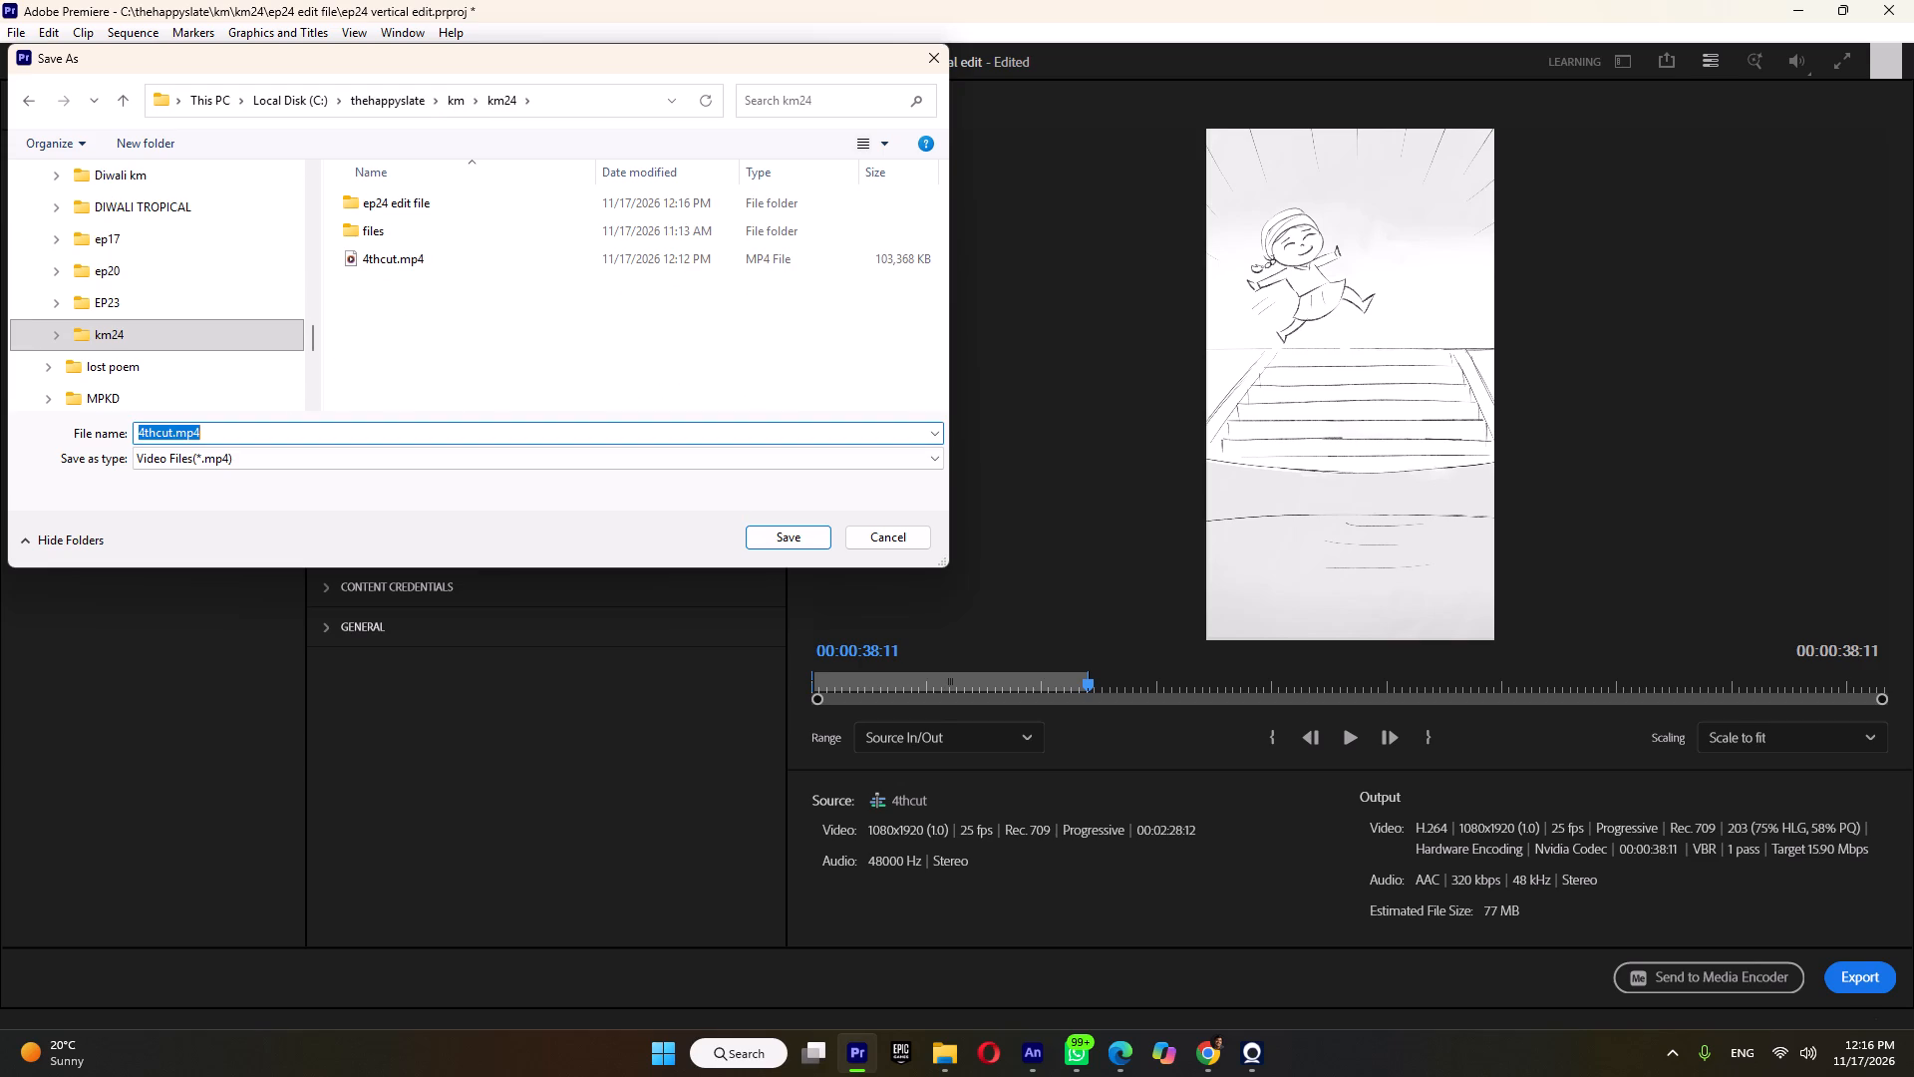
key(s)
text(h01)
key(Return)
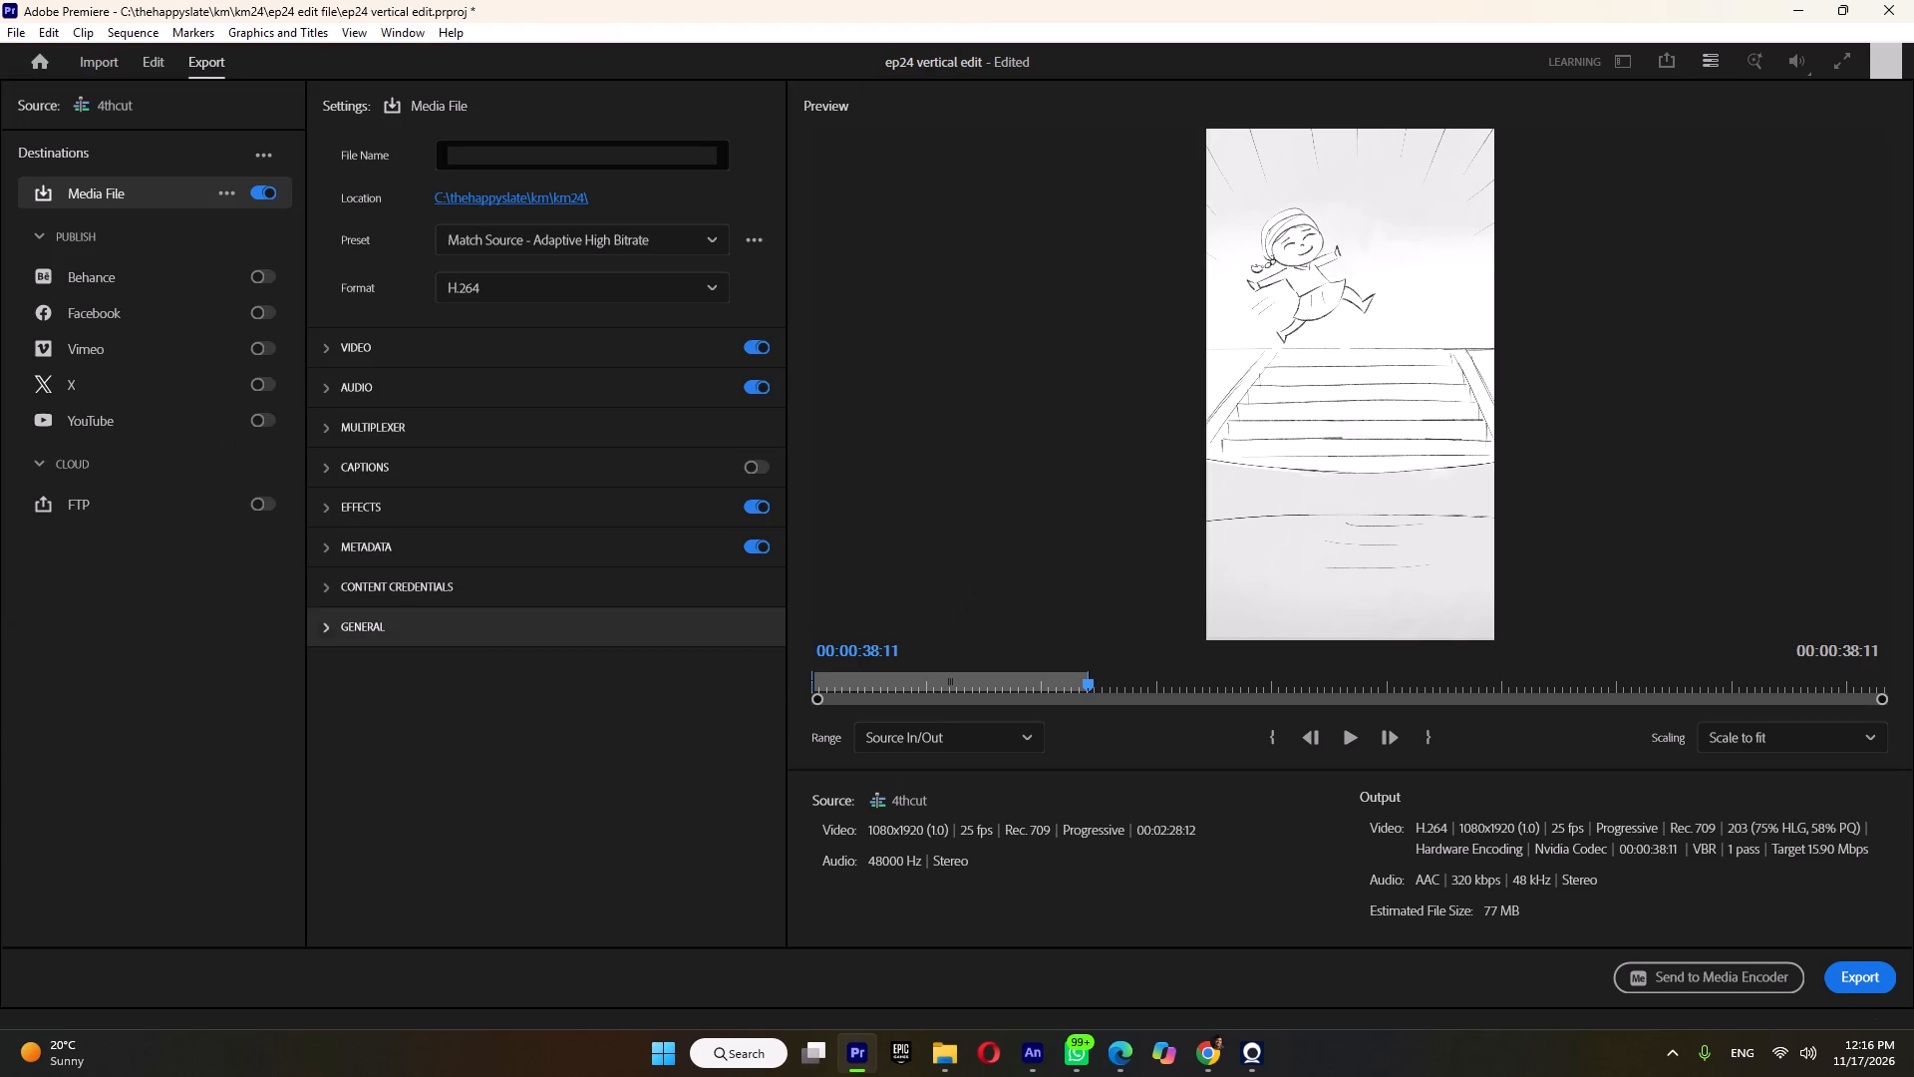
click(1865, 970)
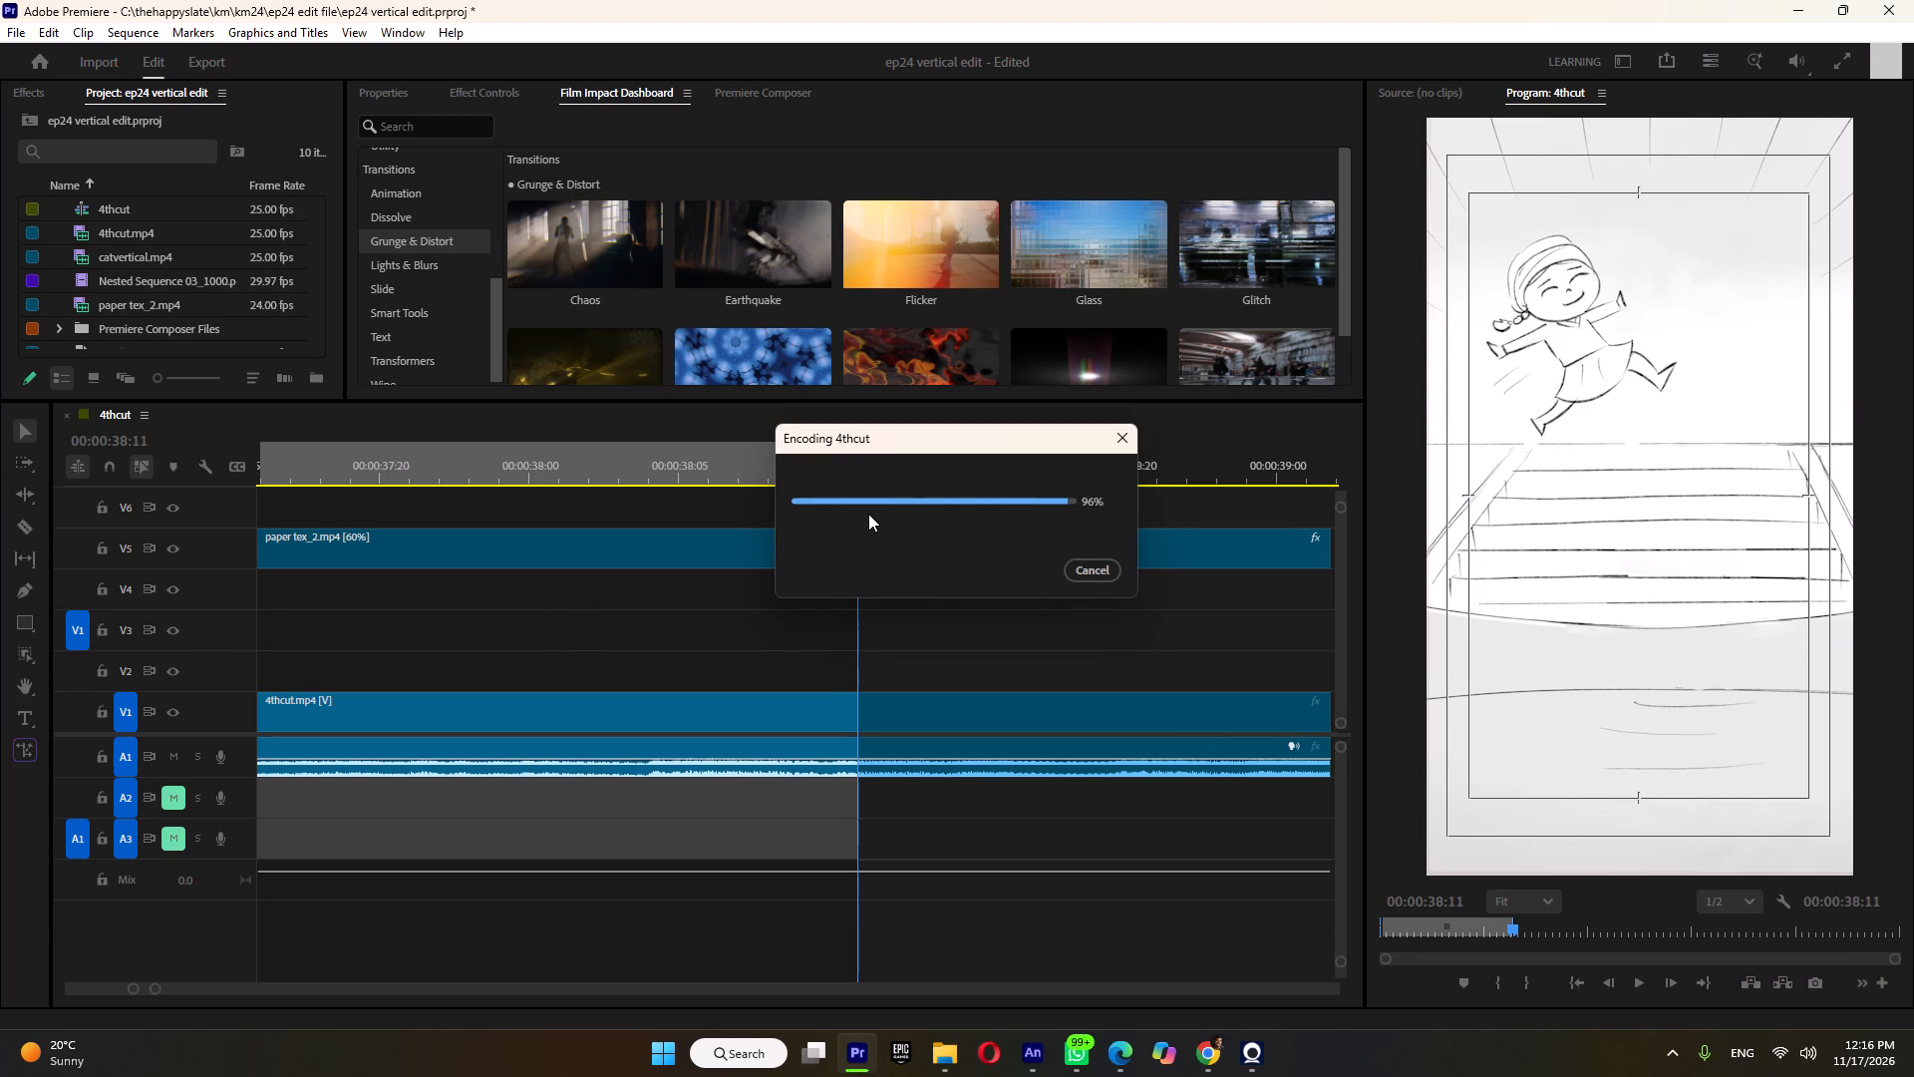
Set the sequence's in point at the shot change at 00:00:38:11.
right_click(859, 477)
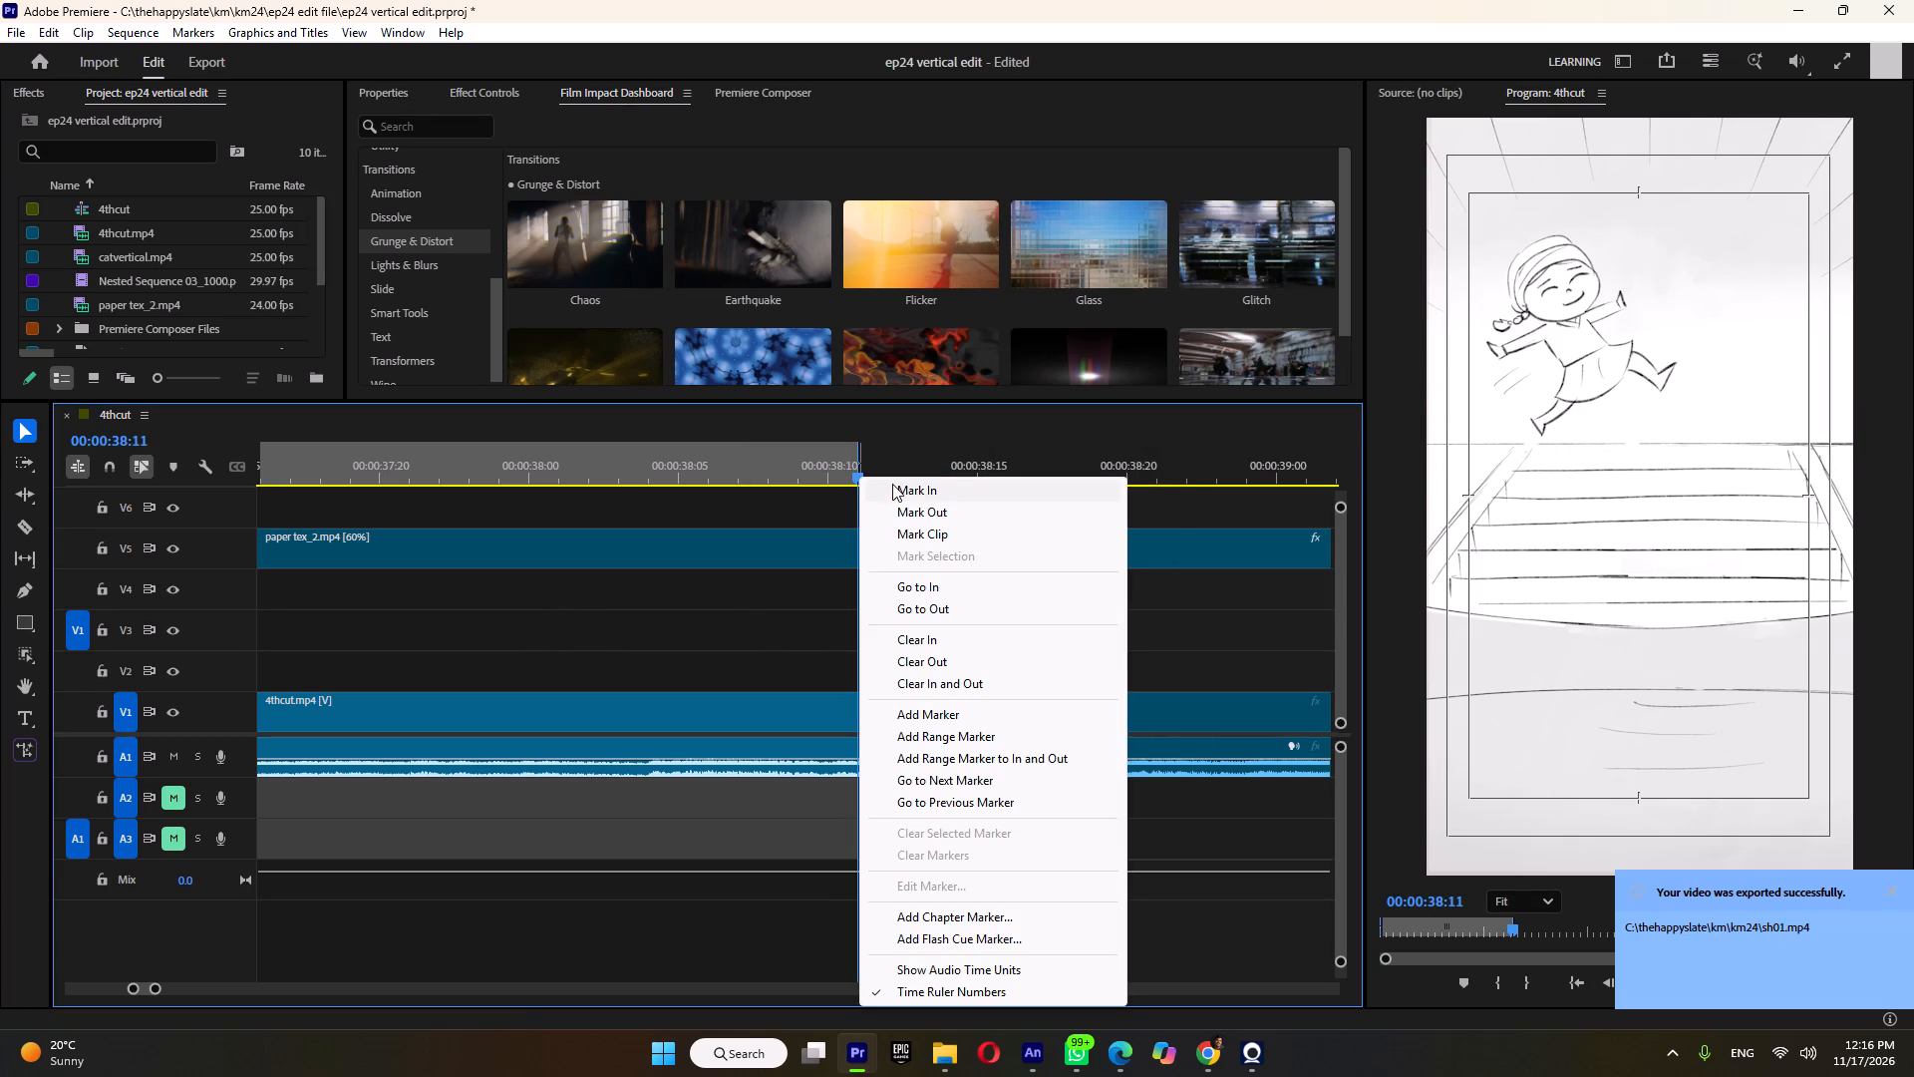
click(893, 490)
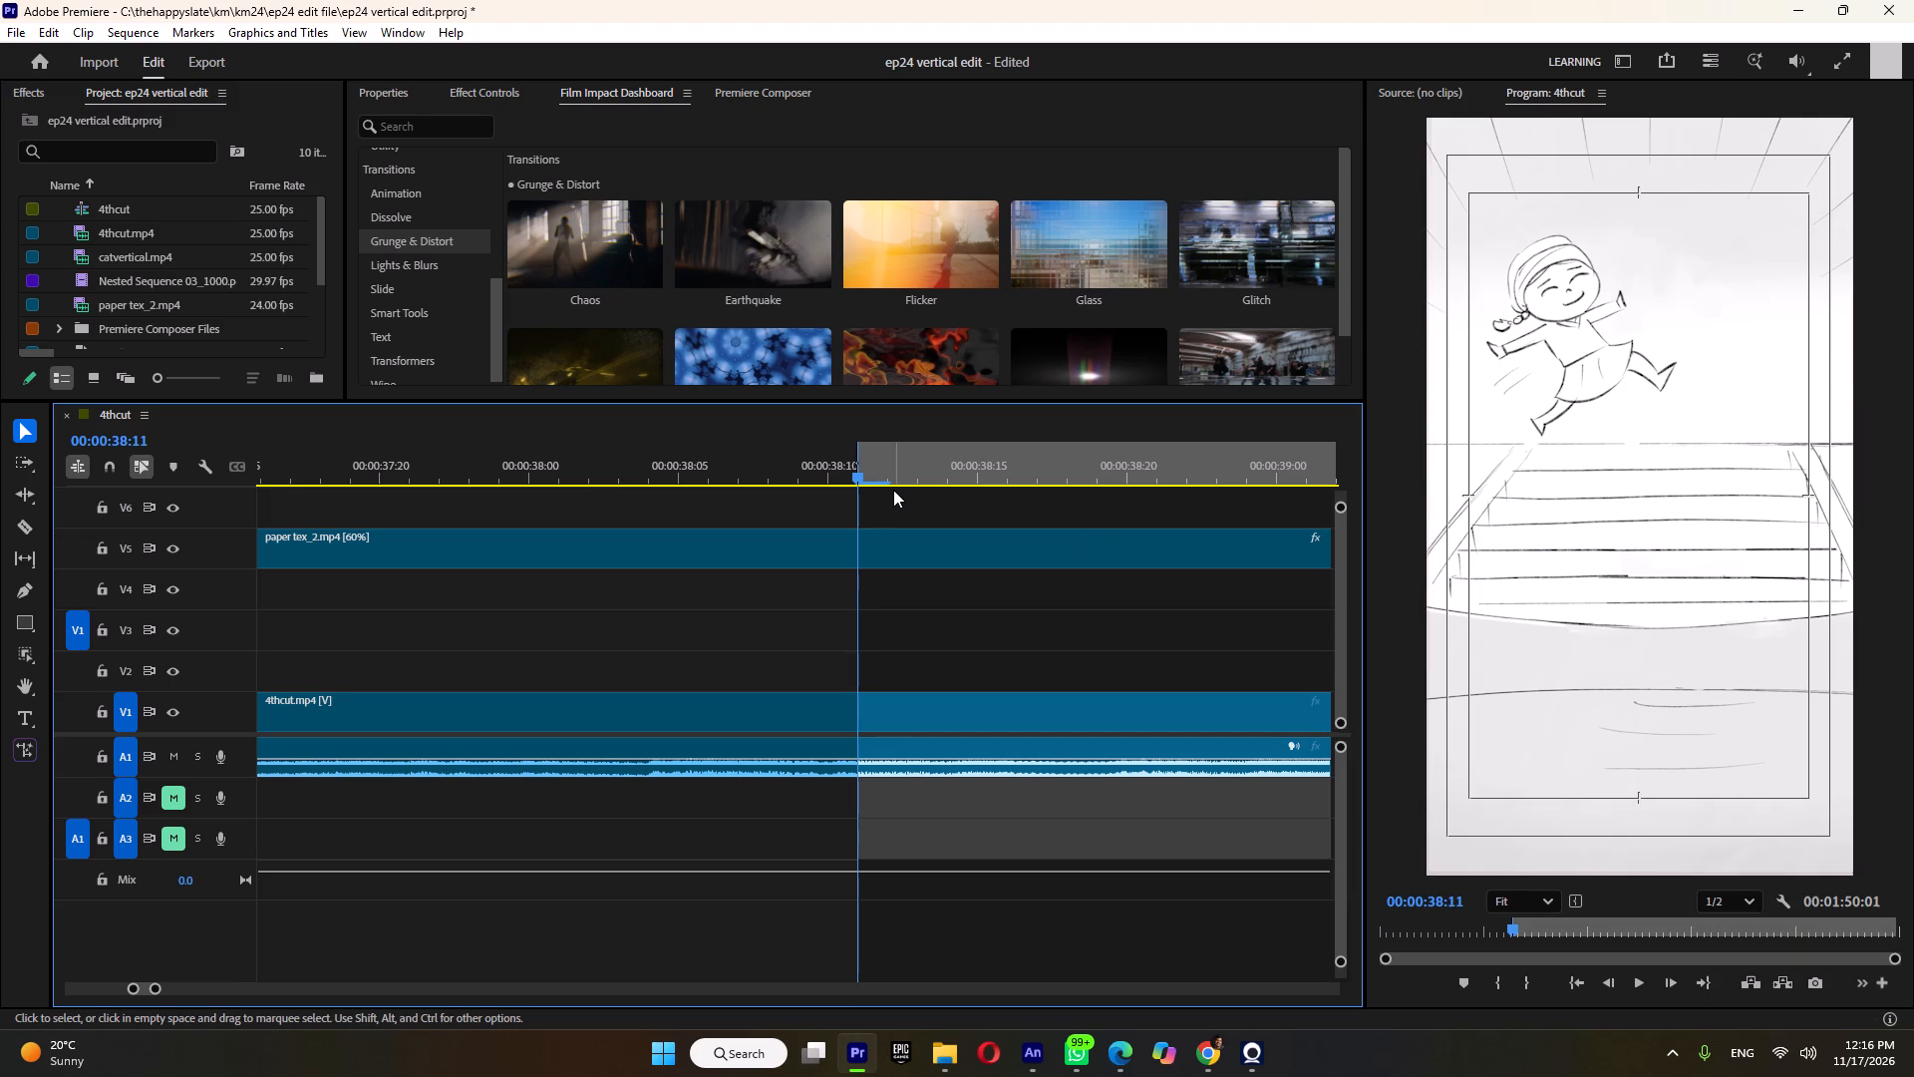
Play and scrub the sequence from 00:00:38:11 to about 00:01:11 to look for the next section's ending.
alt+scroll(897, 510, down, 20)
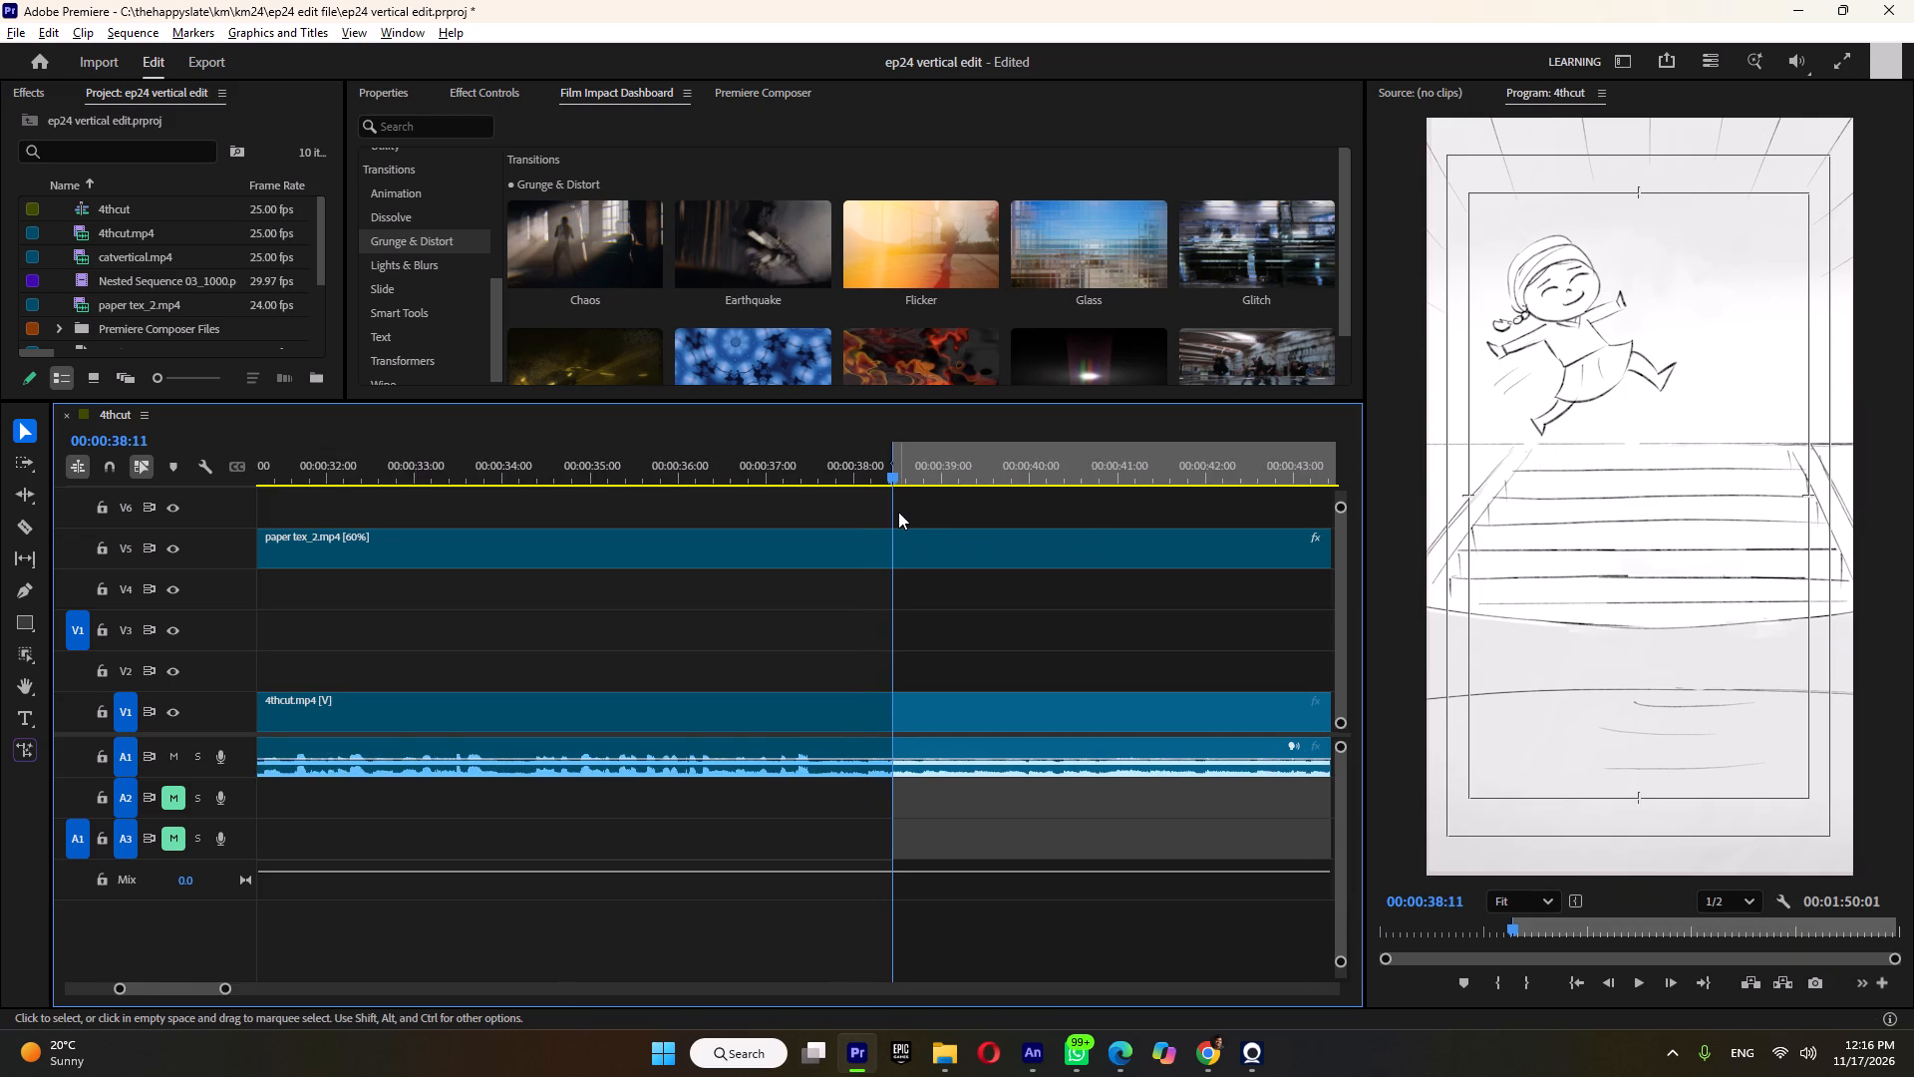
alt+scroll(898, 512, down, 11)
key(space)
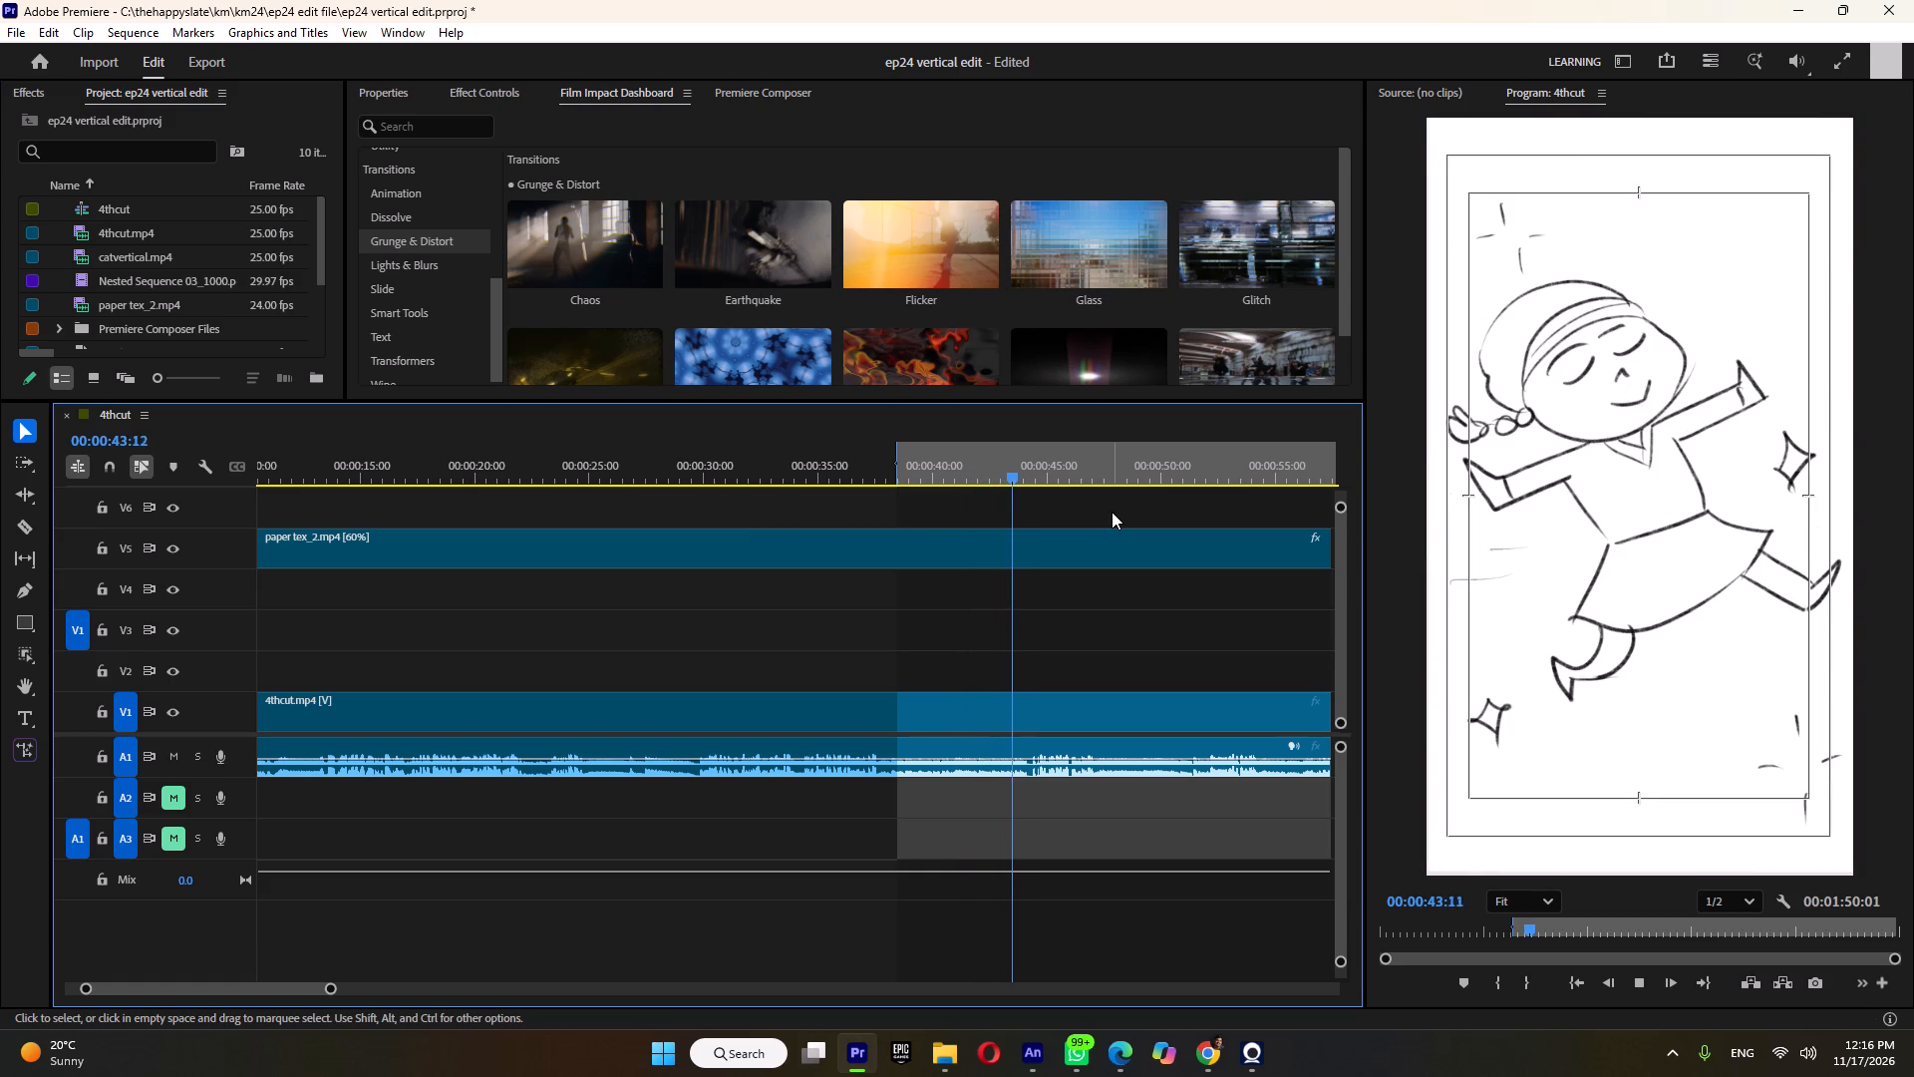
key(space)
key(space)
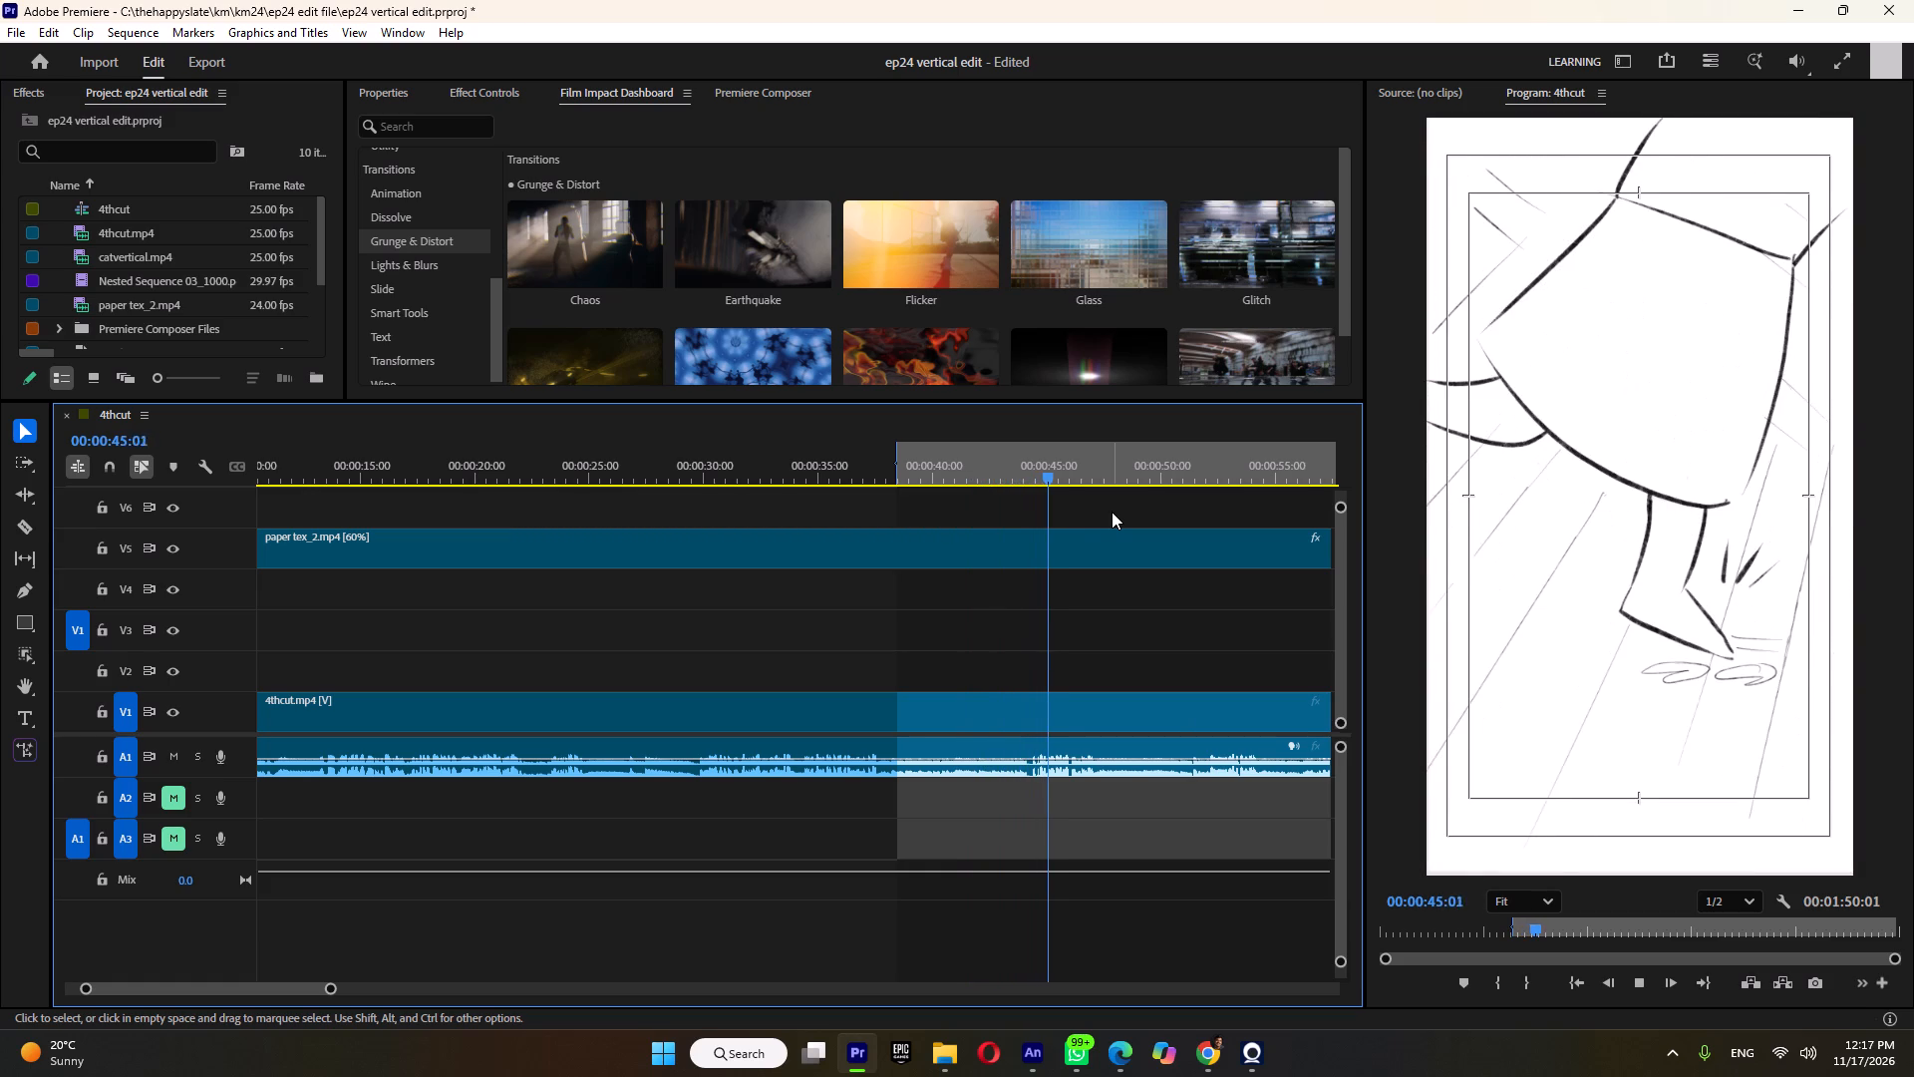
key(space)
scroll(1112, 516, down, 14)
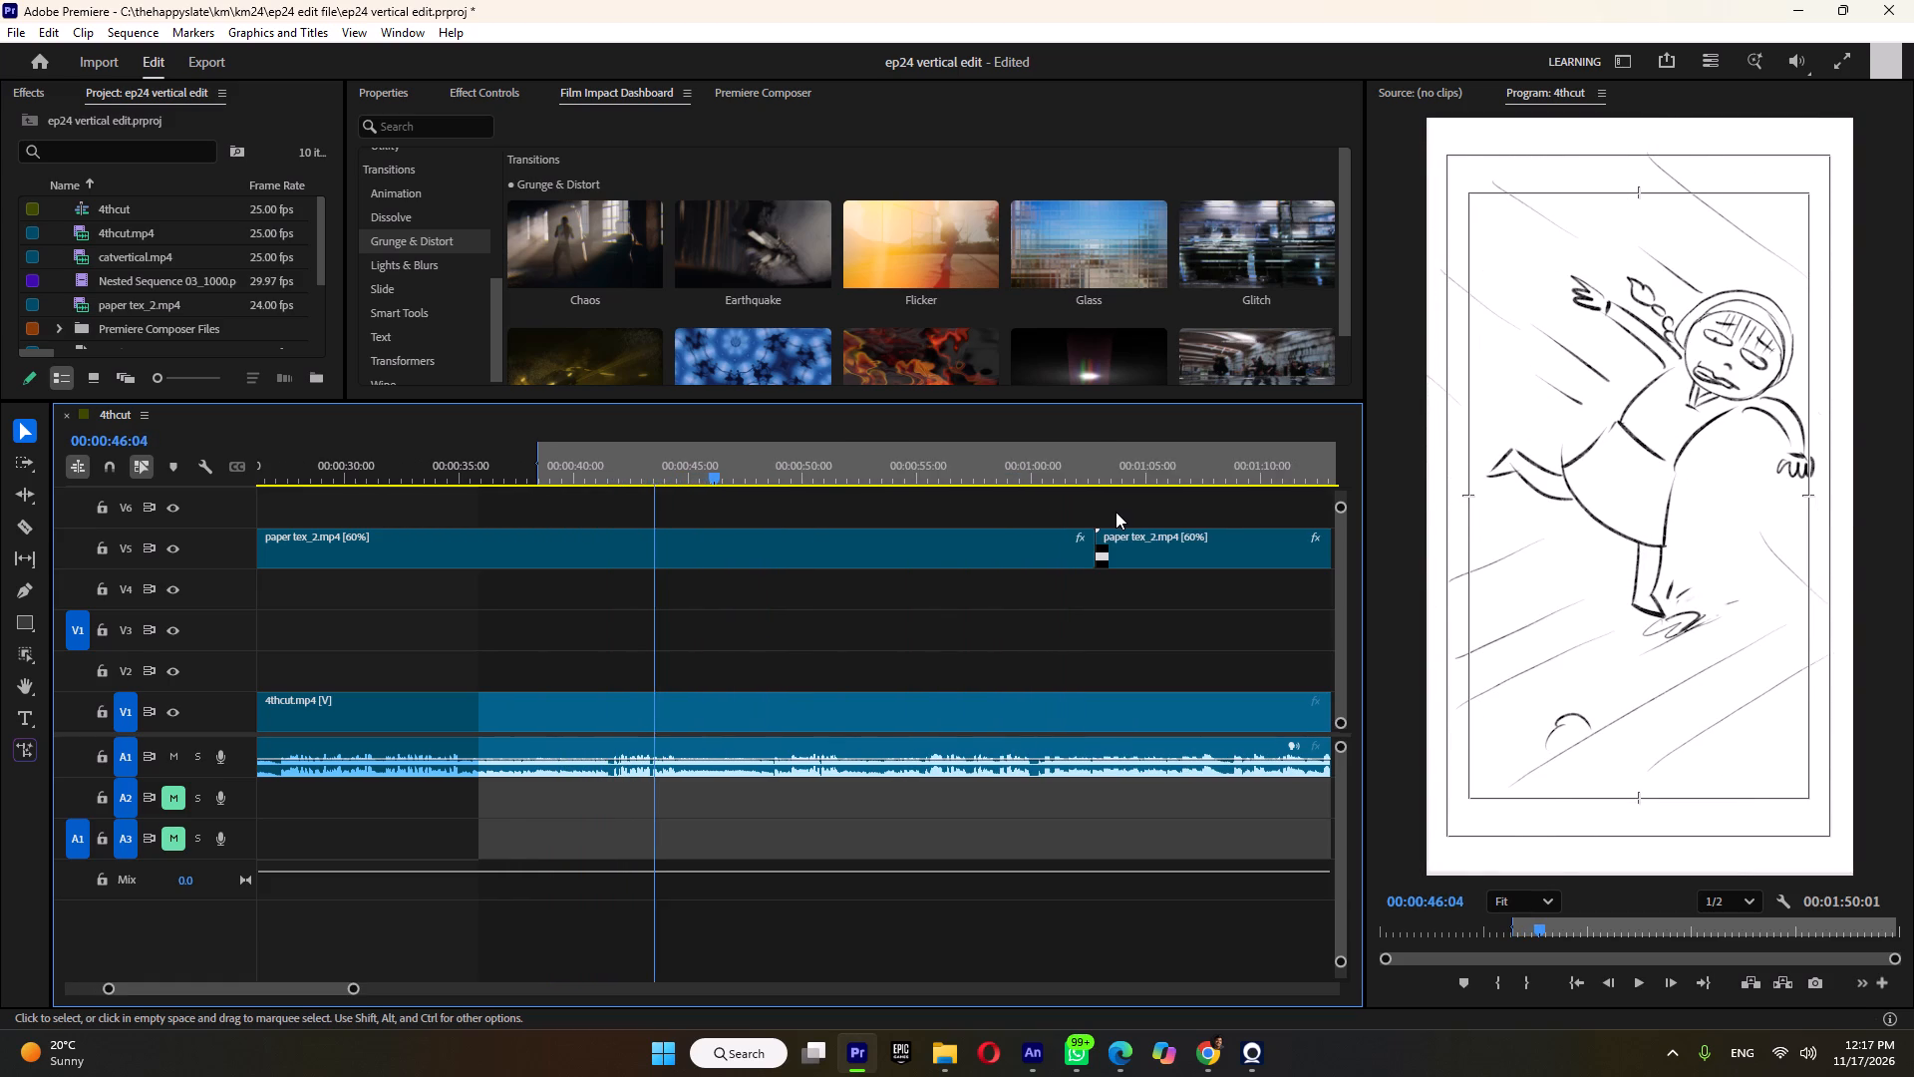
key(space)
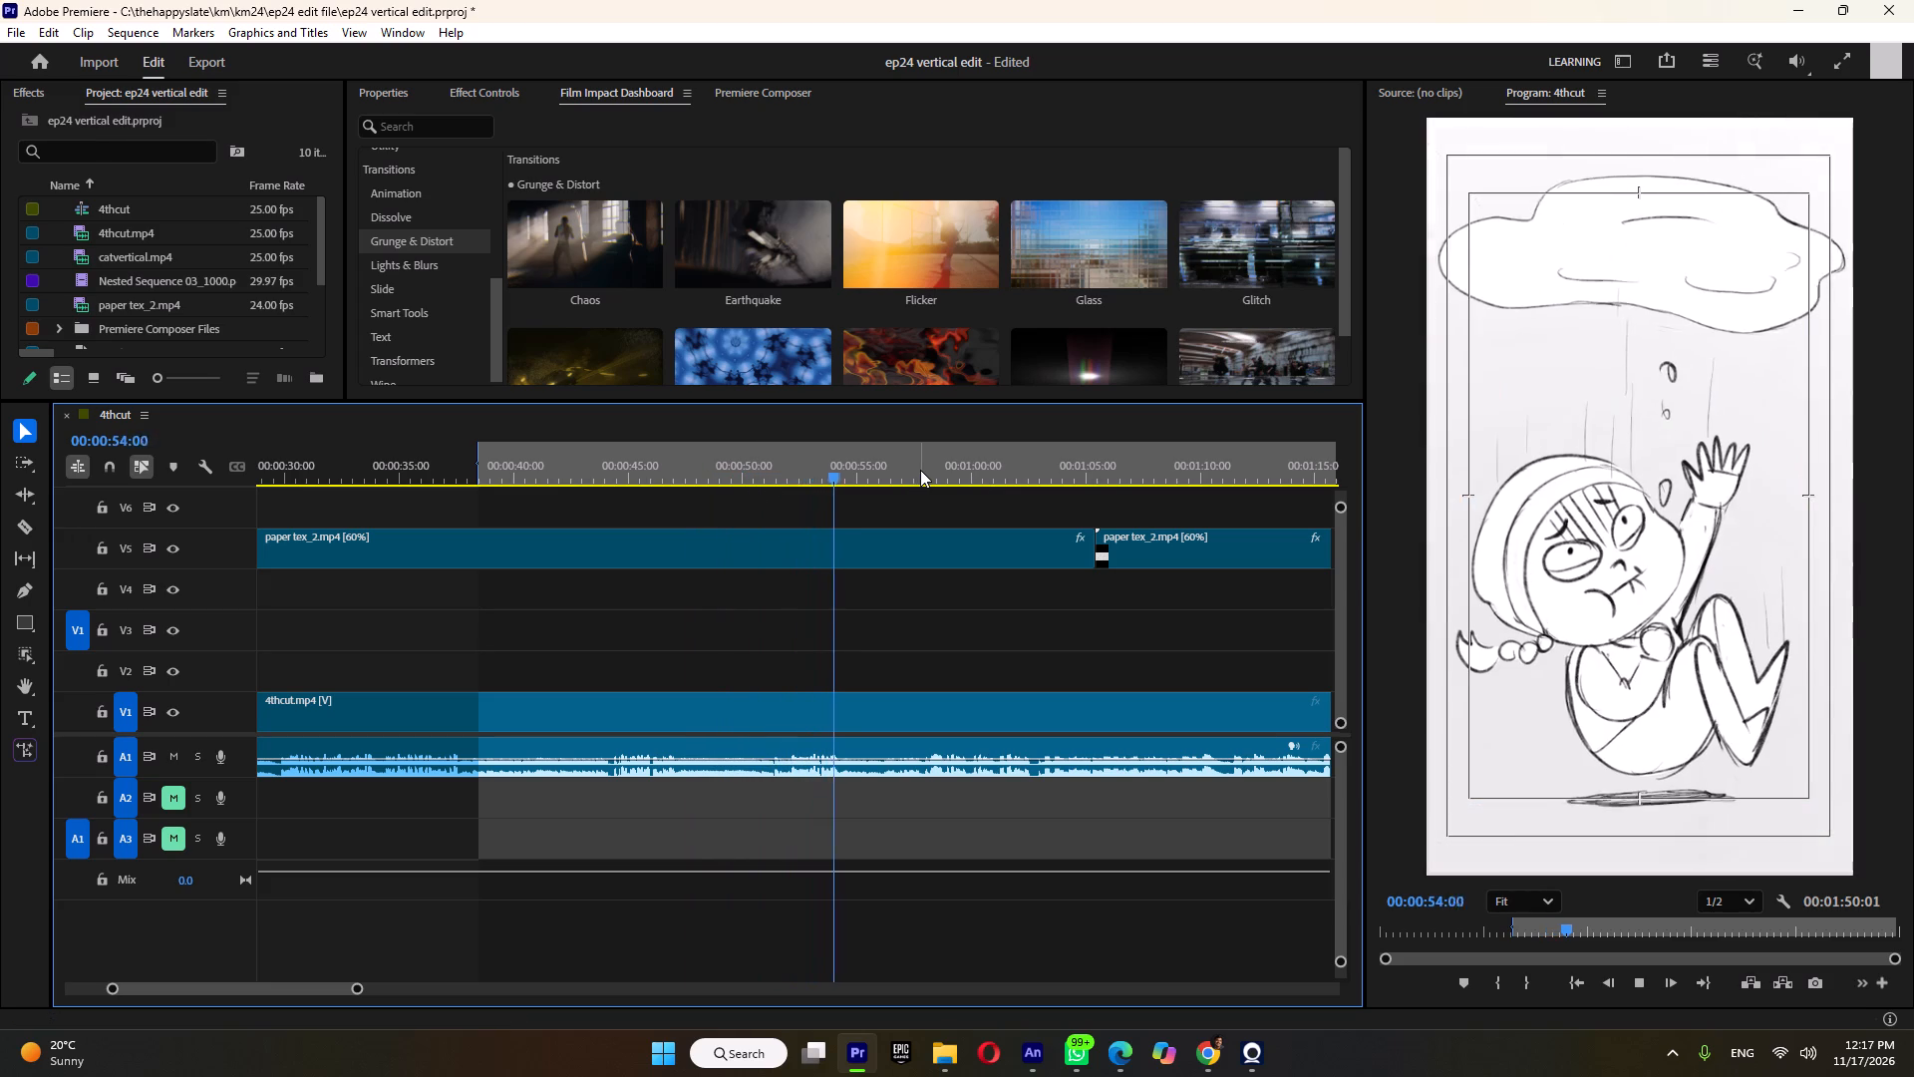
drag(904, 480, 973, 486)
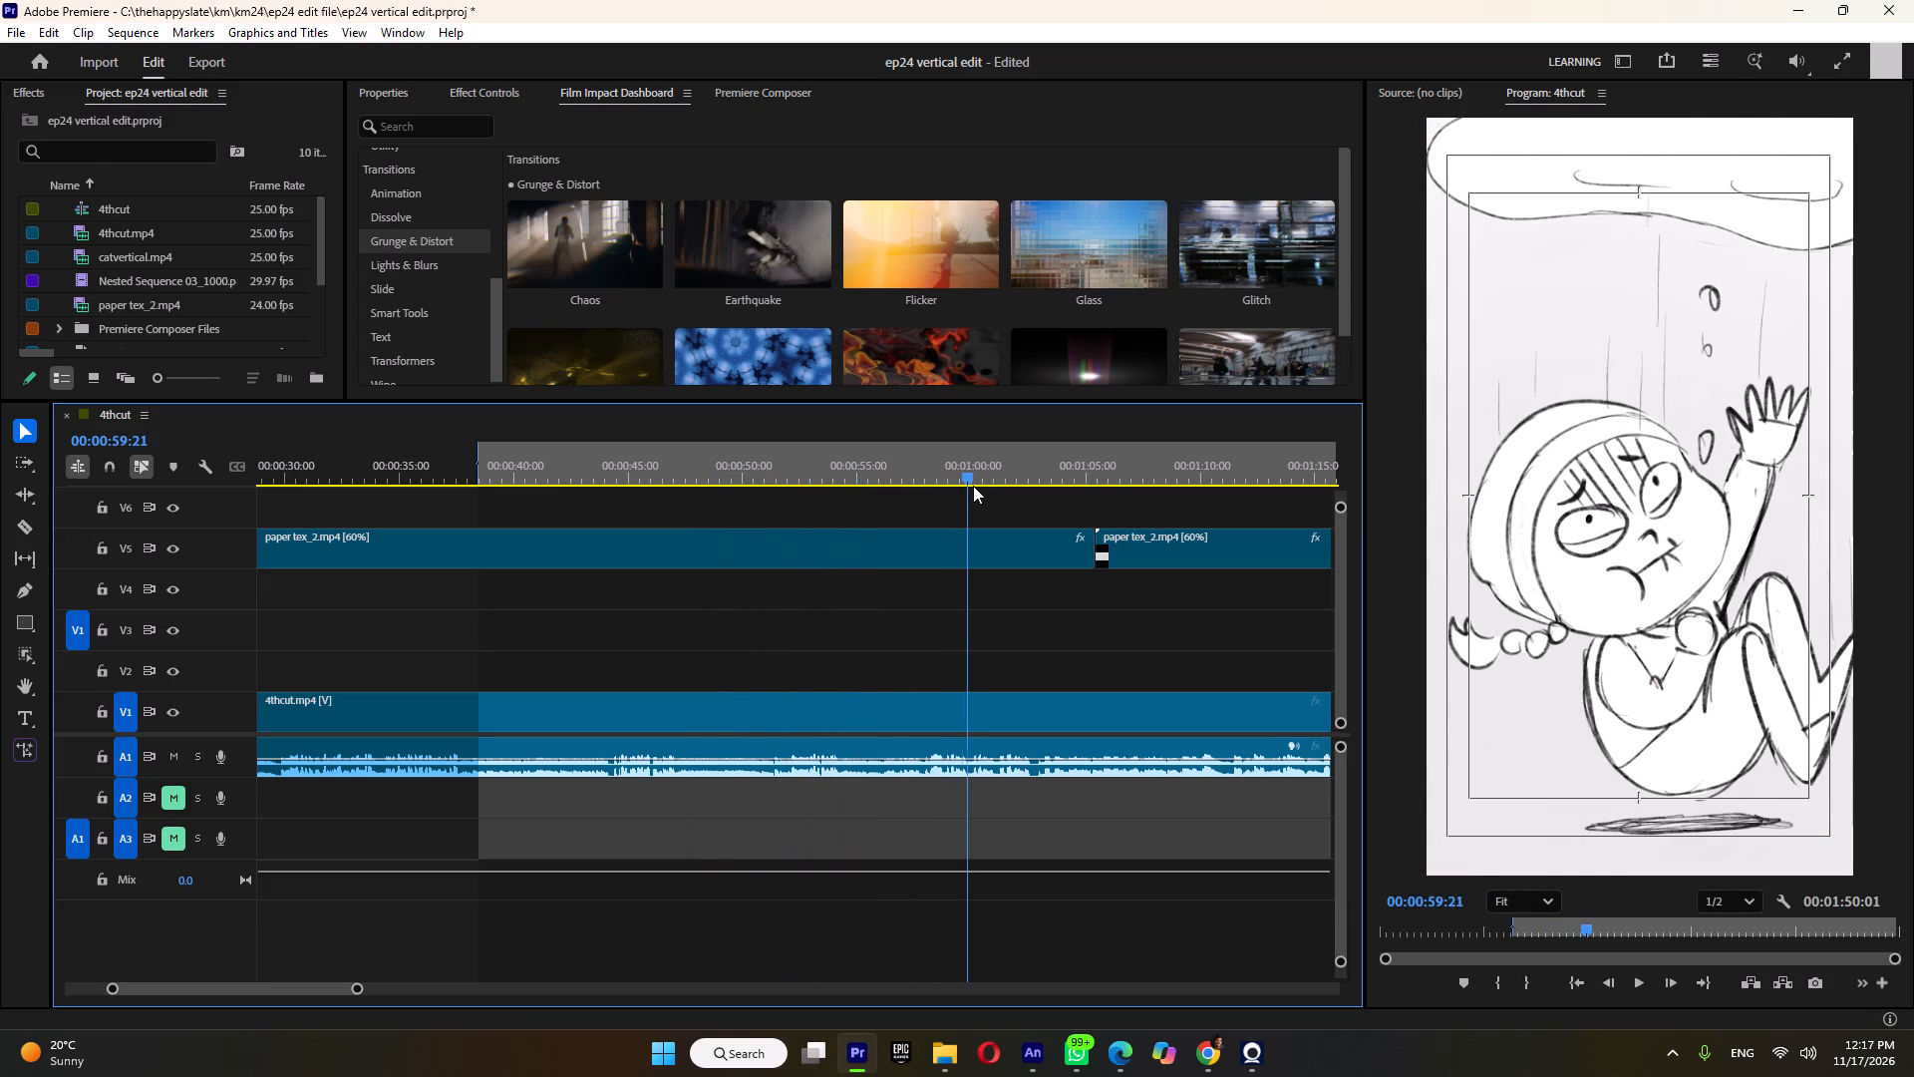
drag(973, 486, 1051, 504)
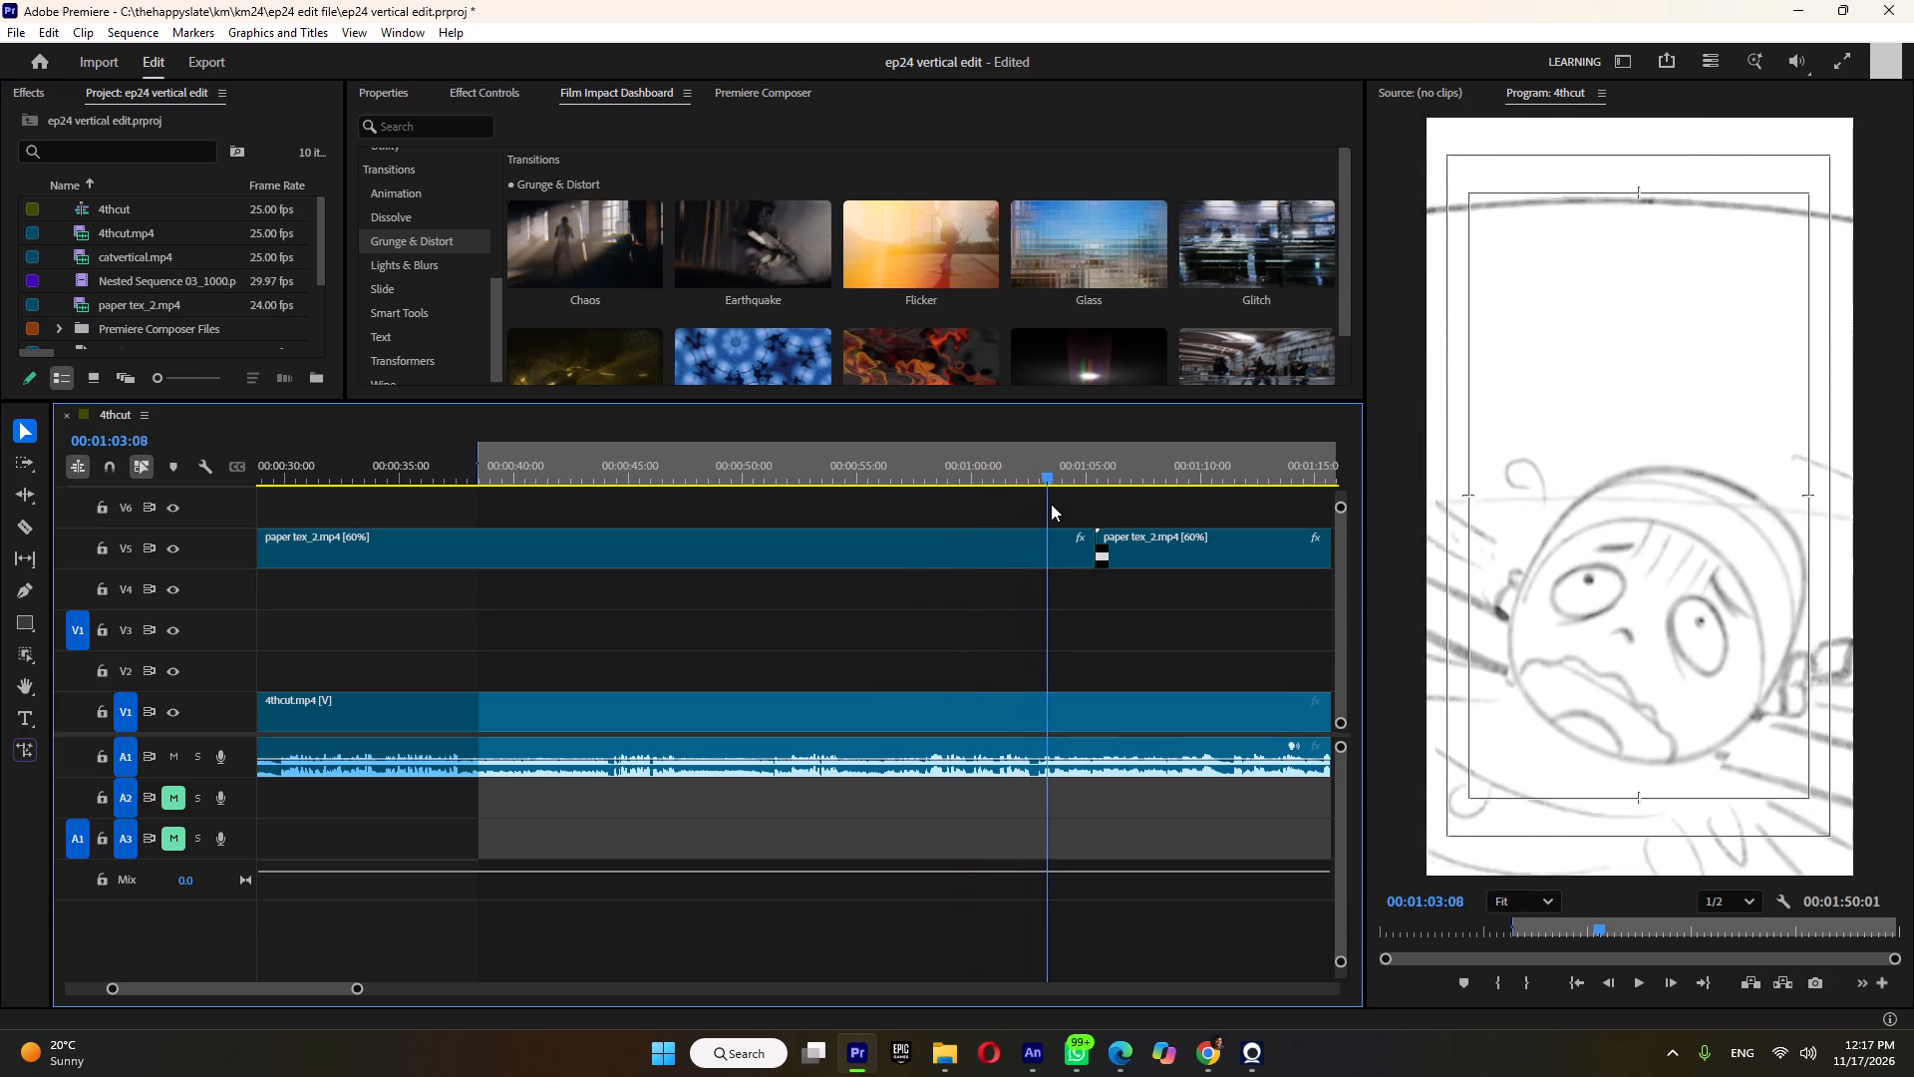
drag(1051, 504, 1081, 504)
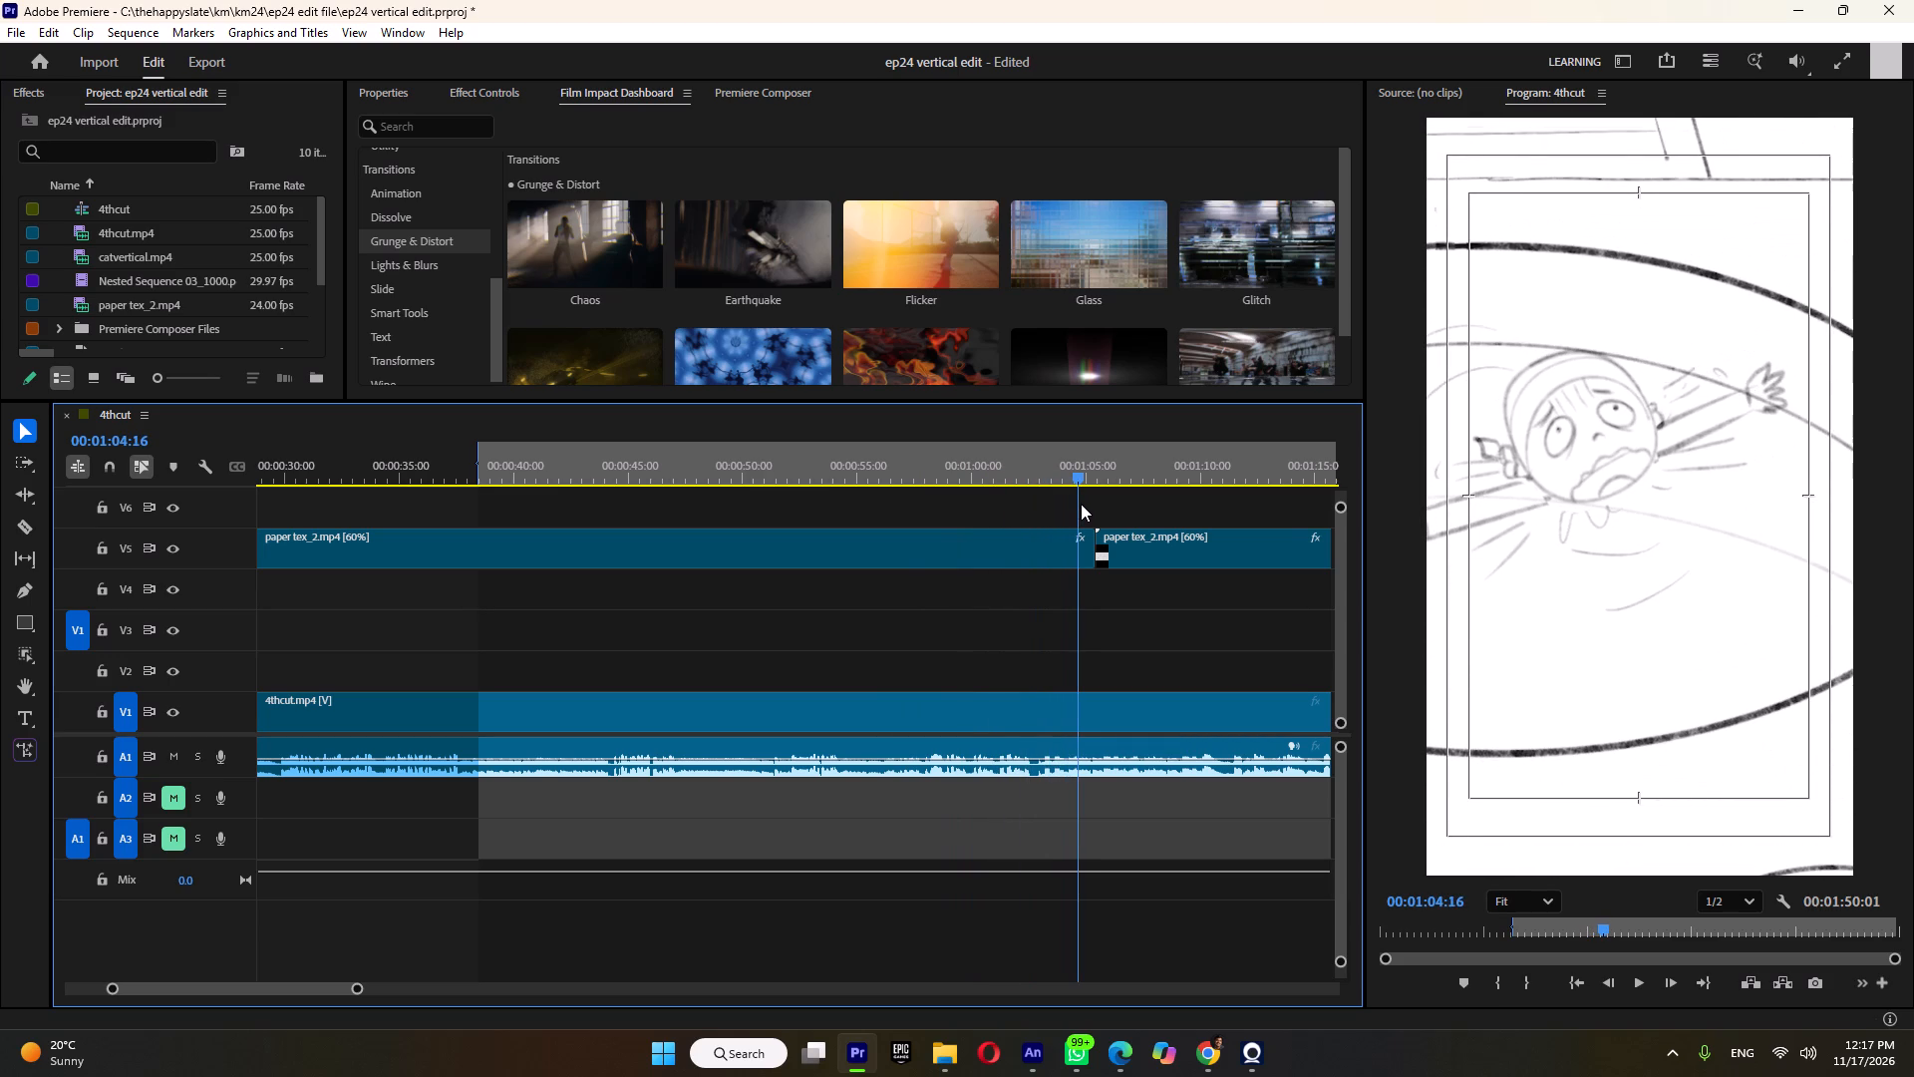
drag(1081, 504, 1137, 515)
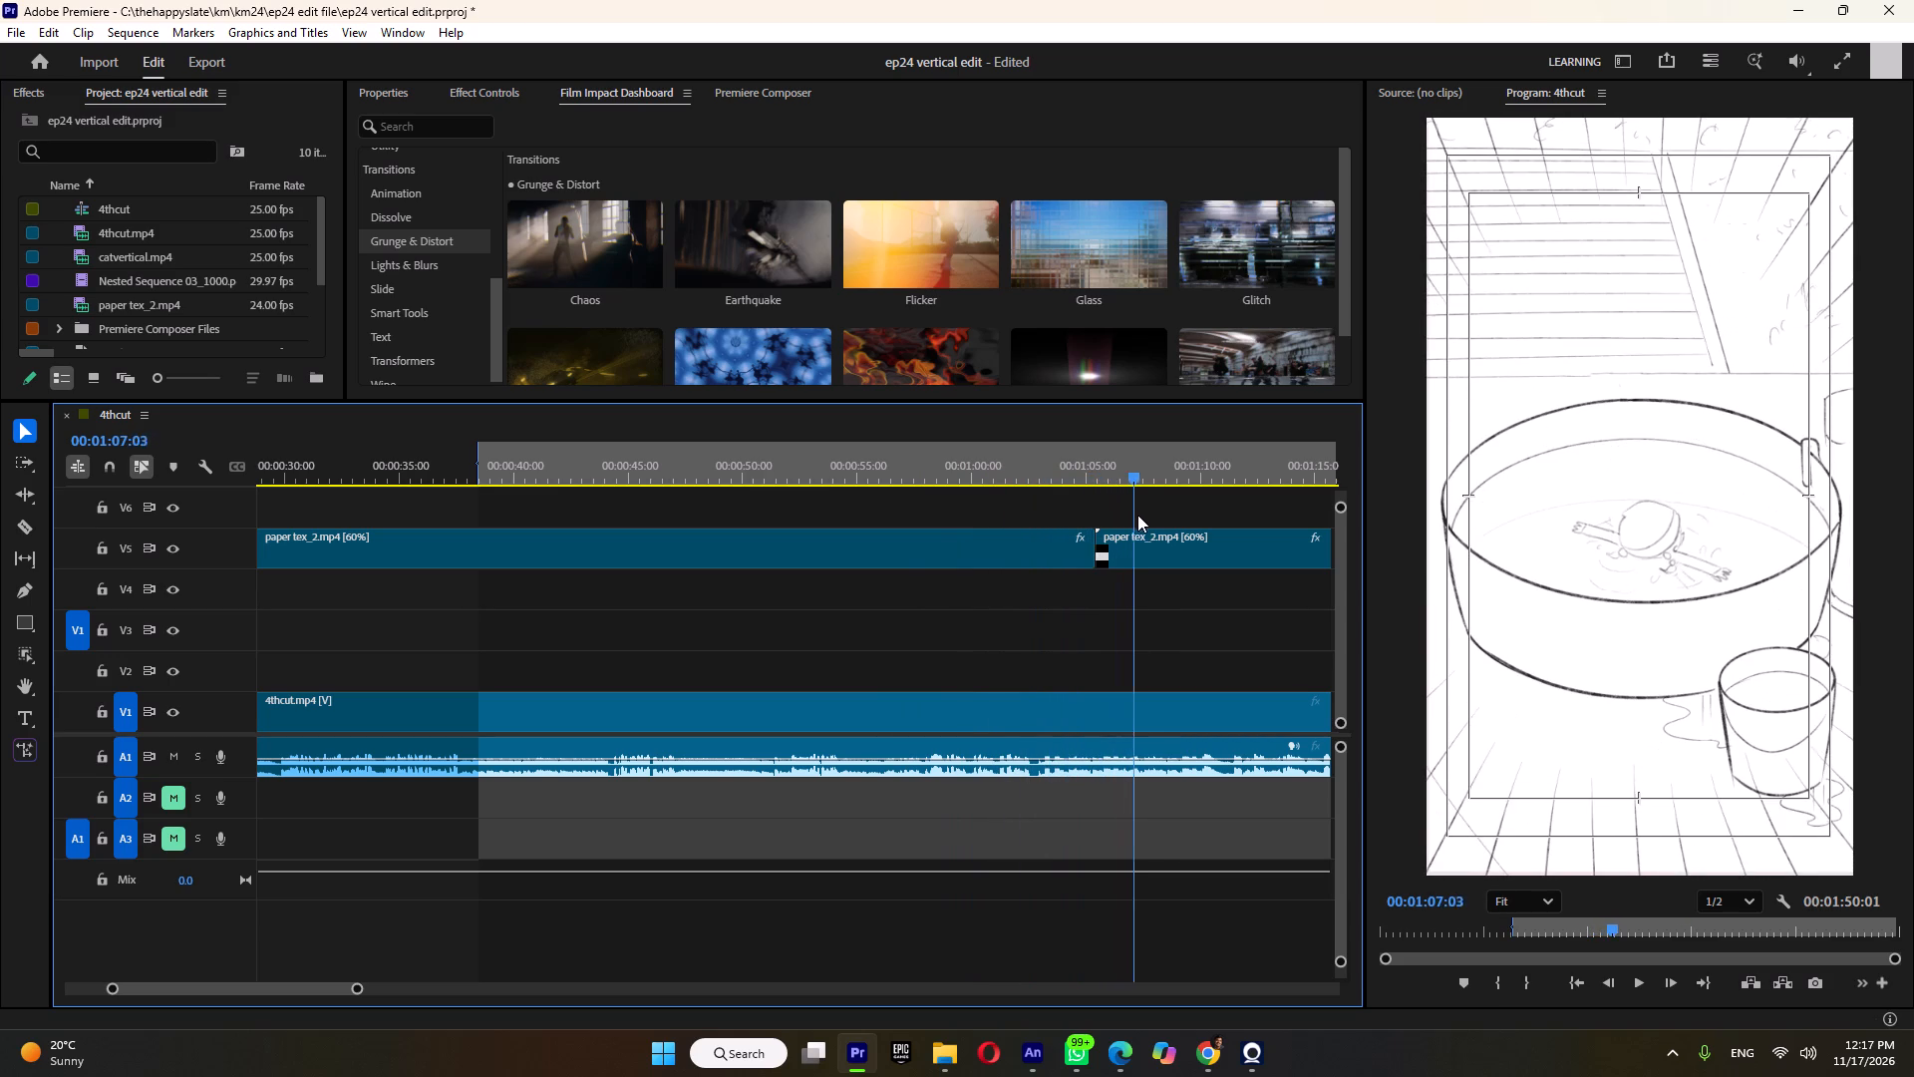
drag(1137, 515, 1213, 527)
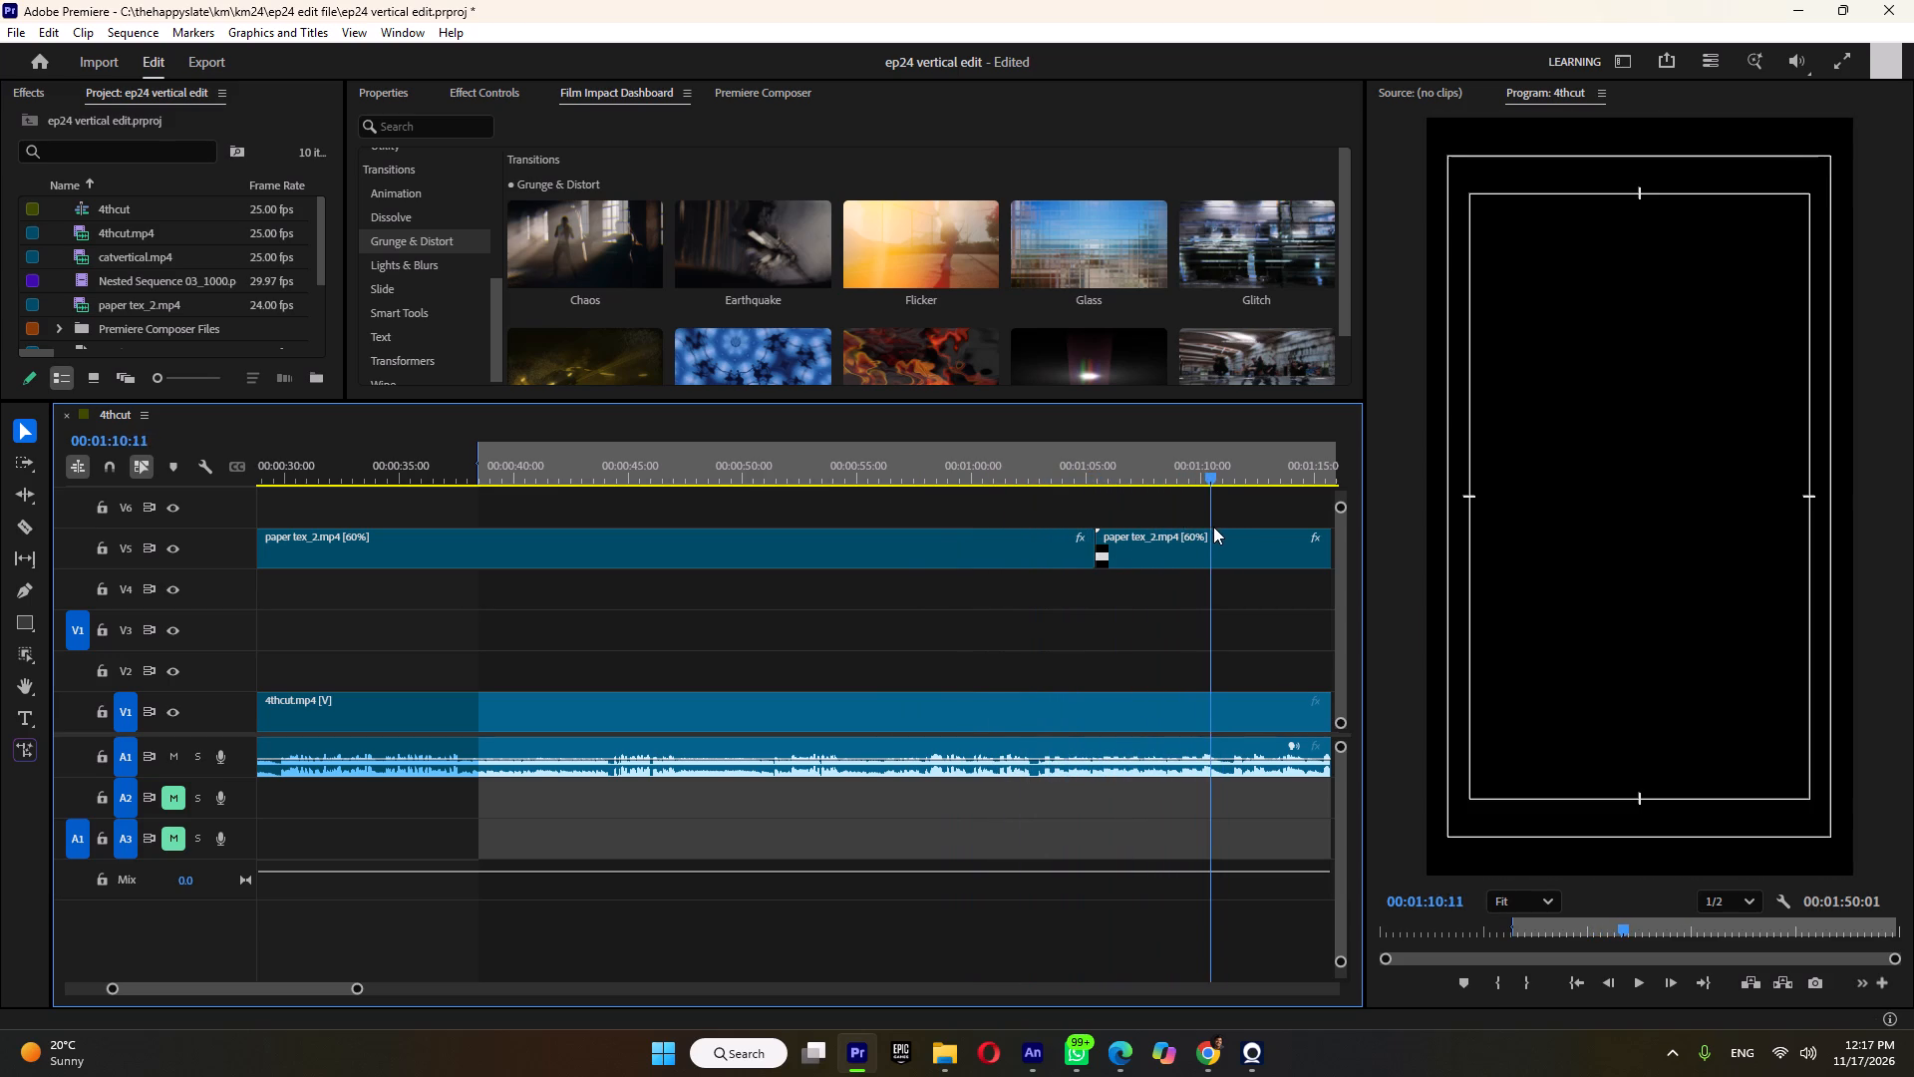
drag(1213, 527, 1200, 537)
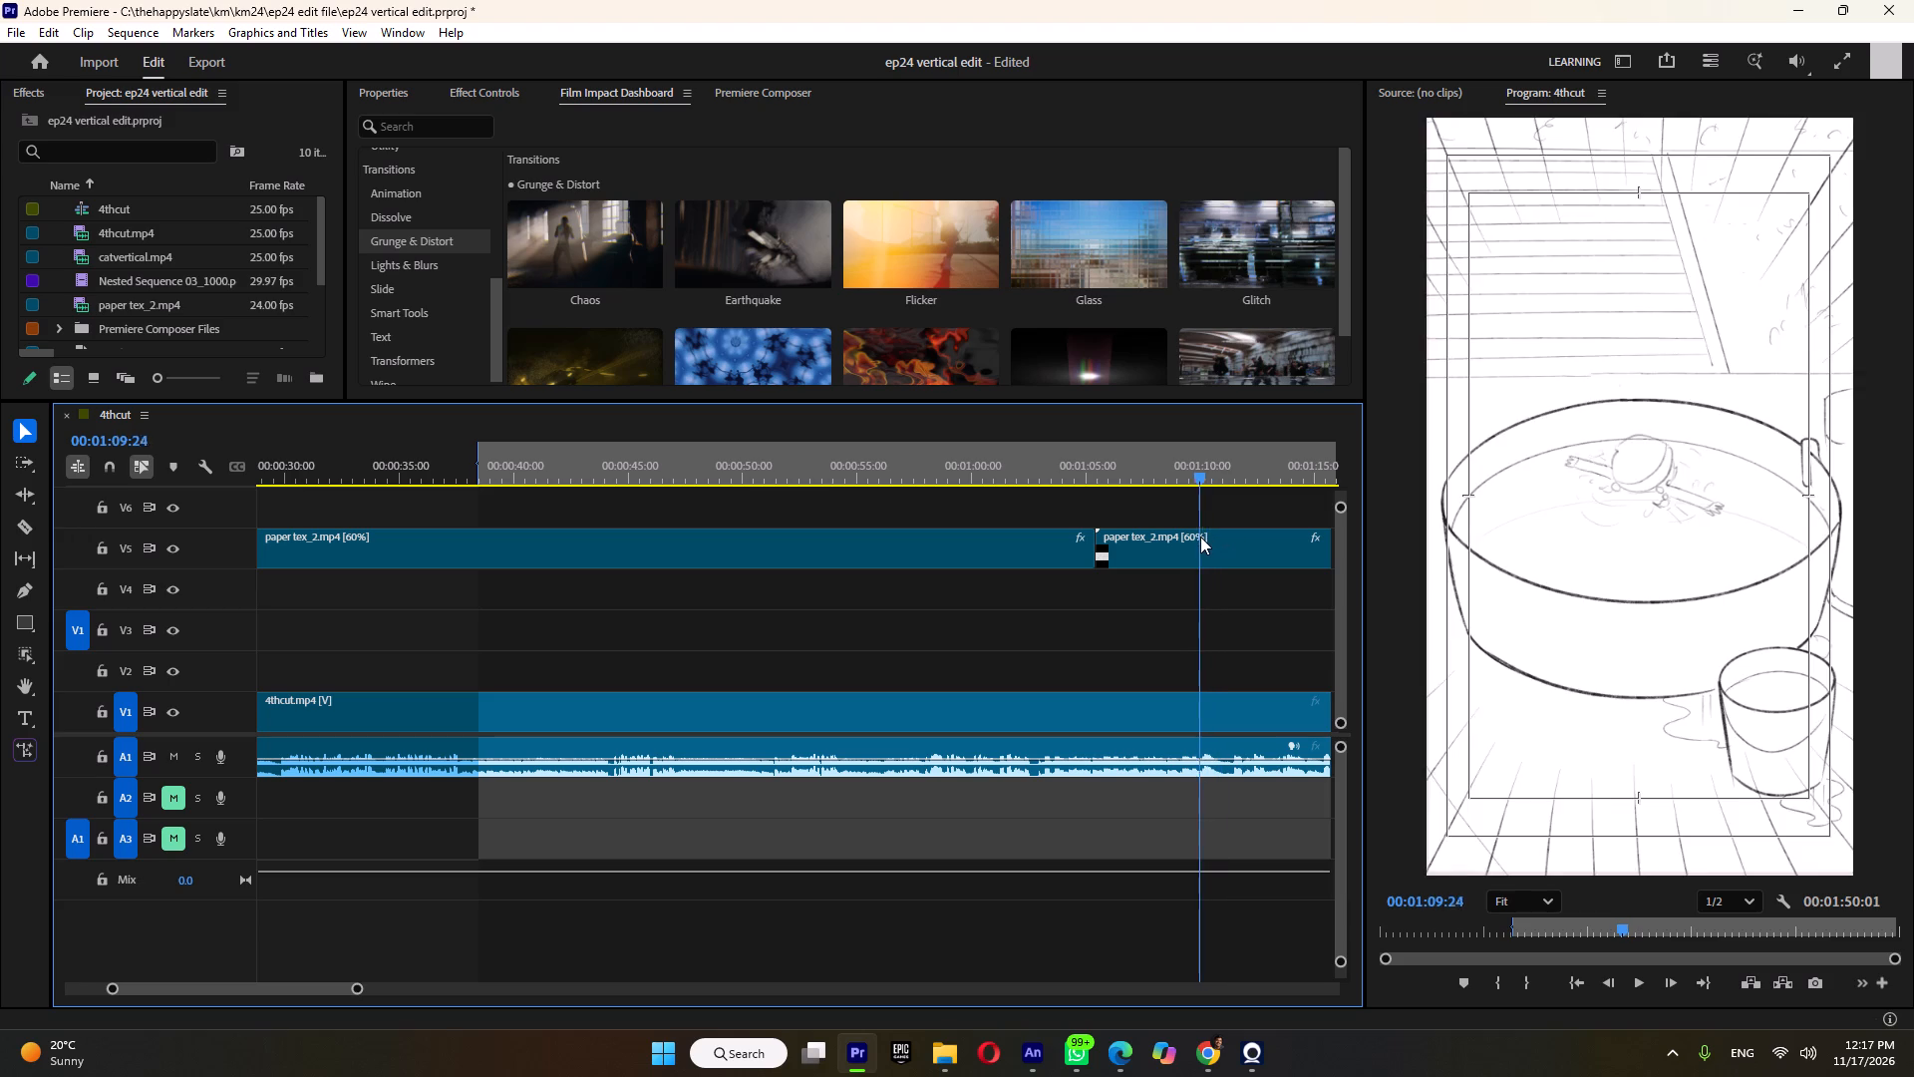
drag(1200, 537, 1226, 541)
Set the sequence's out point at the shot change at 00:01:11:03, making the marked duration 00:00:32:17.
alt+scroll(1232, 464, up, 18)
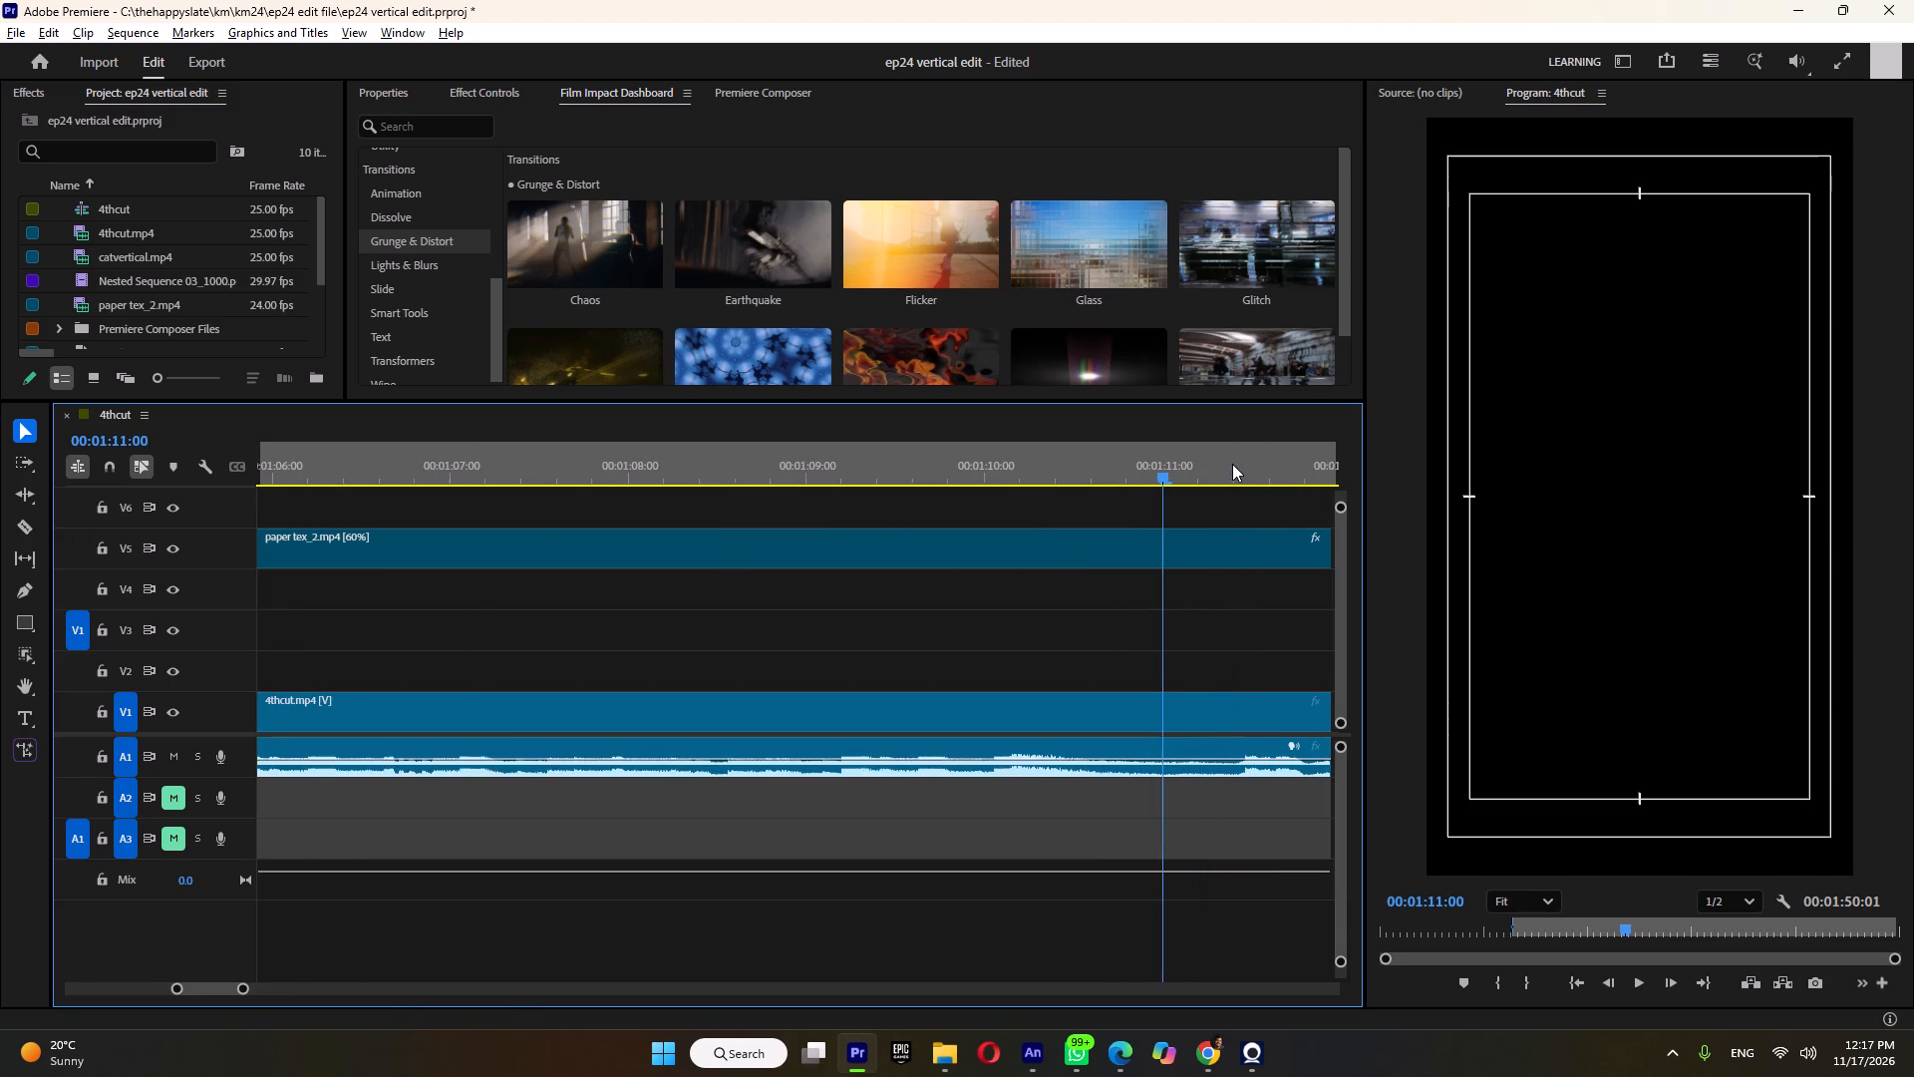
alt+scroll(1232, 464, up, 12)
alt+scroll(1036, 457, up, 12)
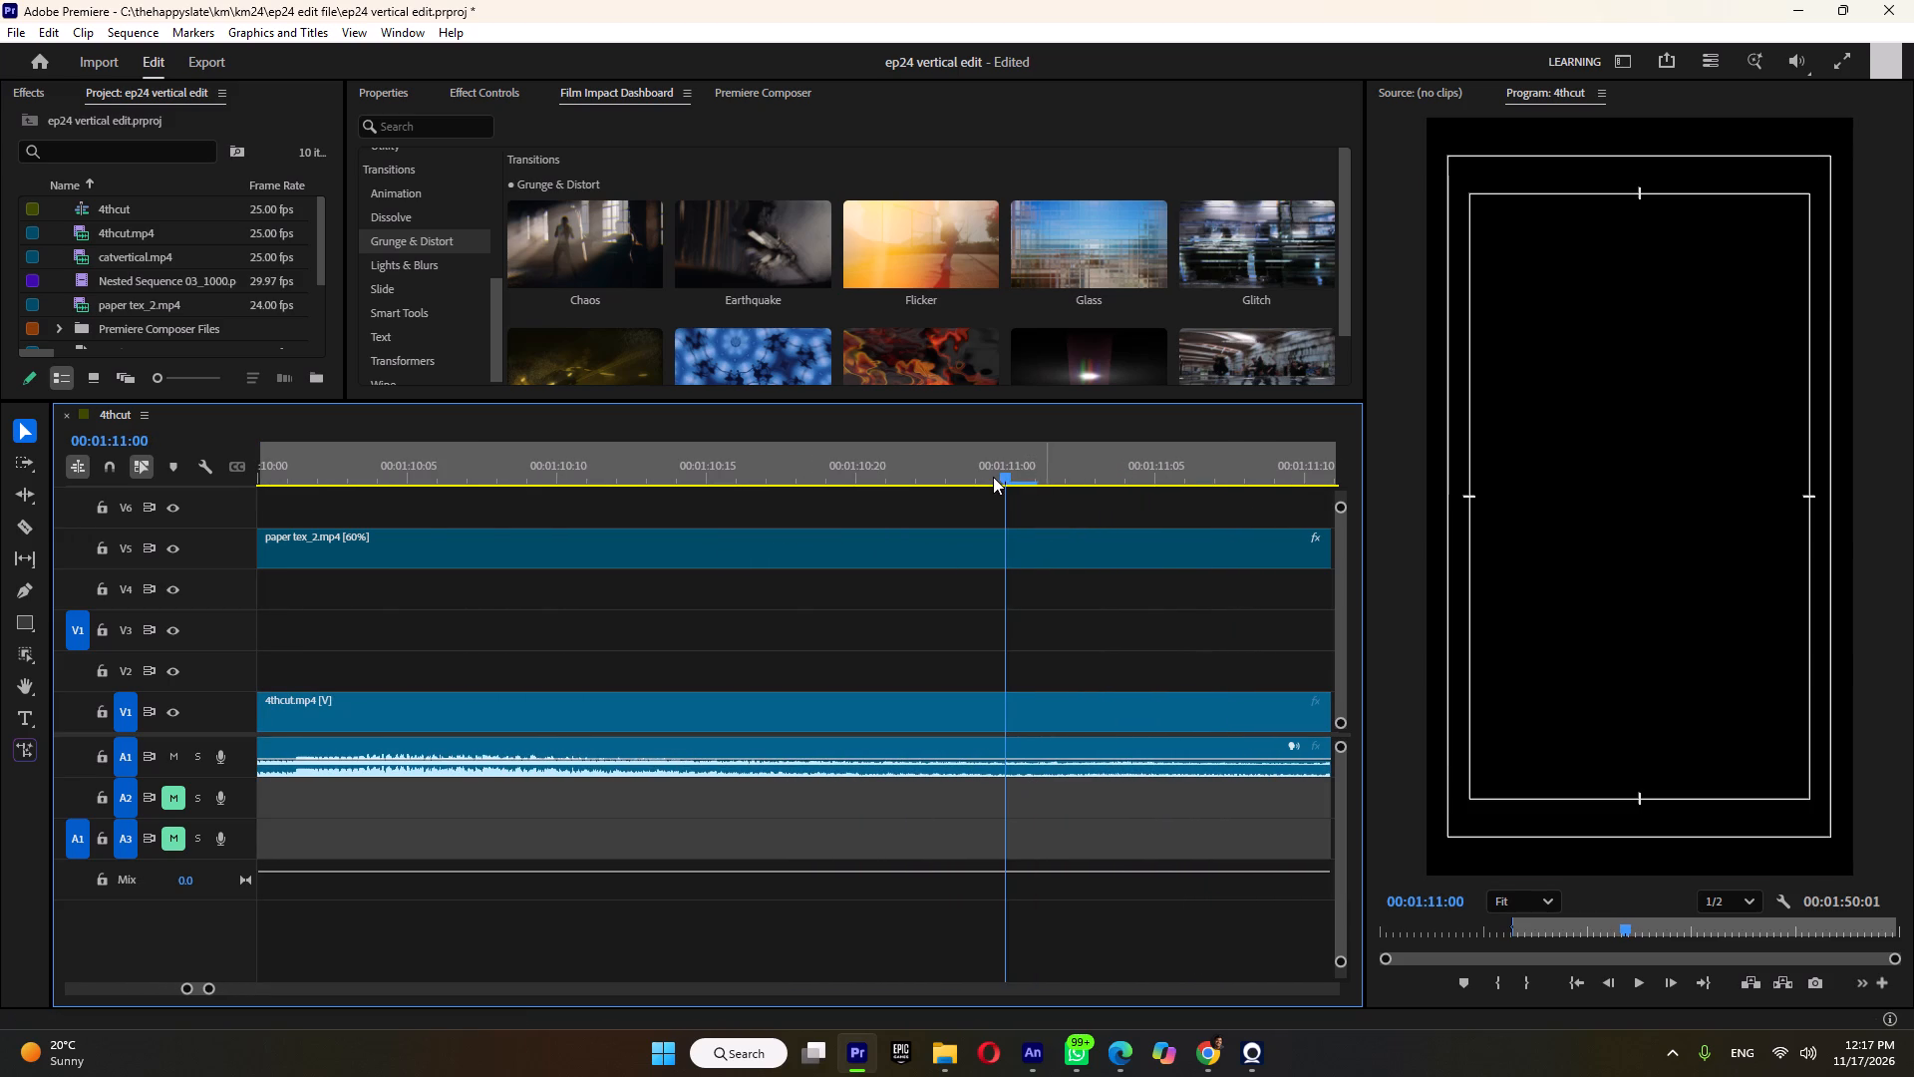
drag(1007, 476, 1092, 513)
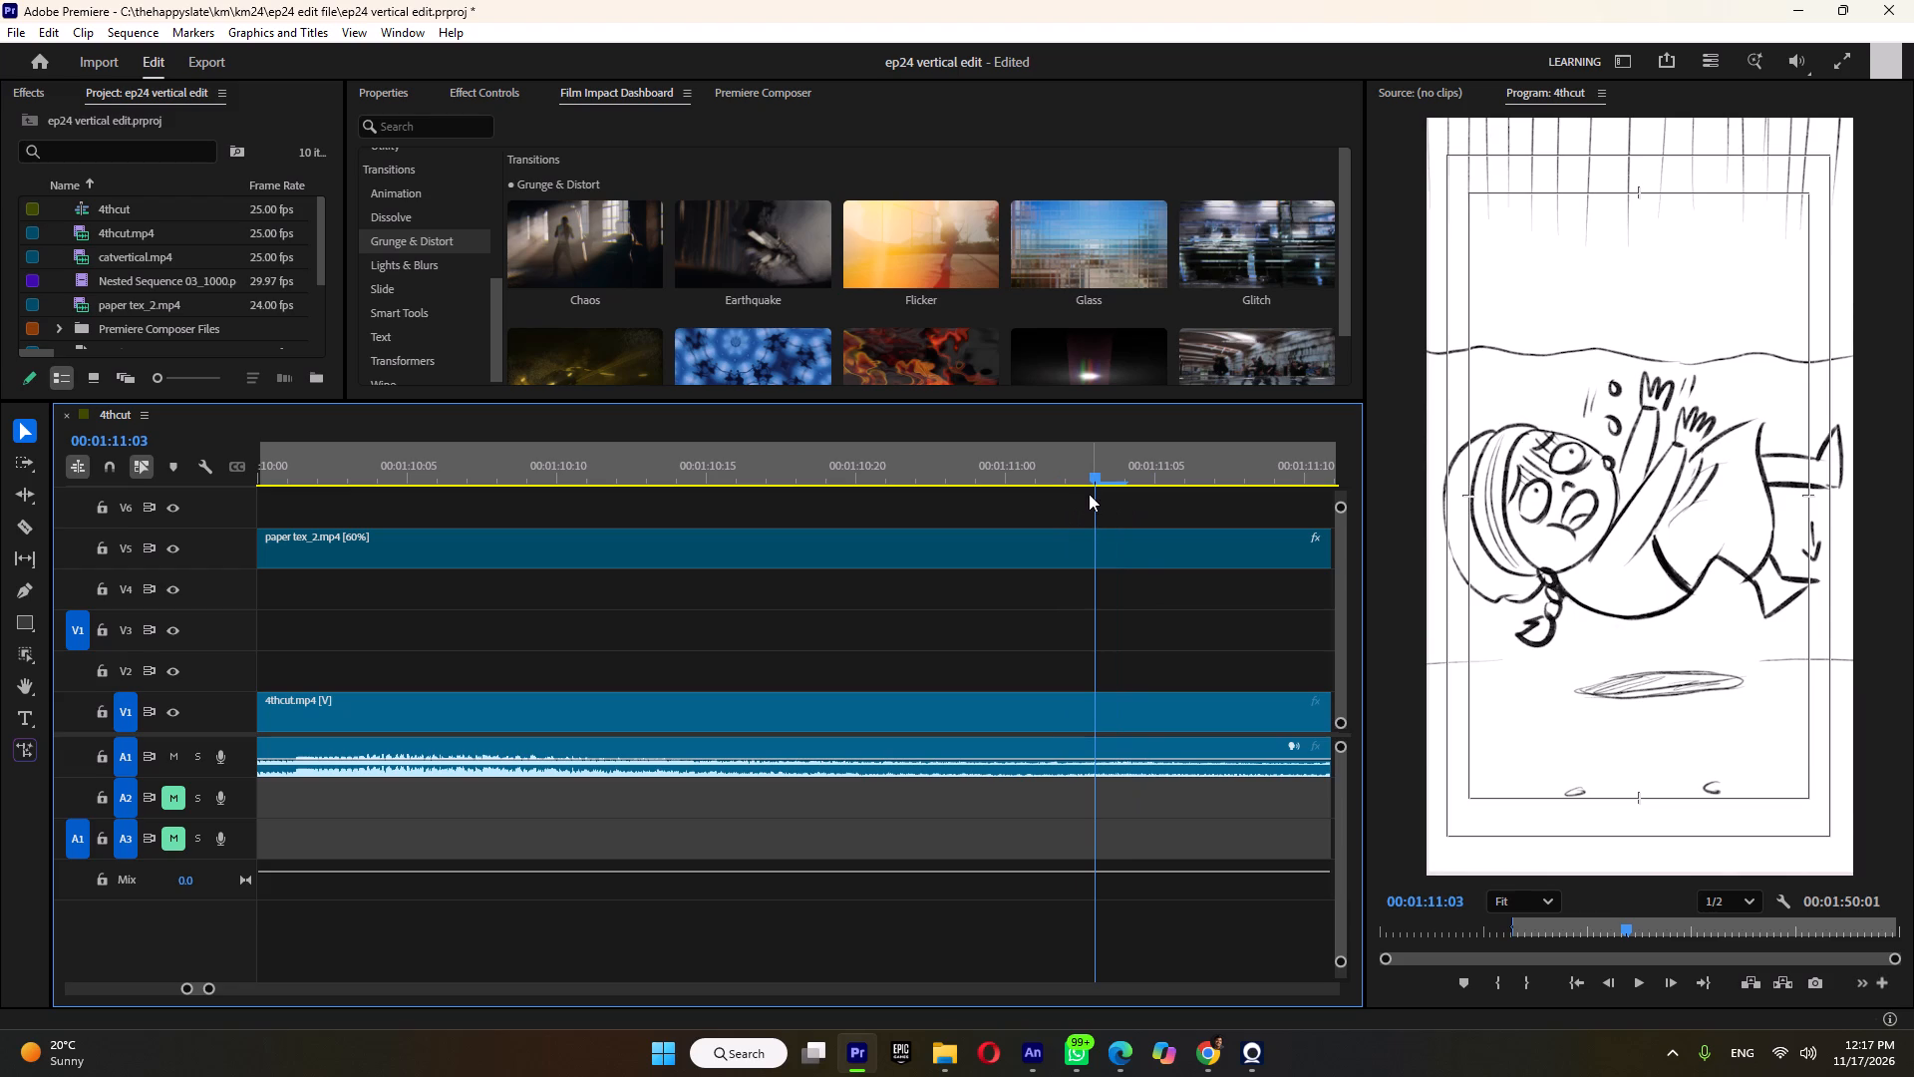
right_click(1092, 473)
click(1122, 507)
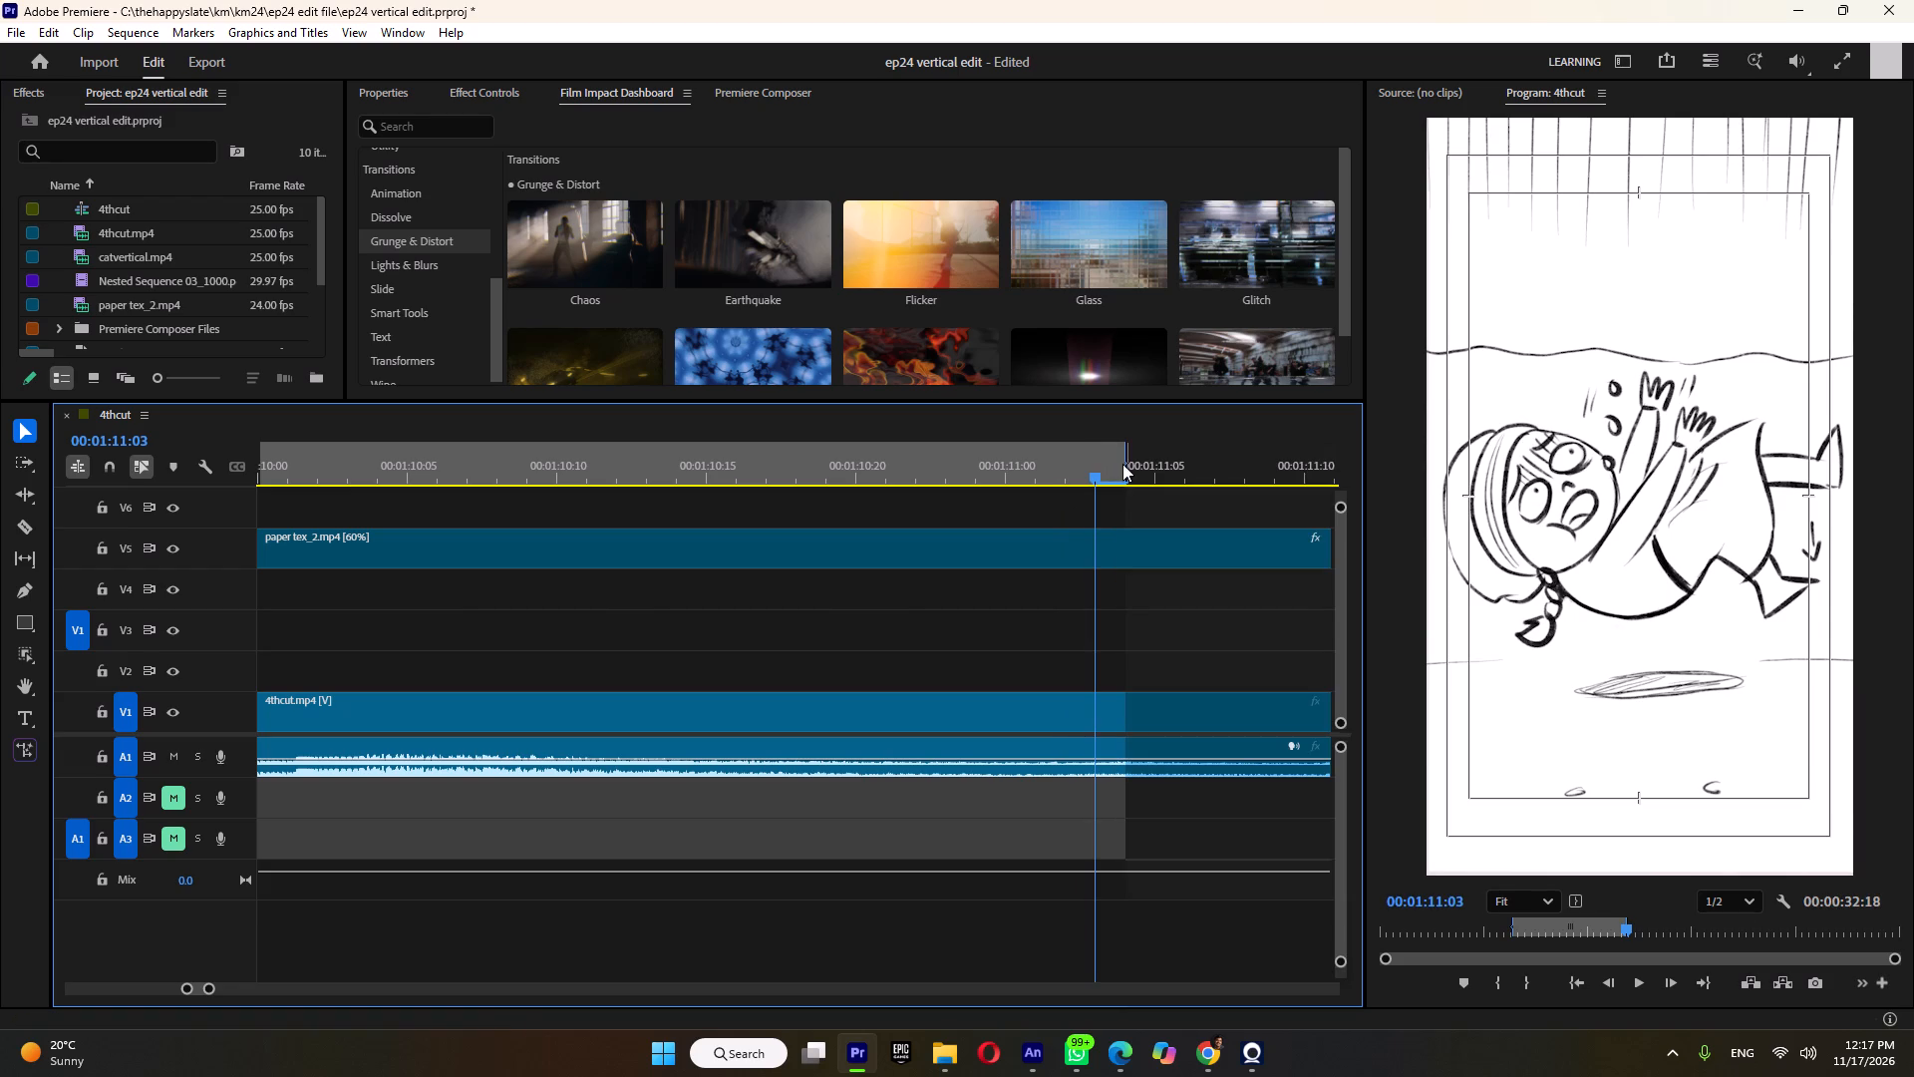
drag(1128, 462, 1109, 463)
click(1123, 520)
Export the marked range as H.264 video named sh02 into the km24 folder.
alt+scroll(1124, 527, down, 15)
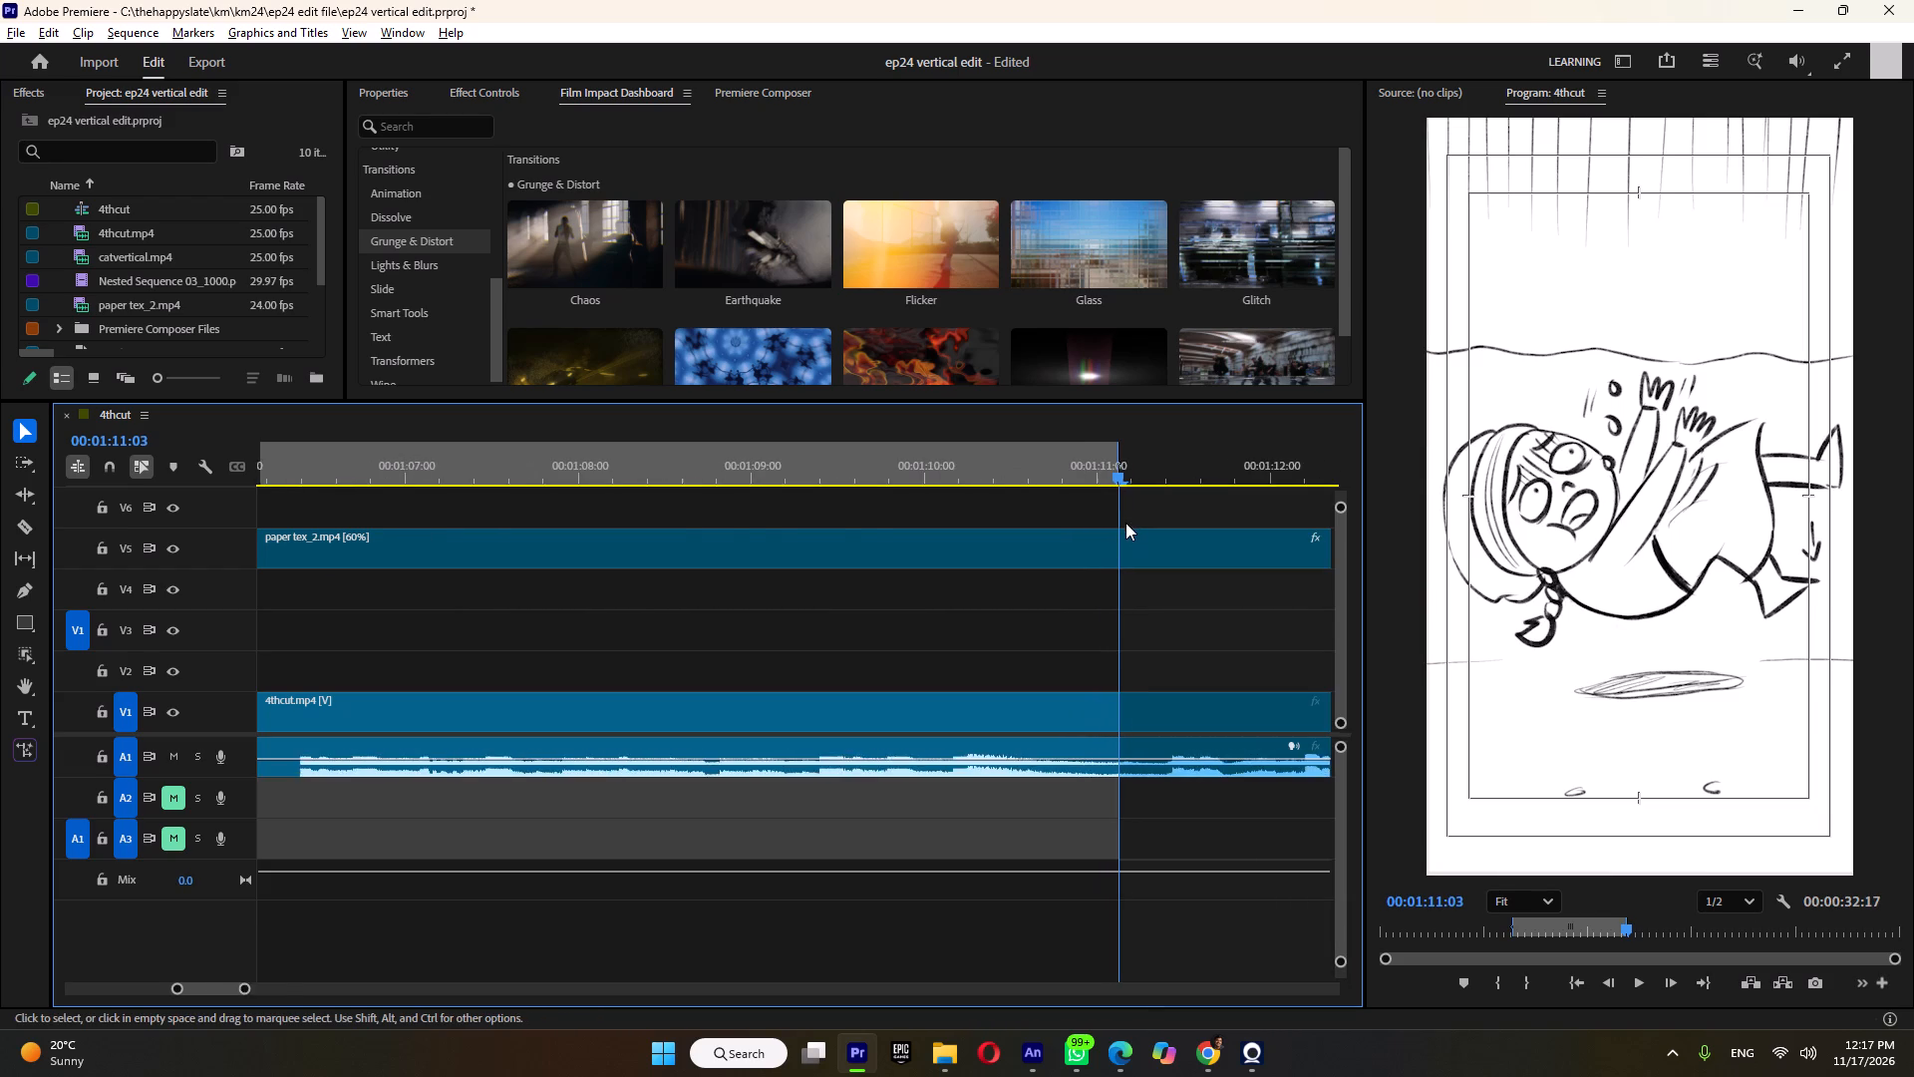
alt+scroll(1125, 523, down, 11)
click(983, 597)
key(ctrl+m)
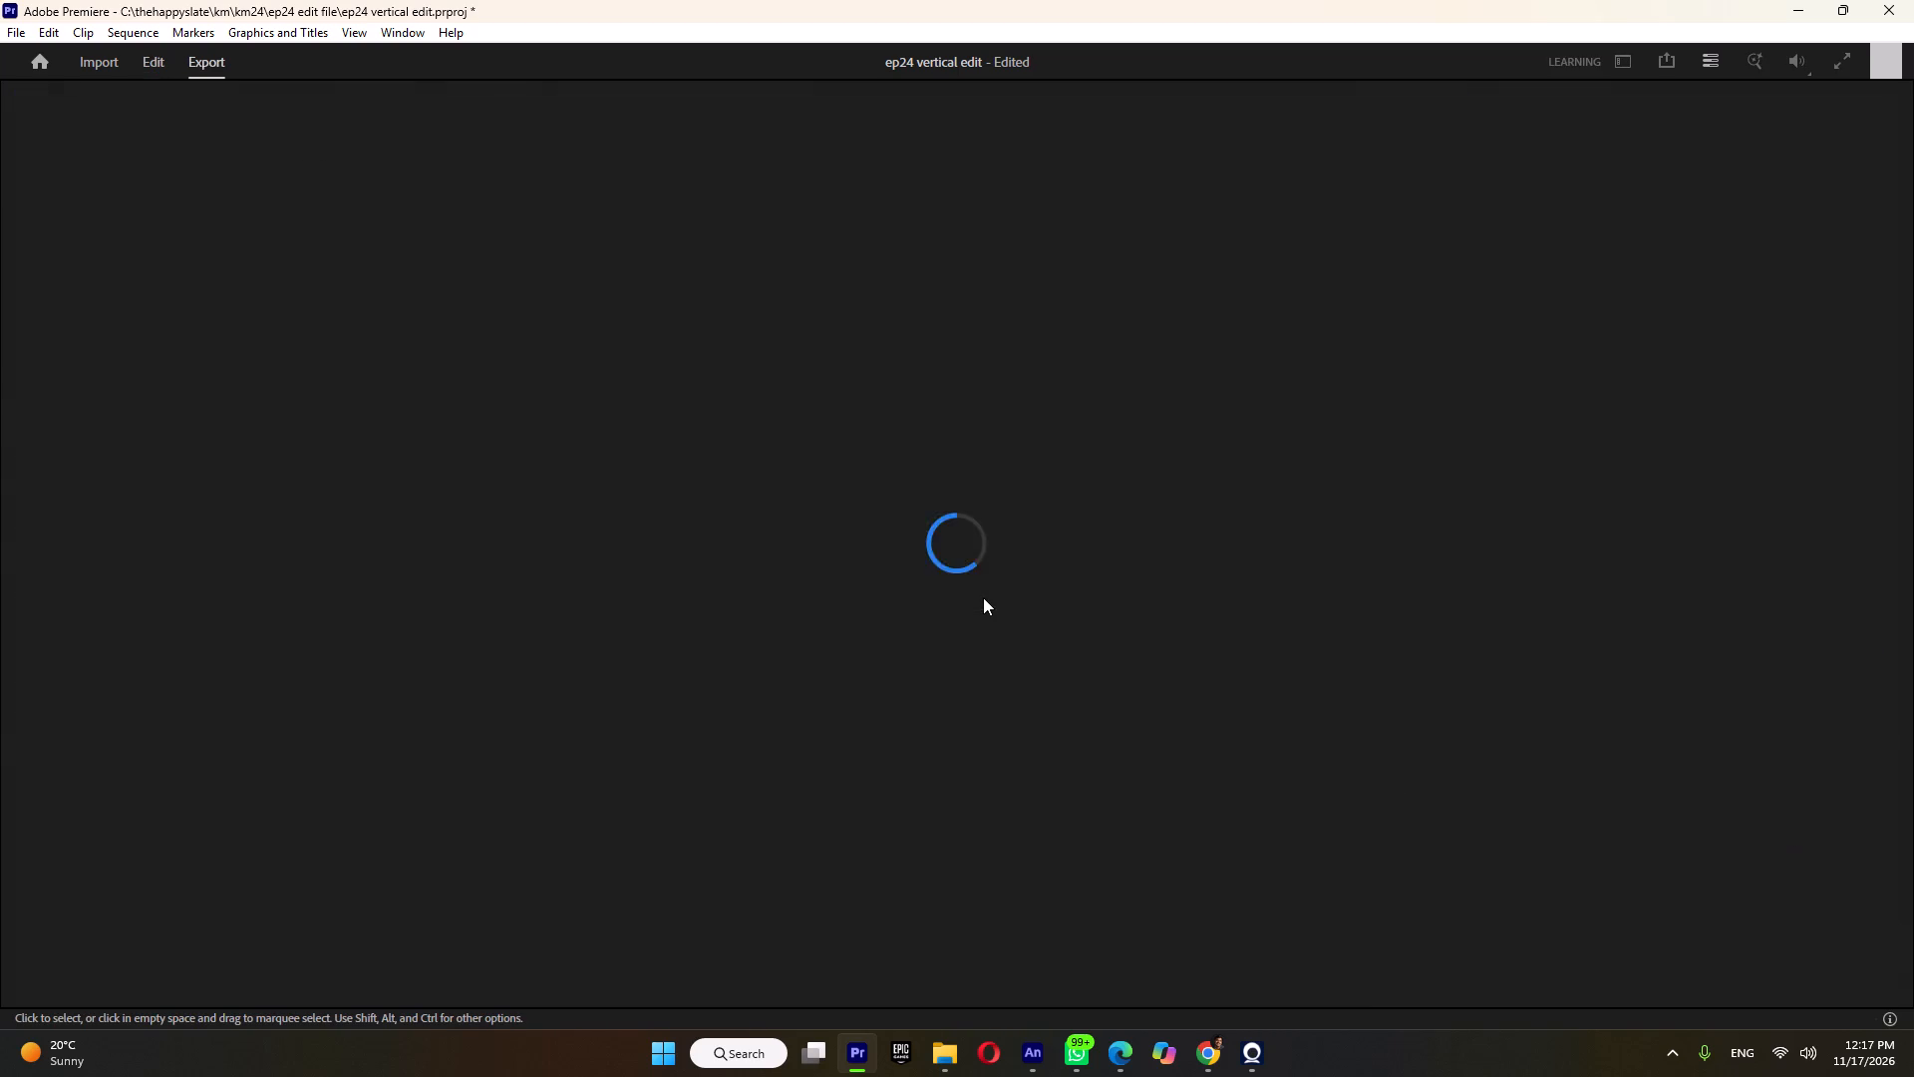
click(481, 205)
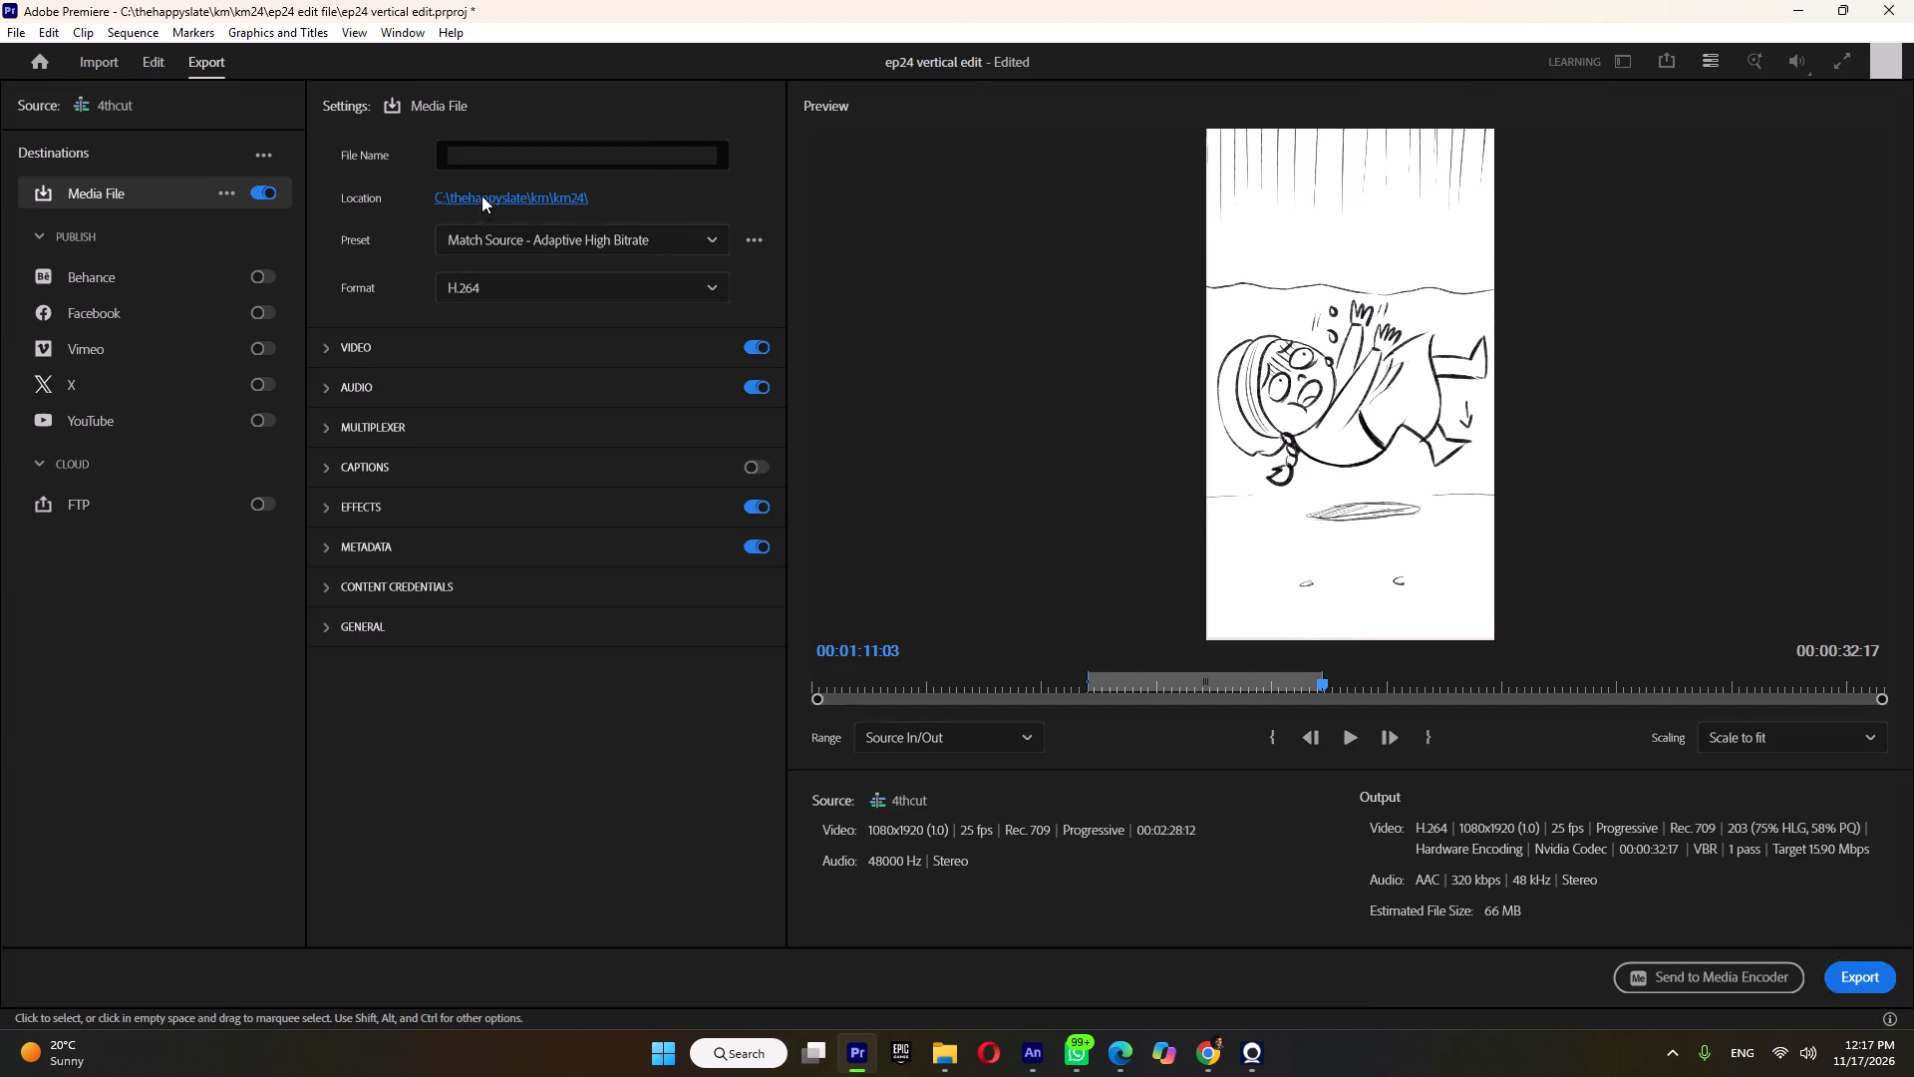
text(sh)
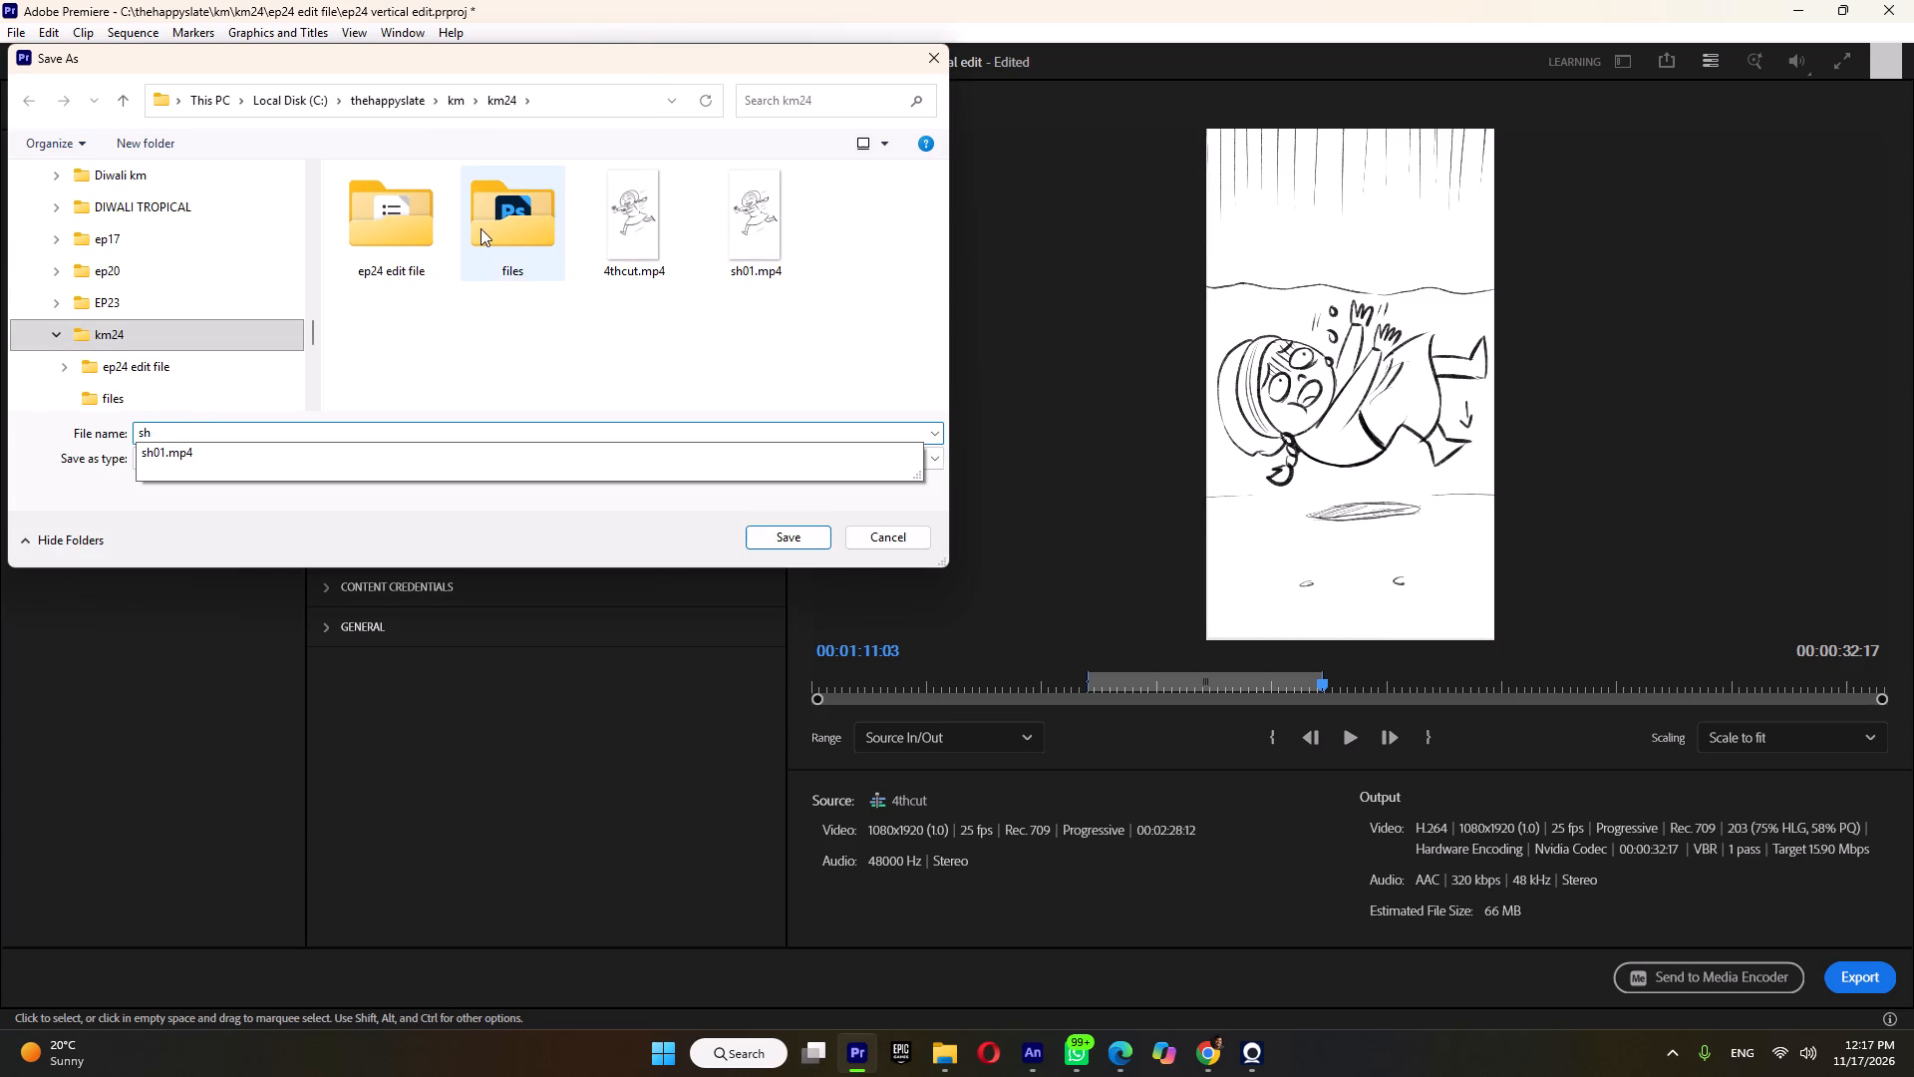
text(02)
key(Return)
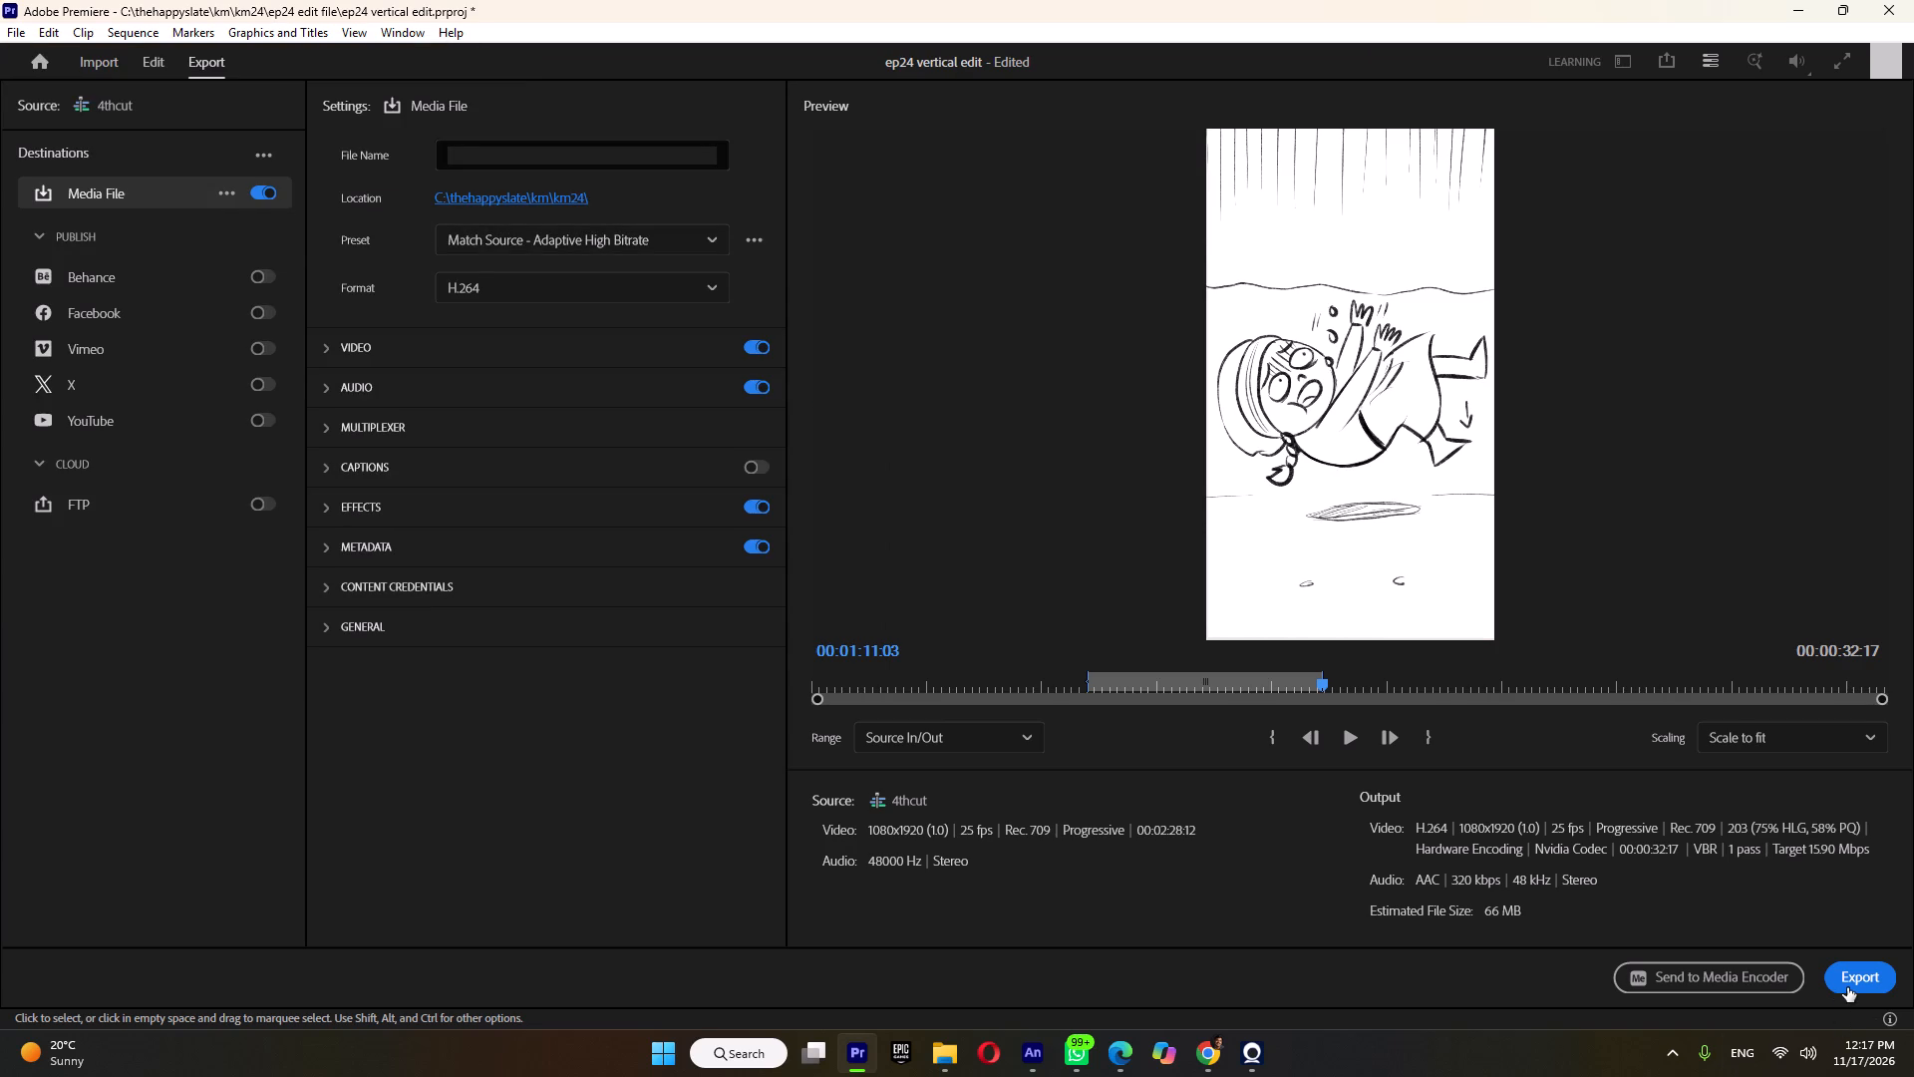
click(1847, 985)
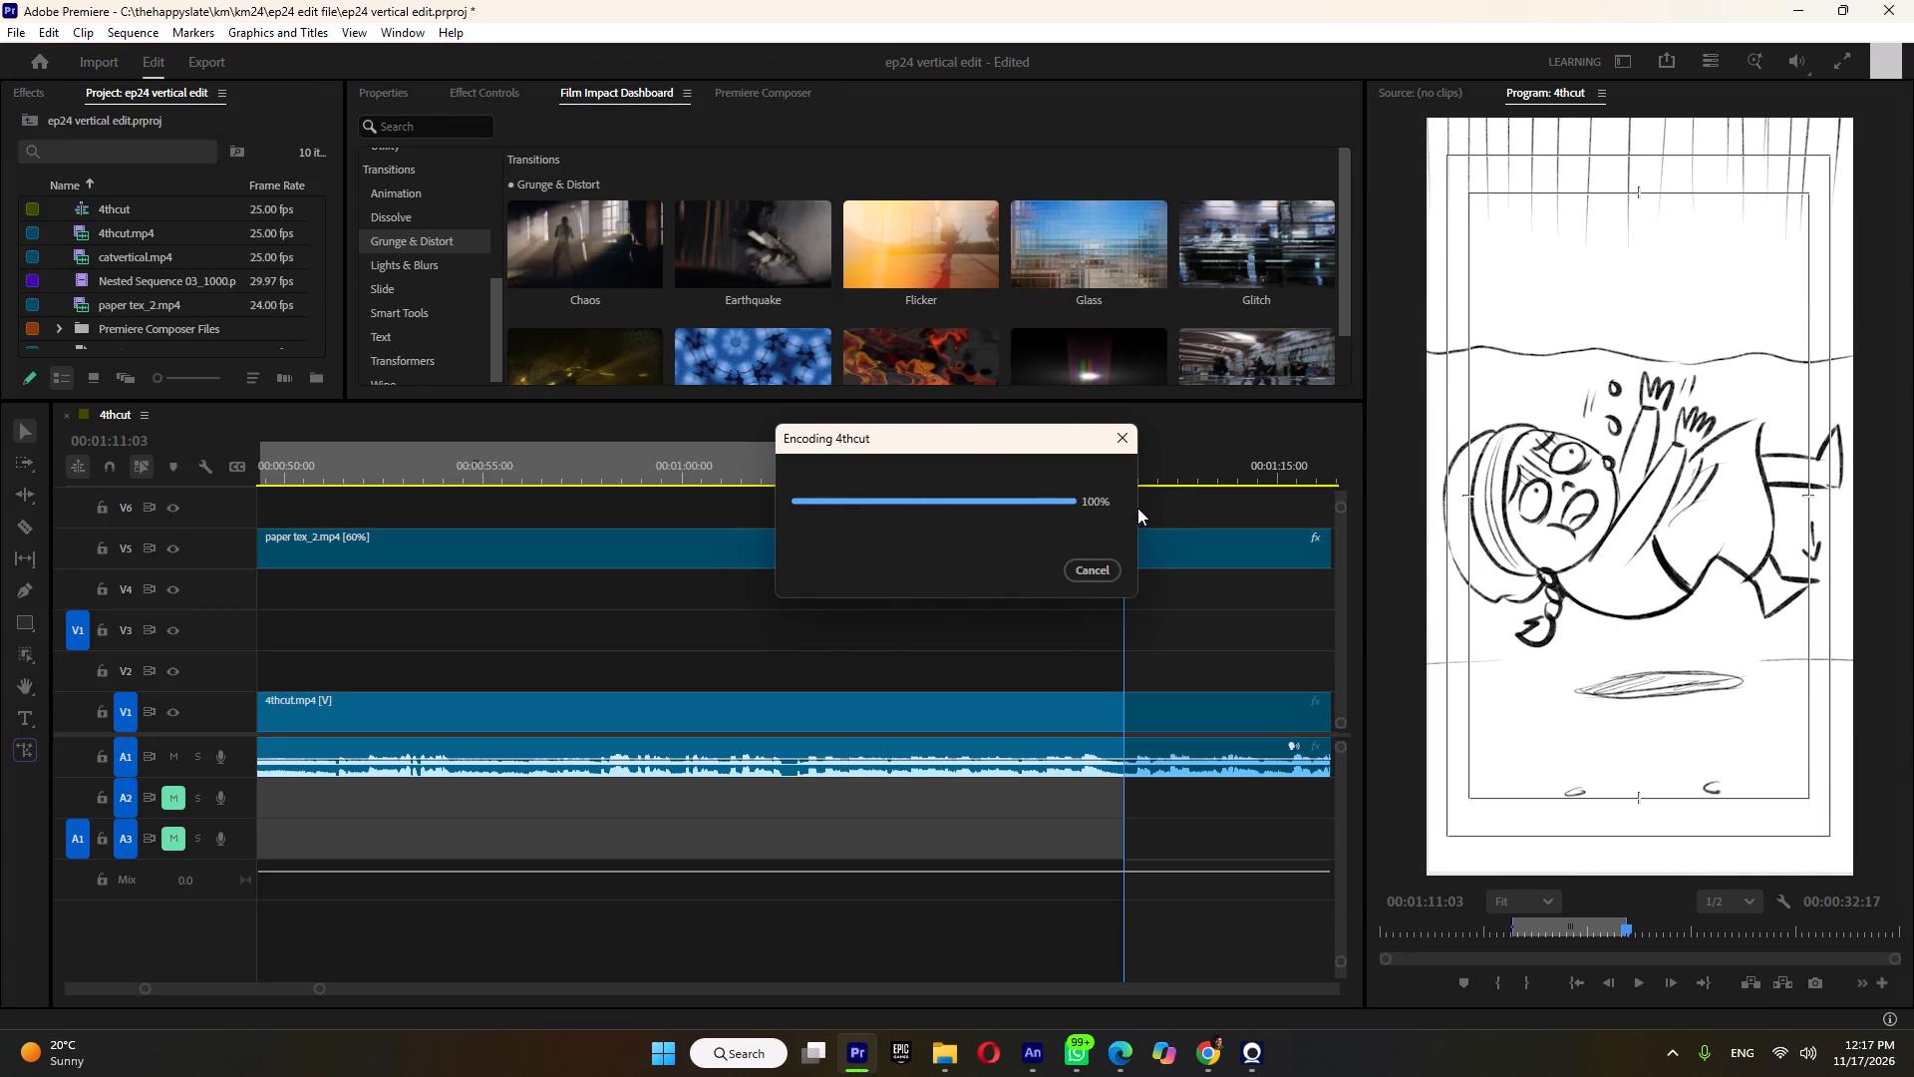
Set the sequence's in point at the shot change at 00:01:11:03.
right_click(1125, 480)
click(1165, 493)
Play and scrub the sequence from 00:01:11:03 to about 00:02:10 to look for the next section's ending.
key(space)
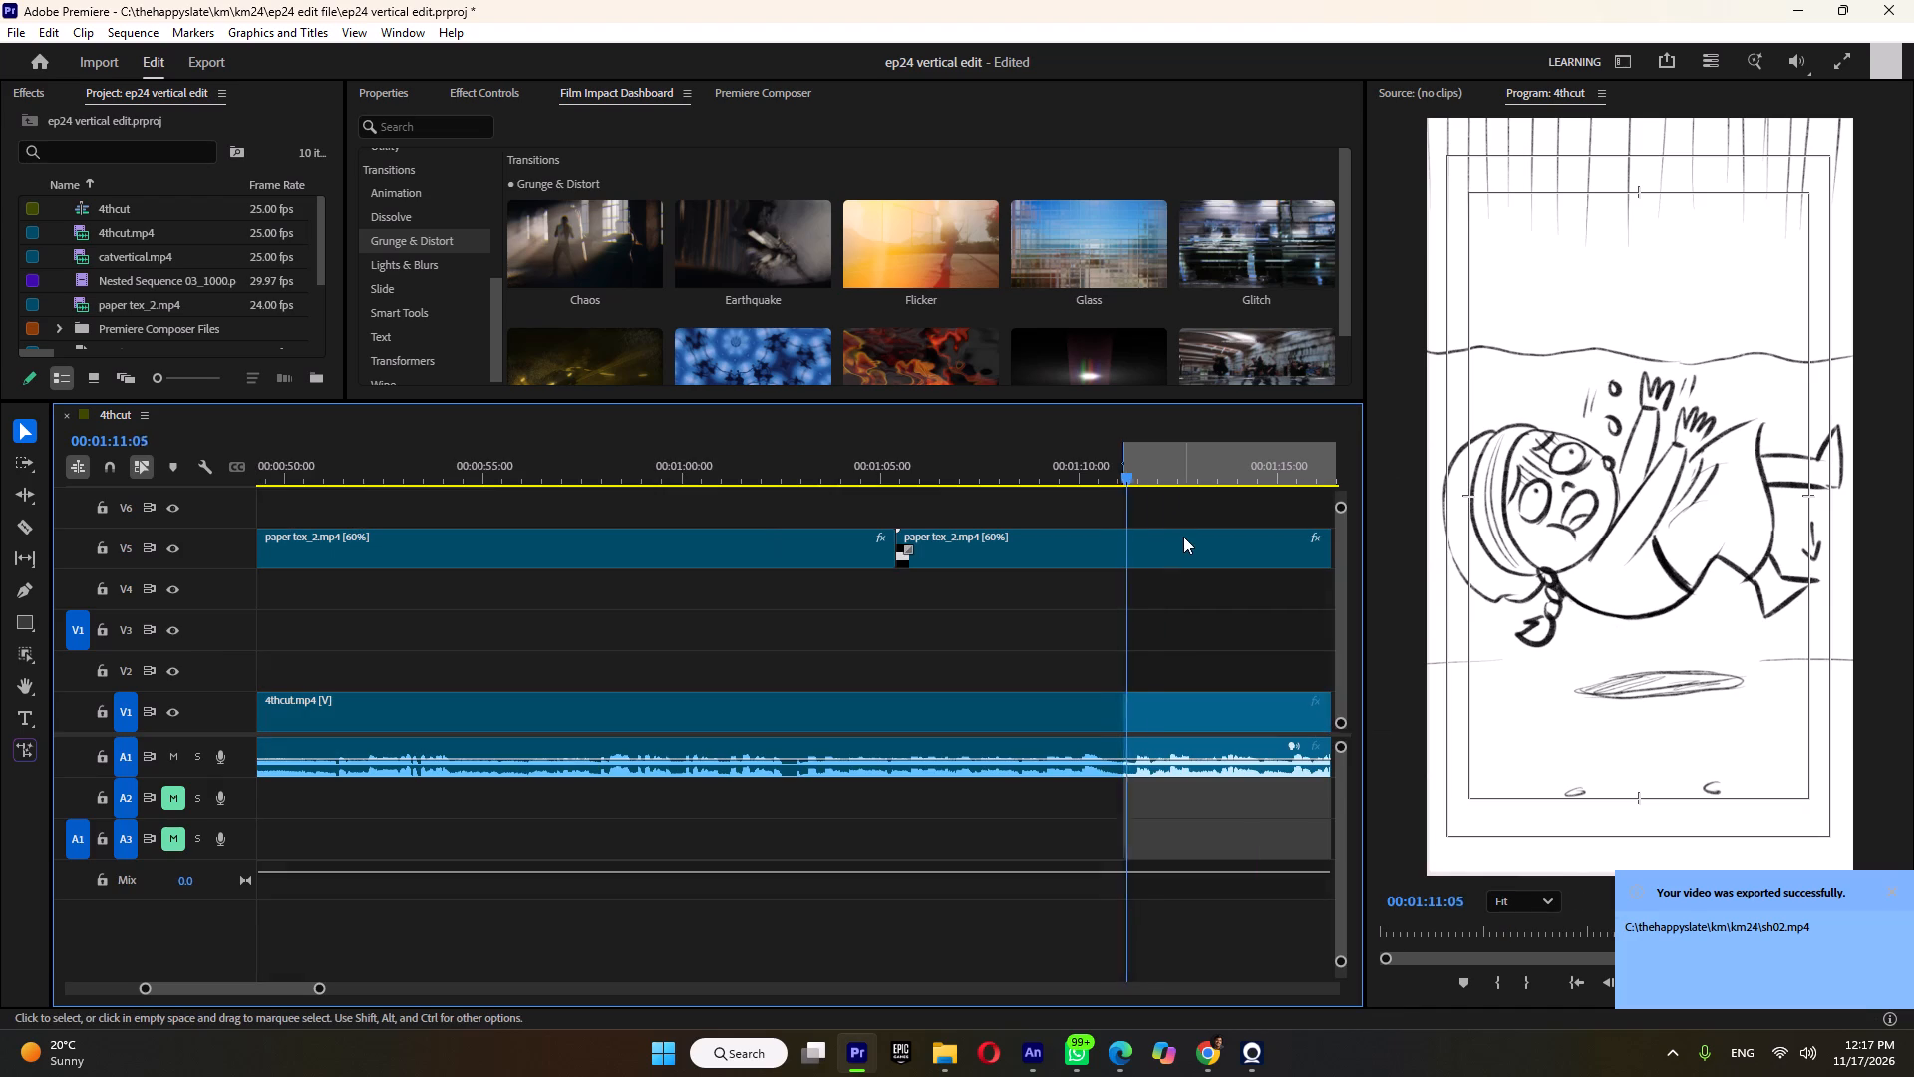
key(space)
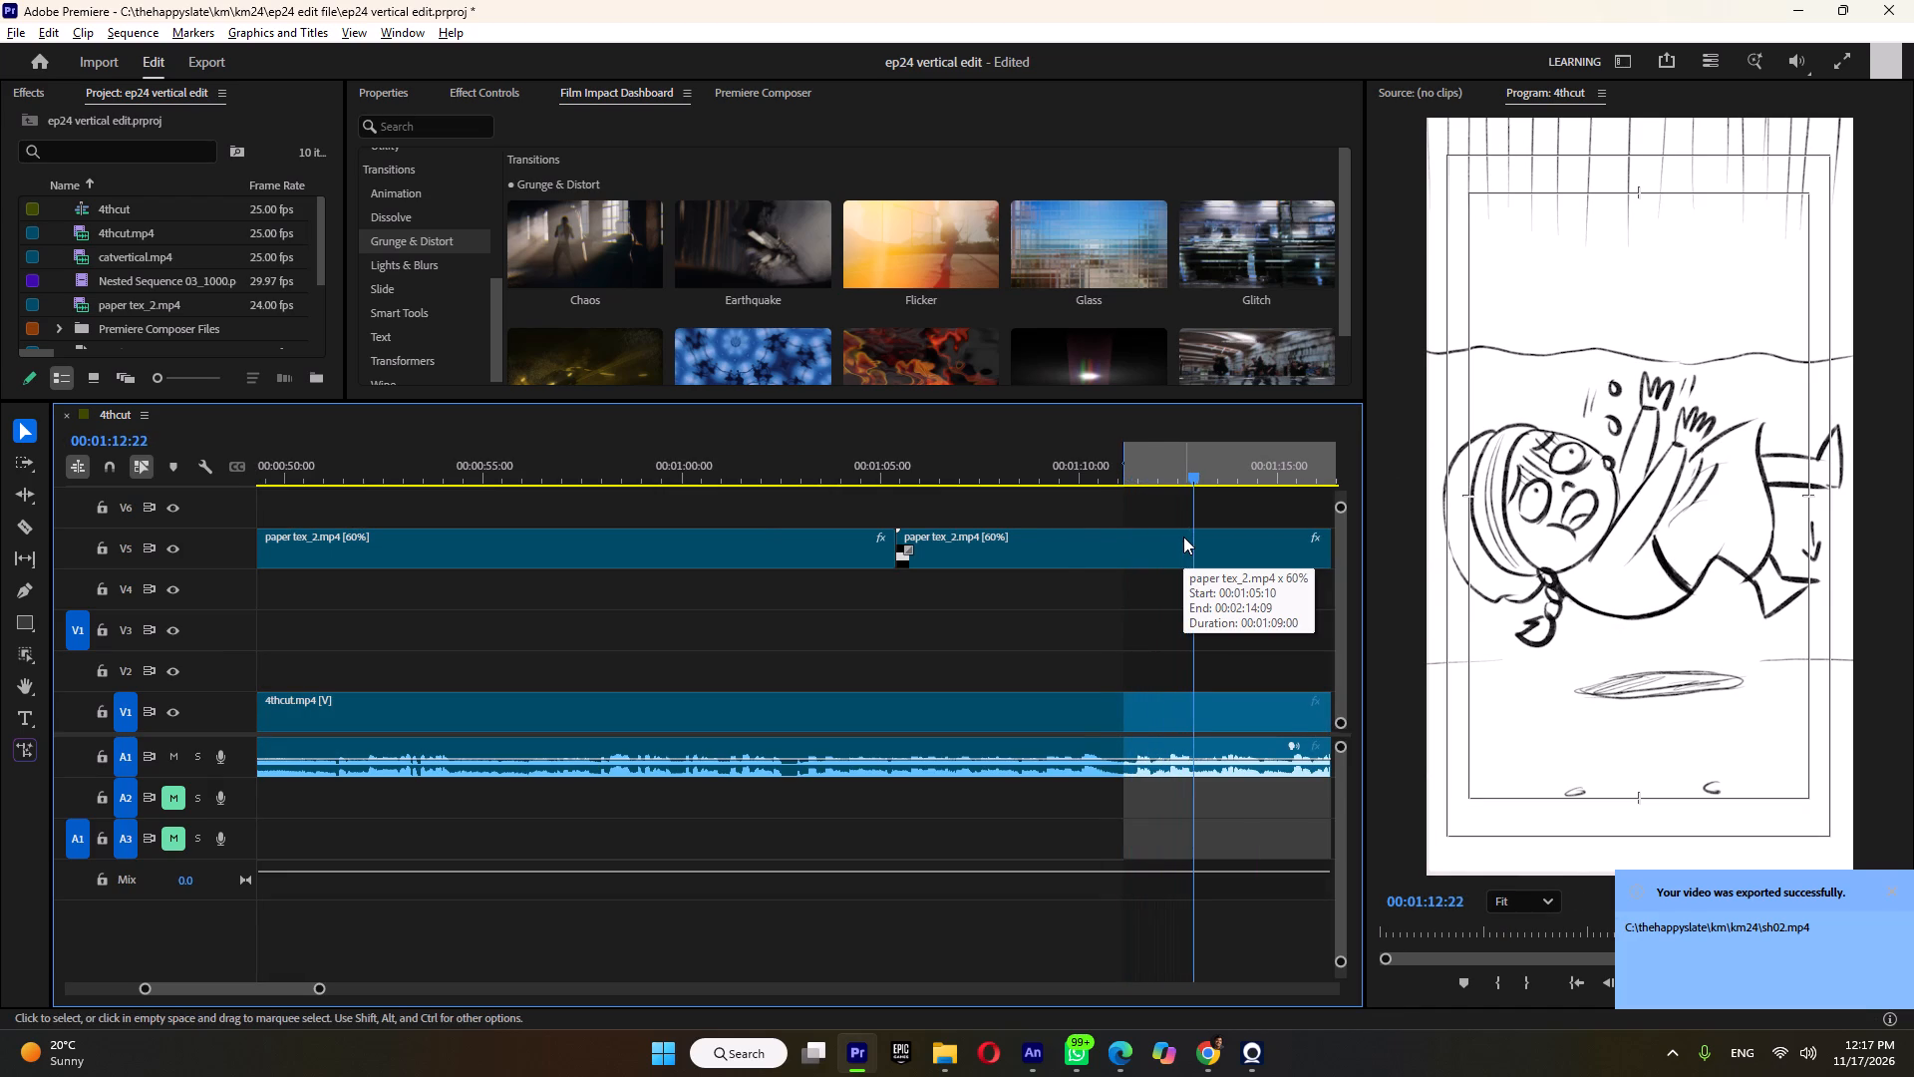
alt+scroll(1183, 537, down, 20)
scroll(1183, 537, down, 9)
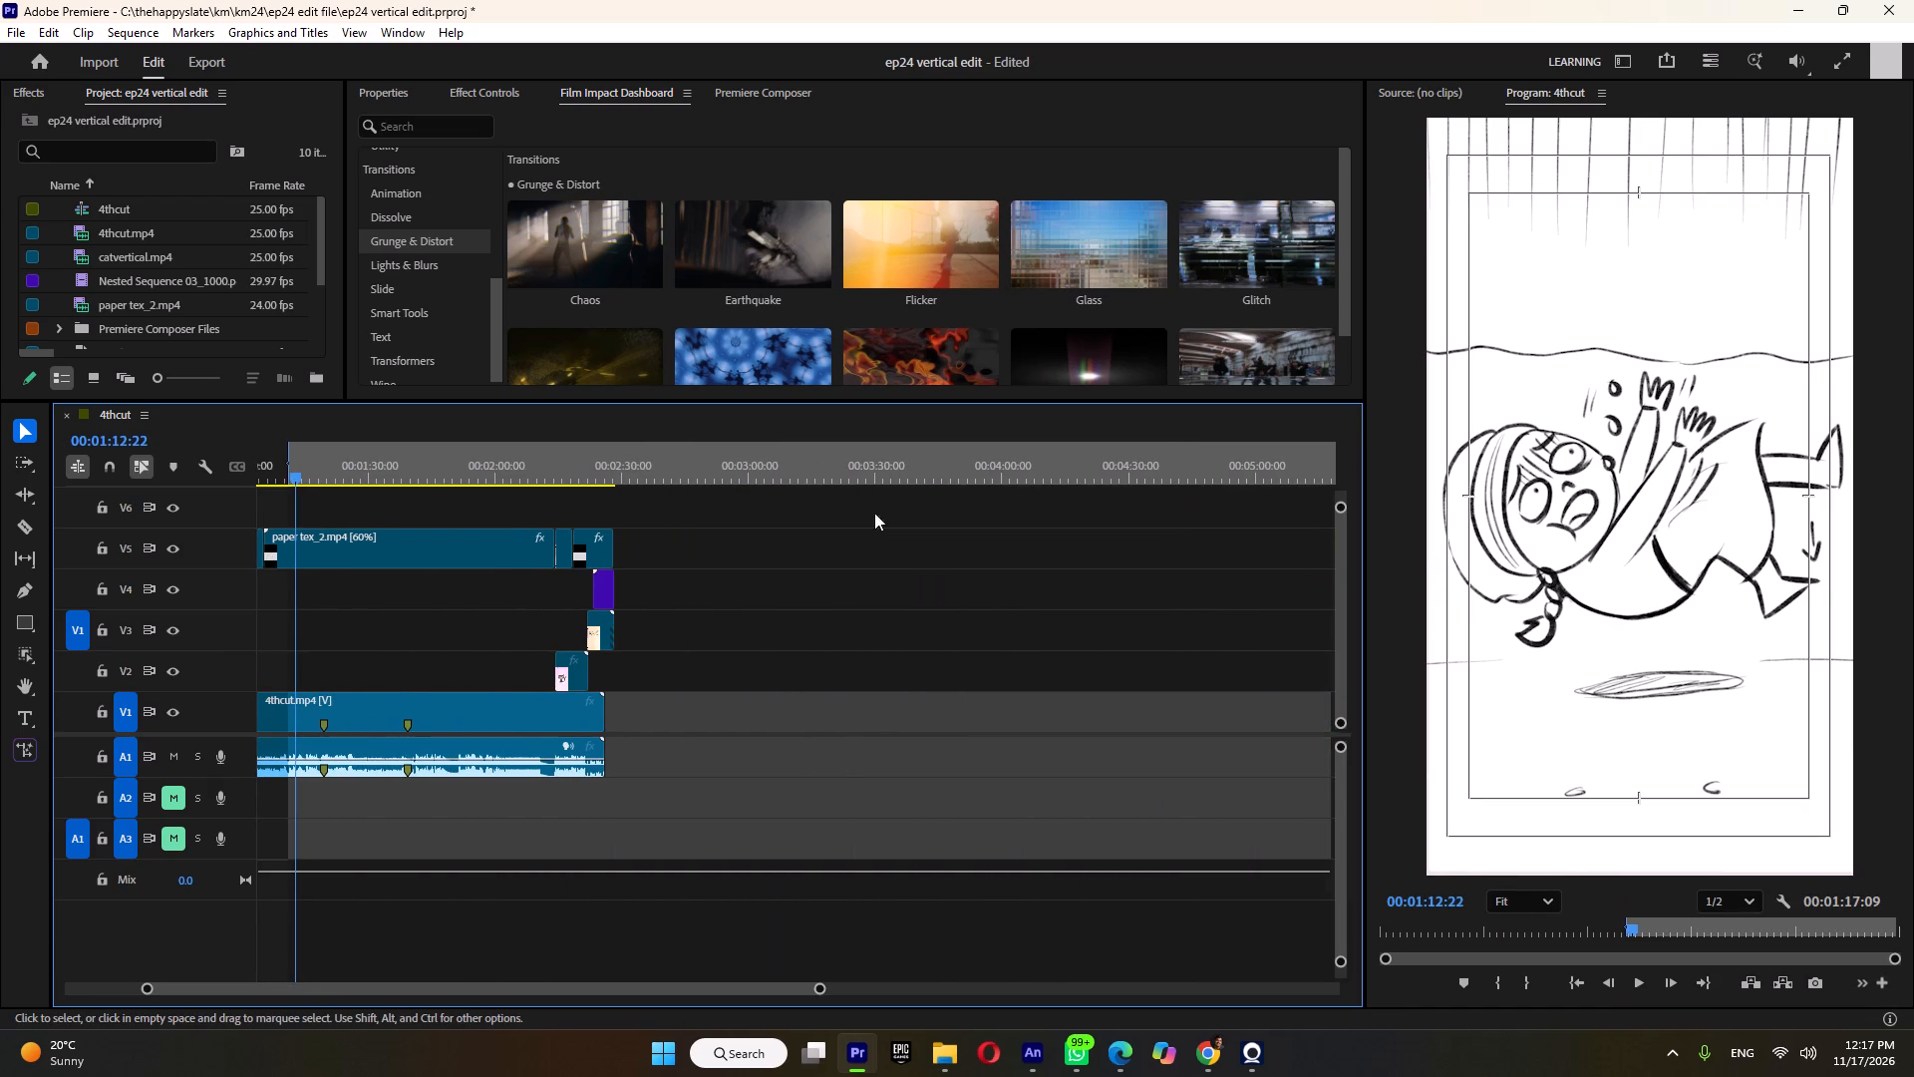
key(space)
drag(589, 475, 594, 476)
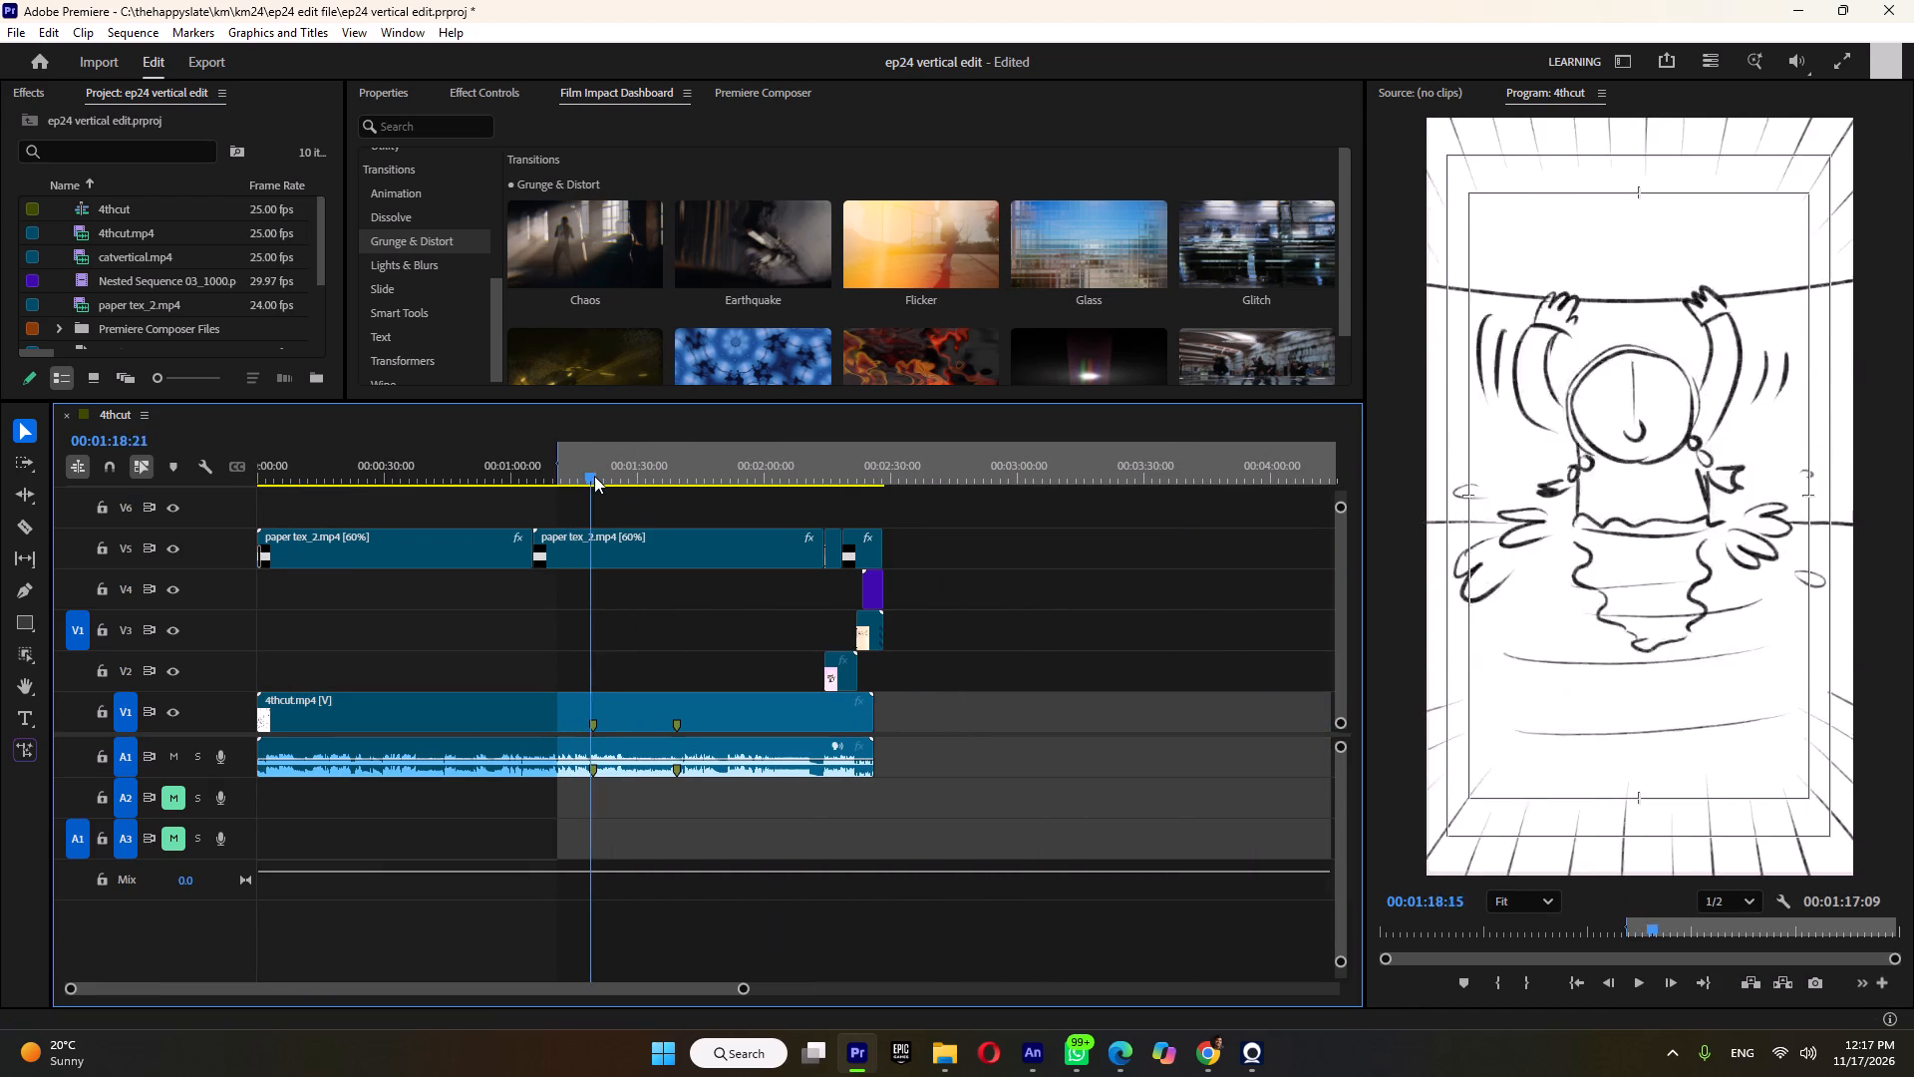
drag(594, 476, 647, 497)
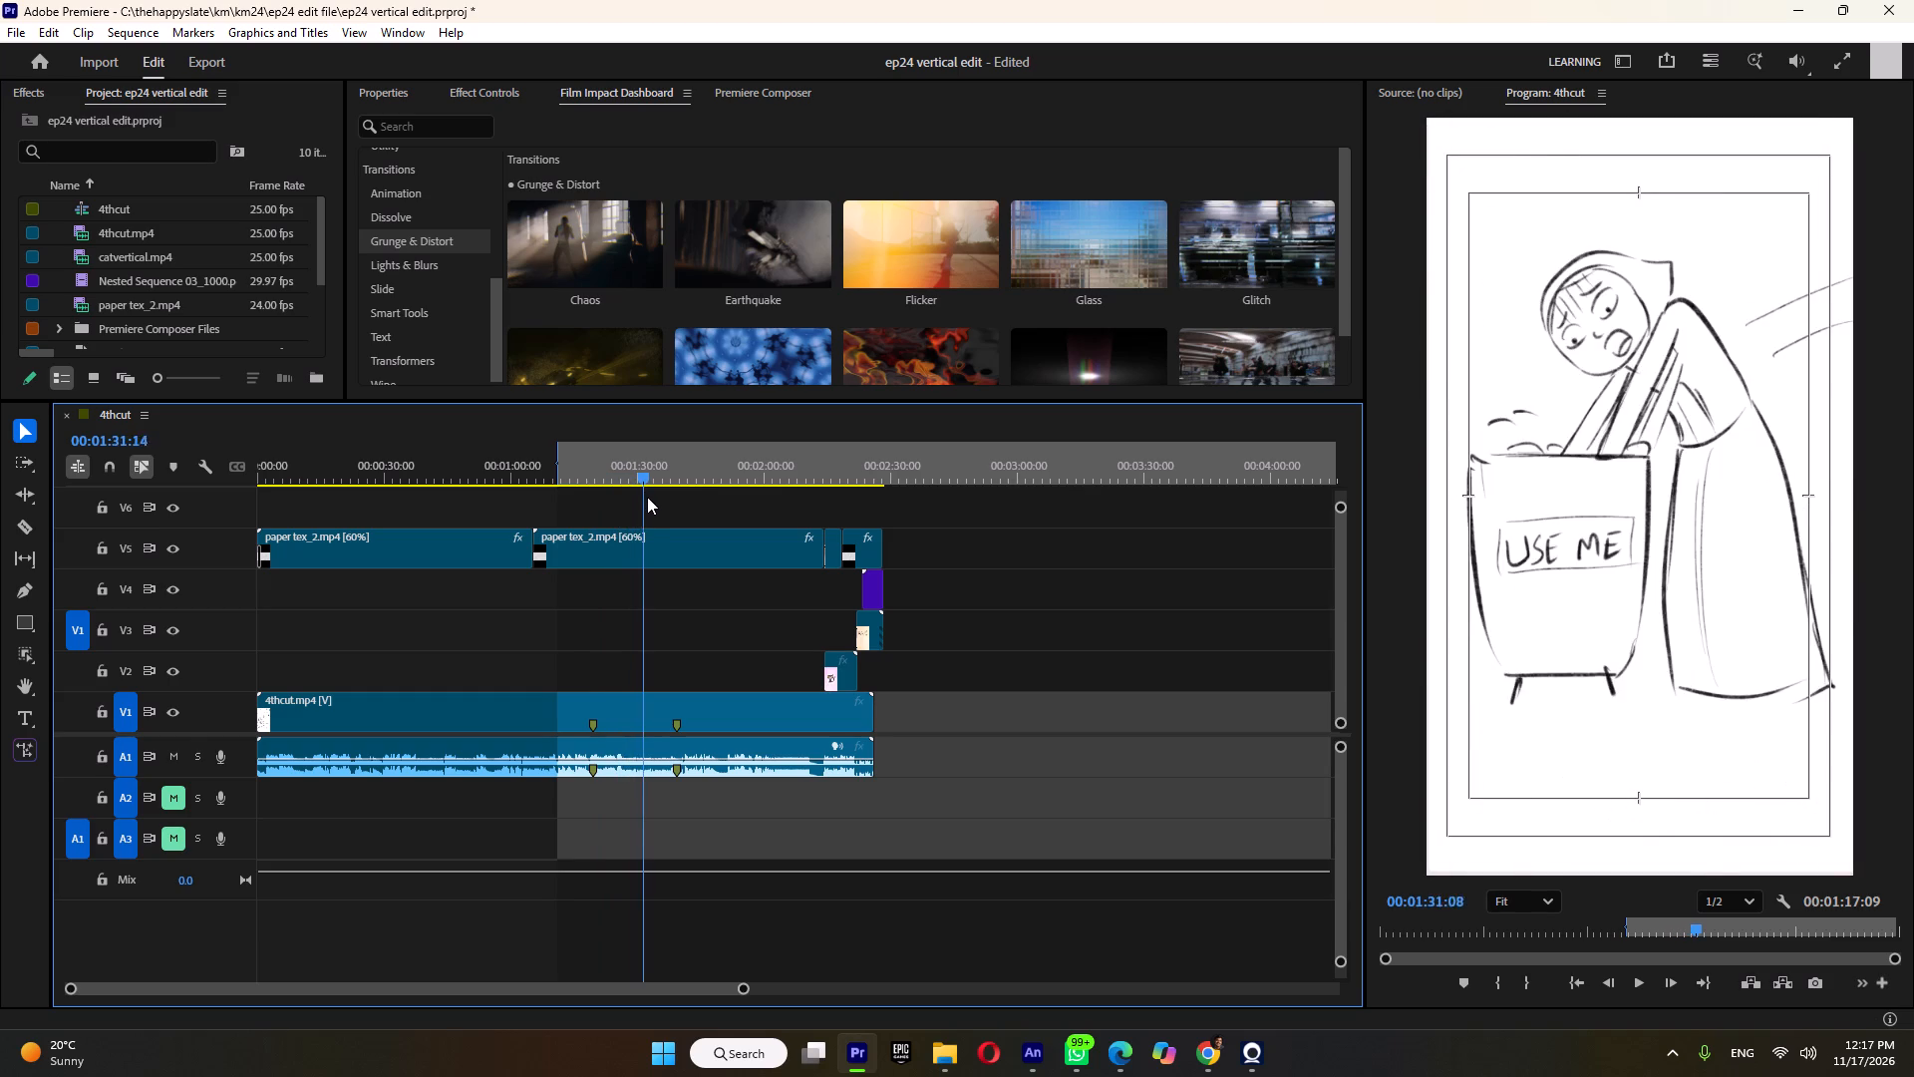
drag(647, 497, 673, 505)
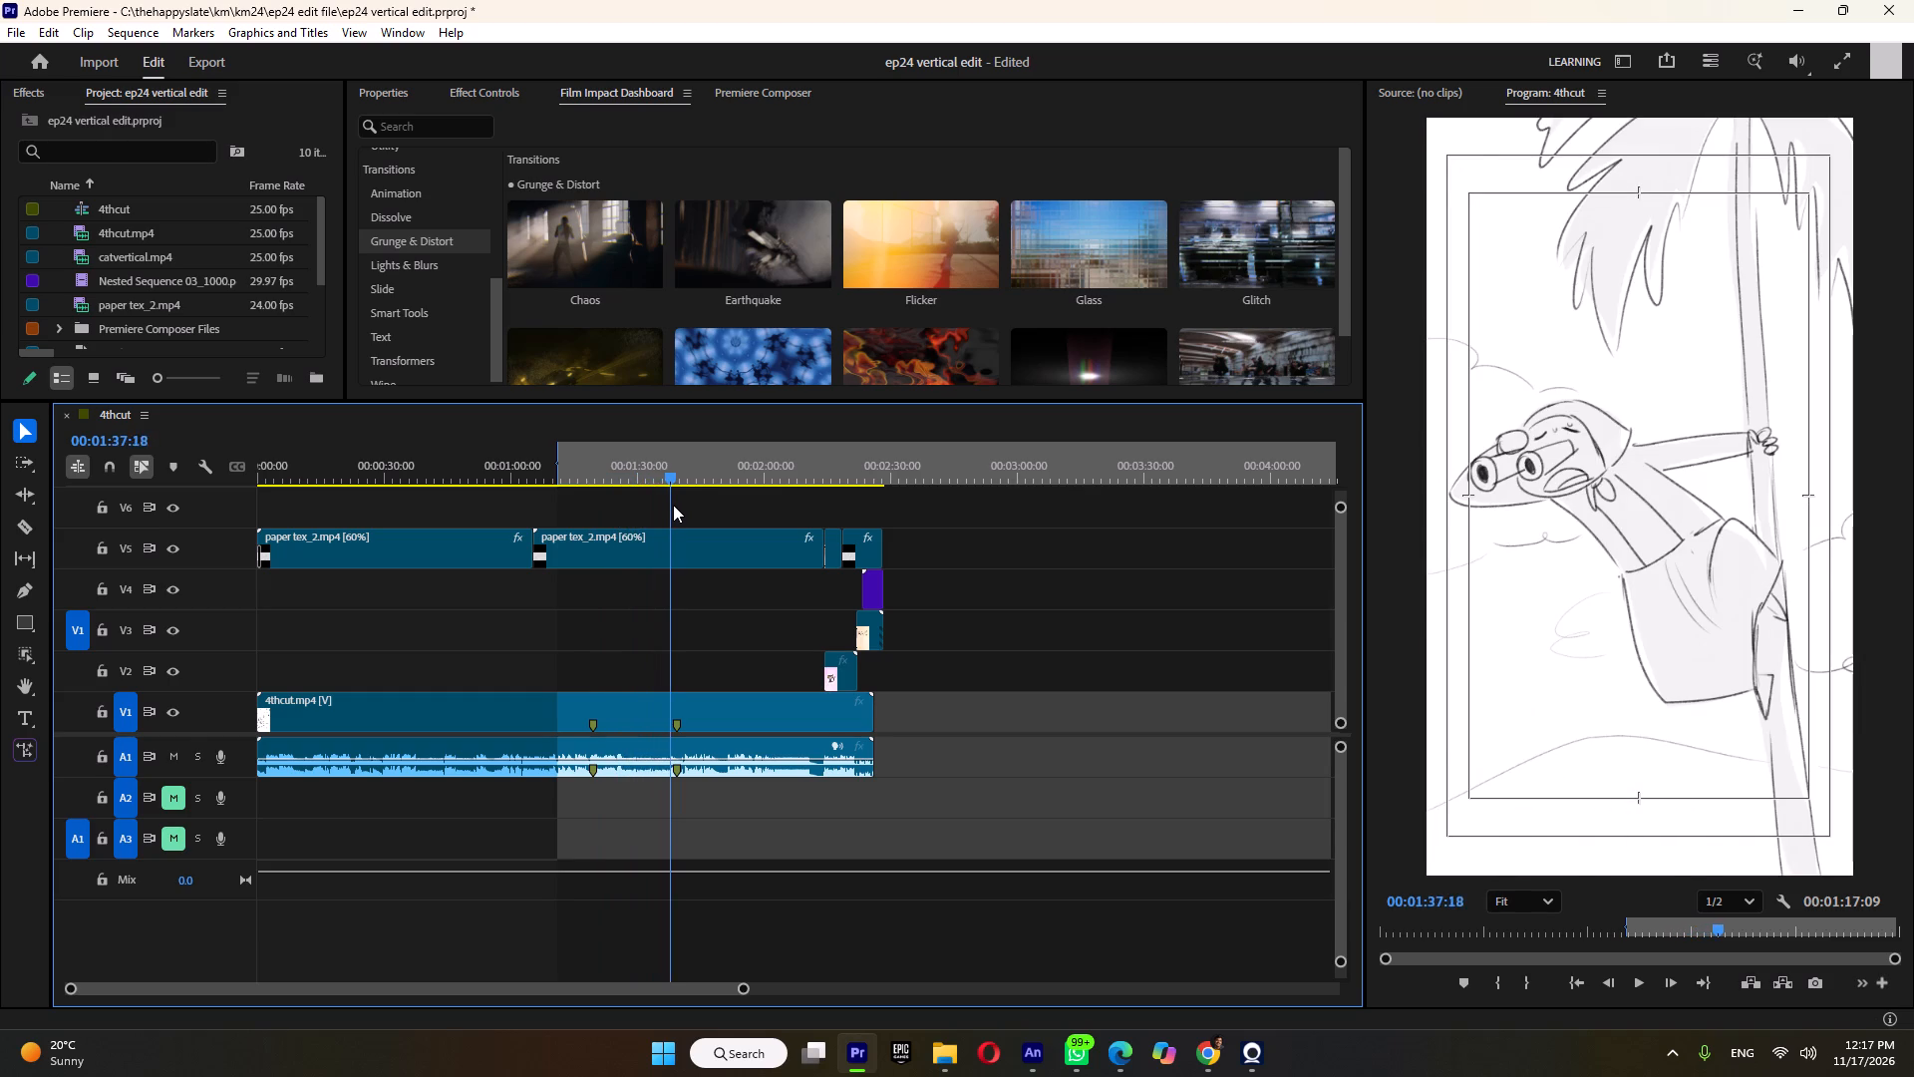
drag(673, 505, 691, 505)
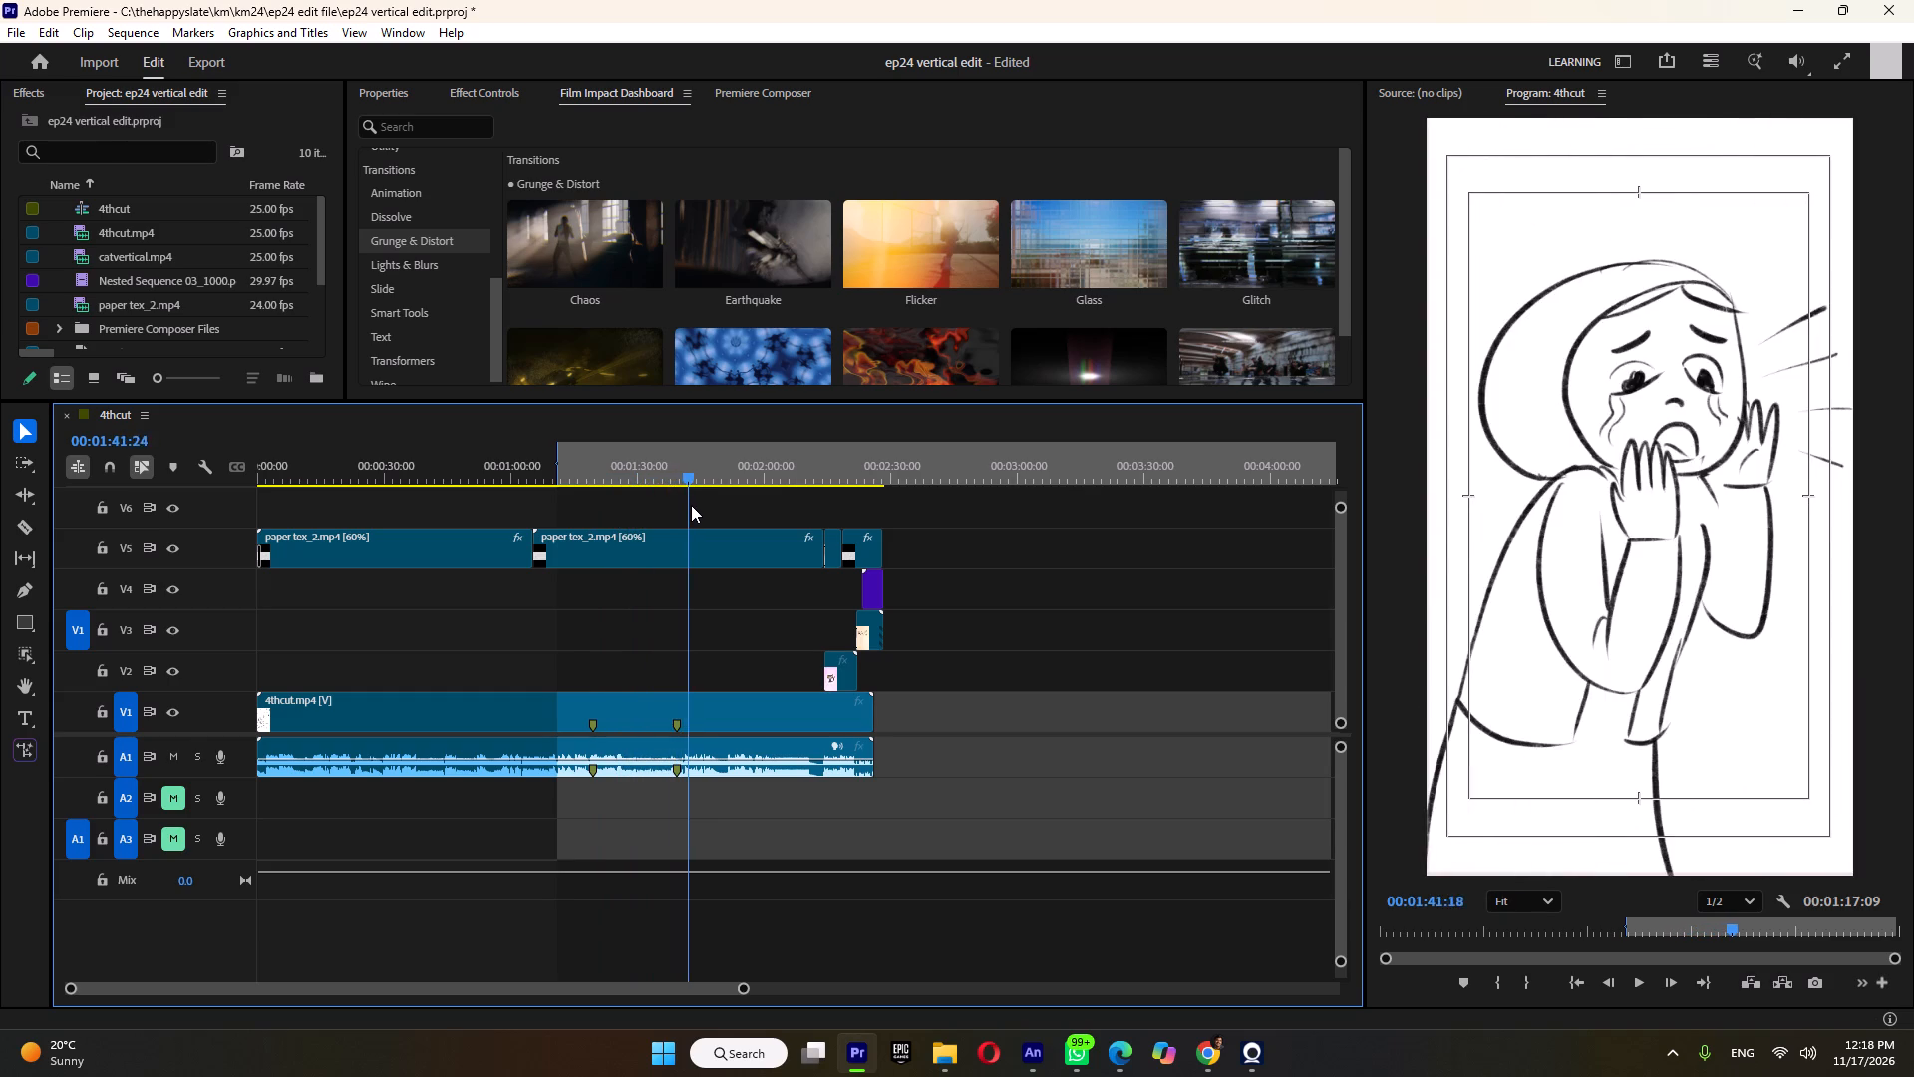
drag(691, 505, 701, 507)
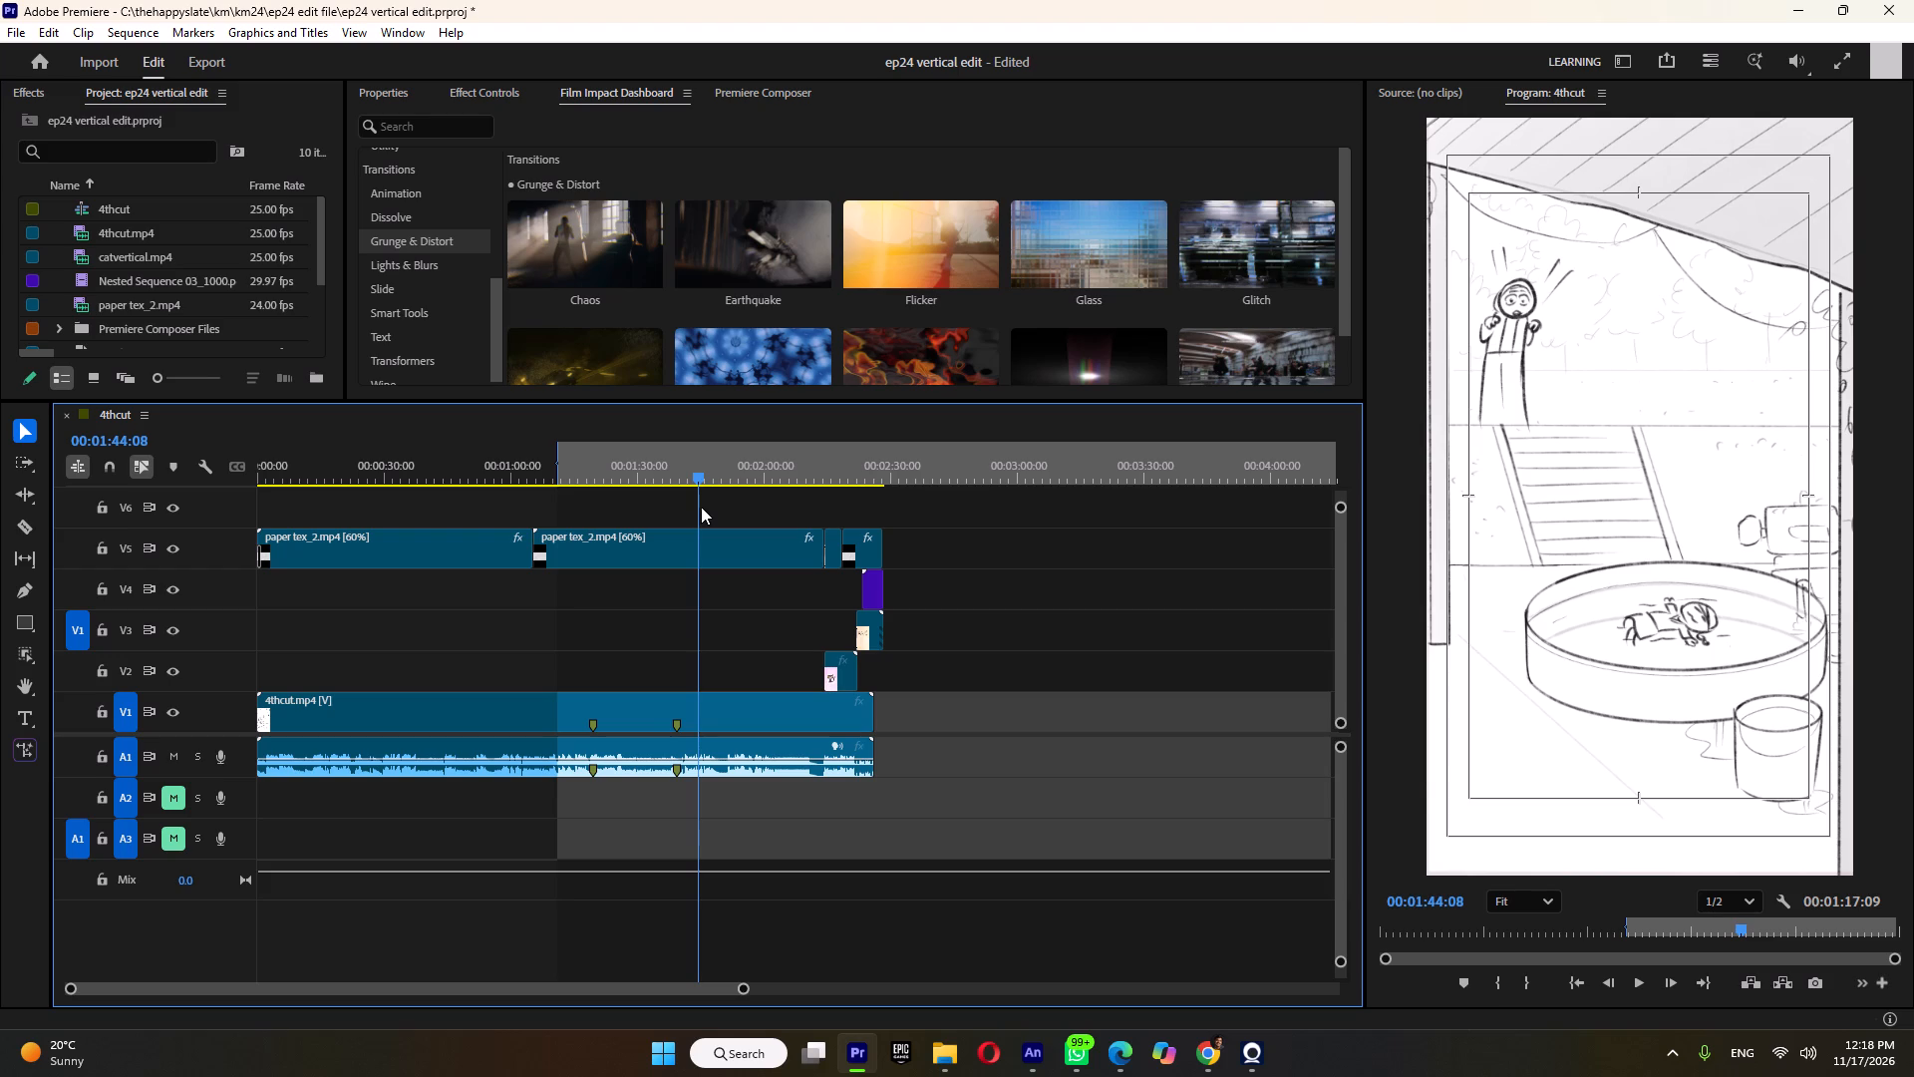
drag(701, 507, 707, 507)
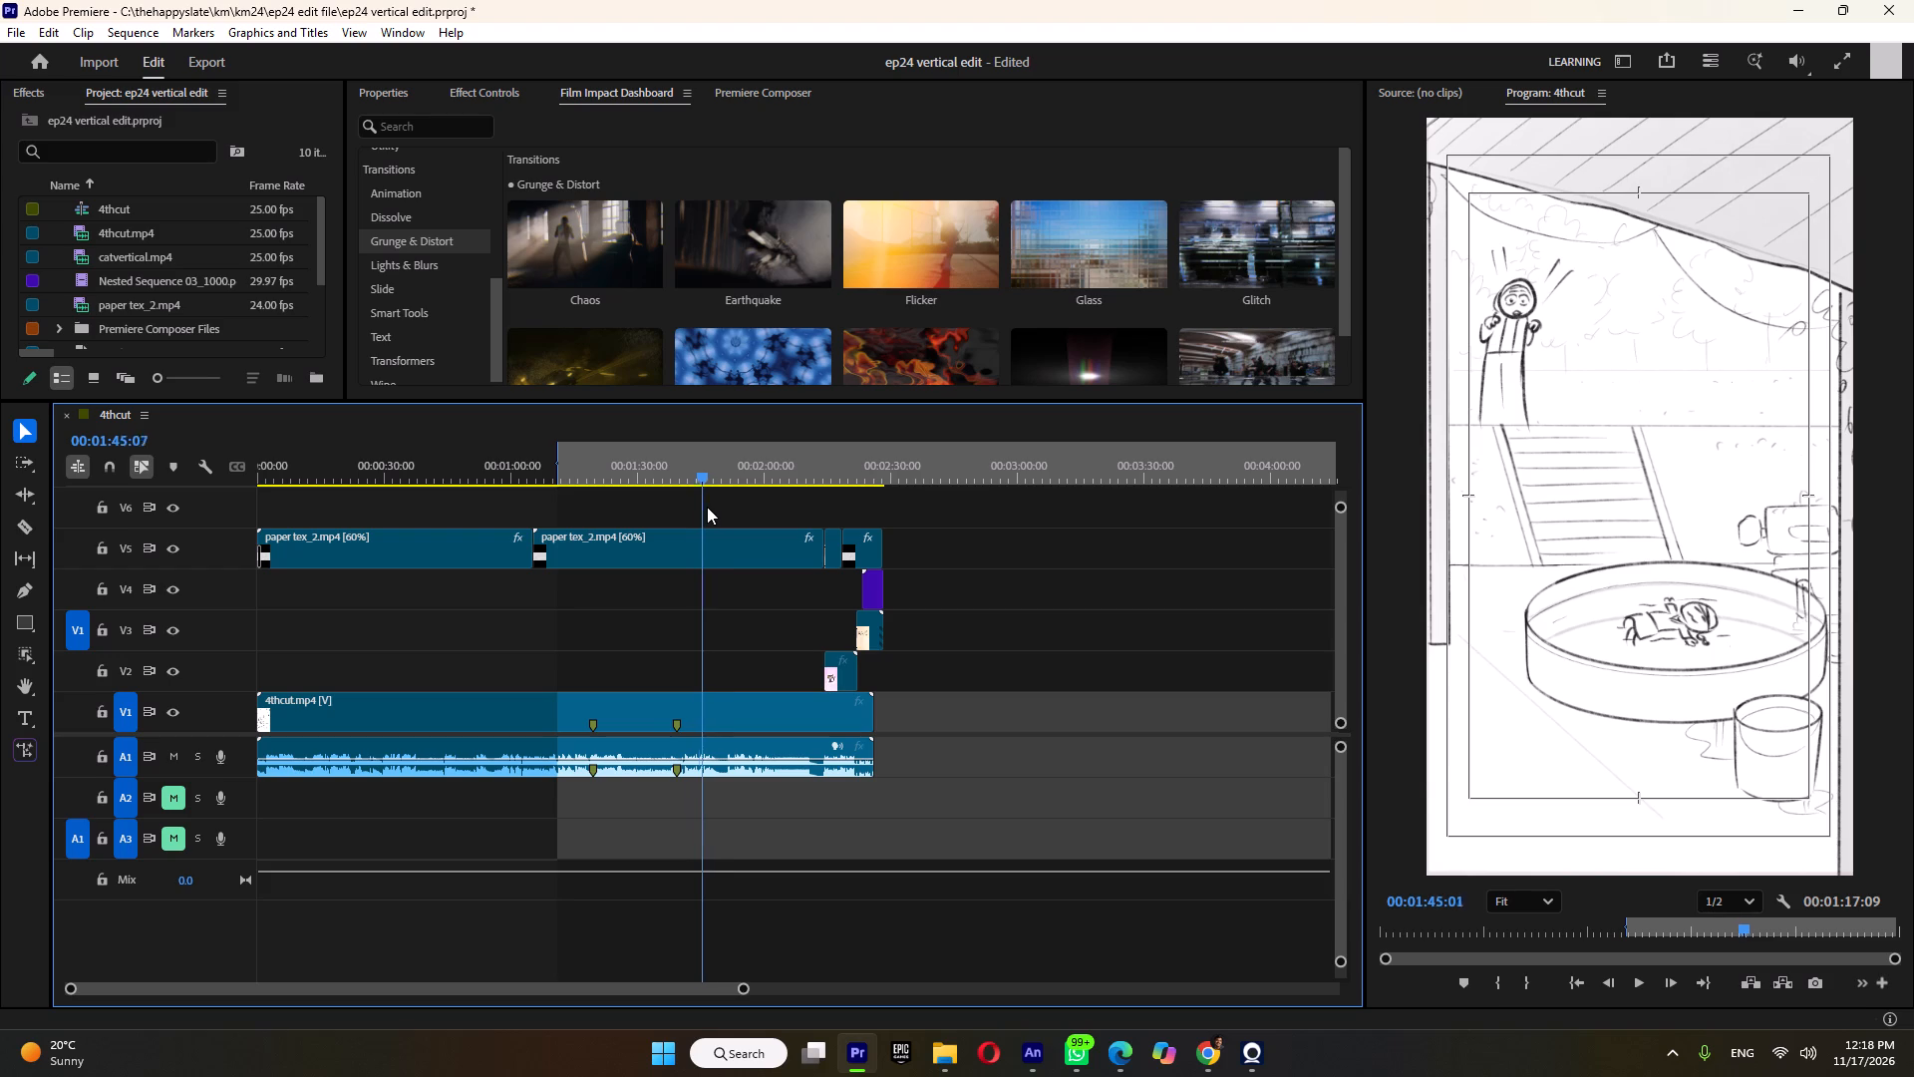
drag(707, 507, 732, 512)
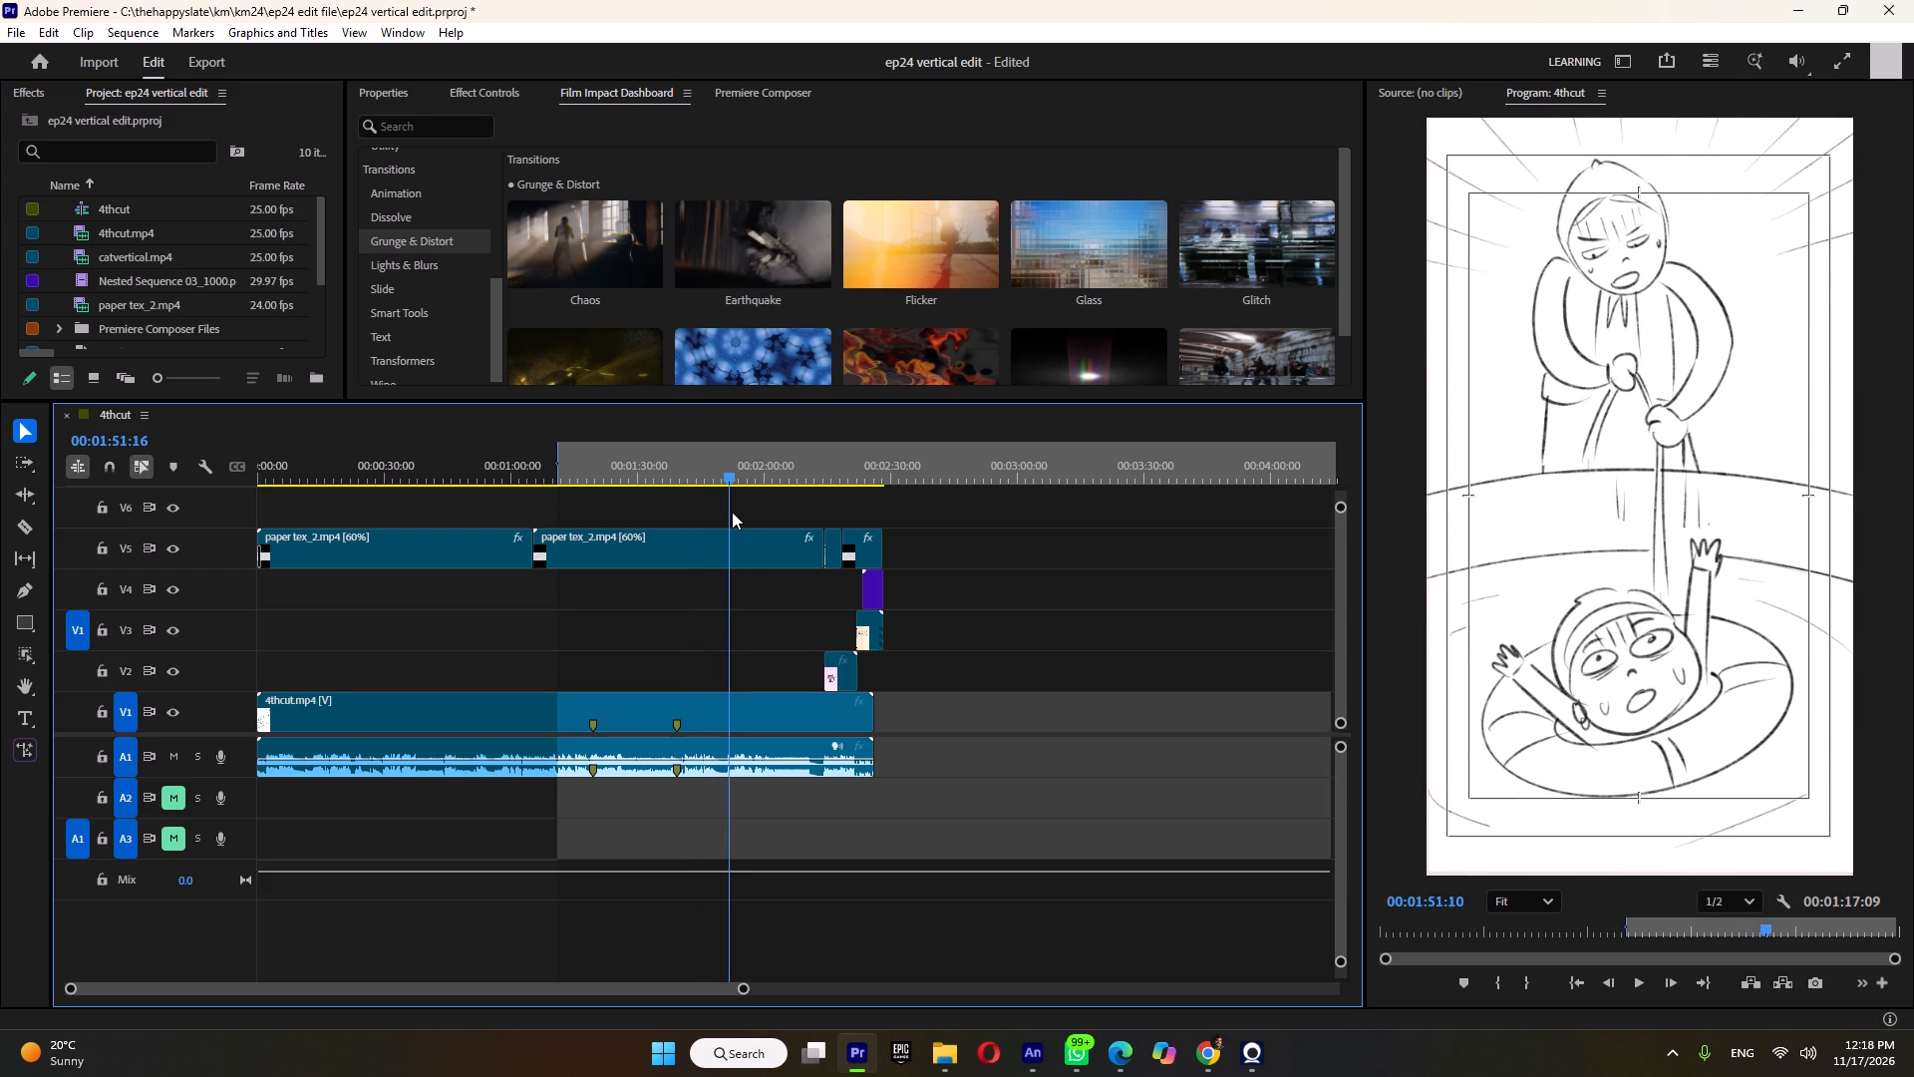
drag(732, 512, 759, 519)
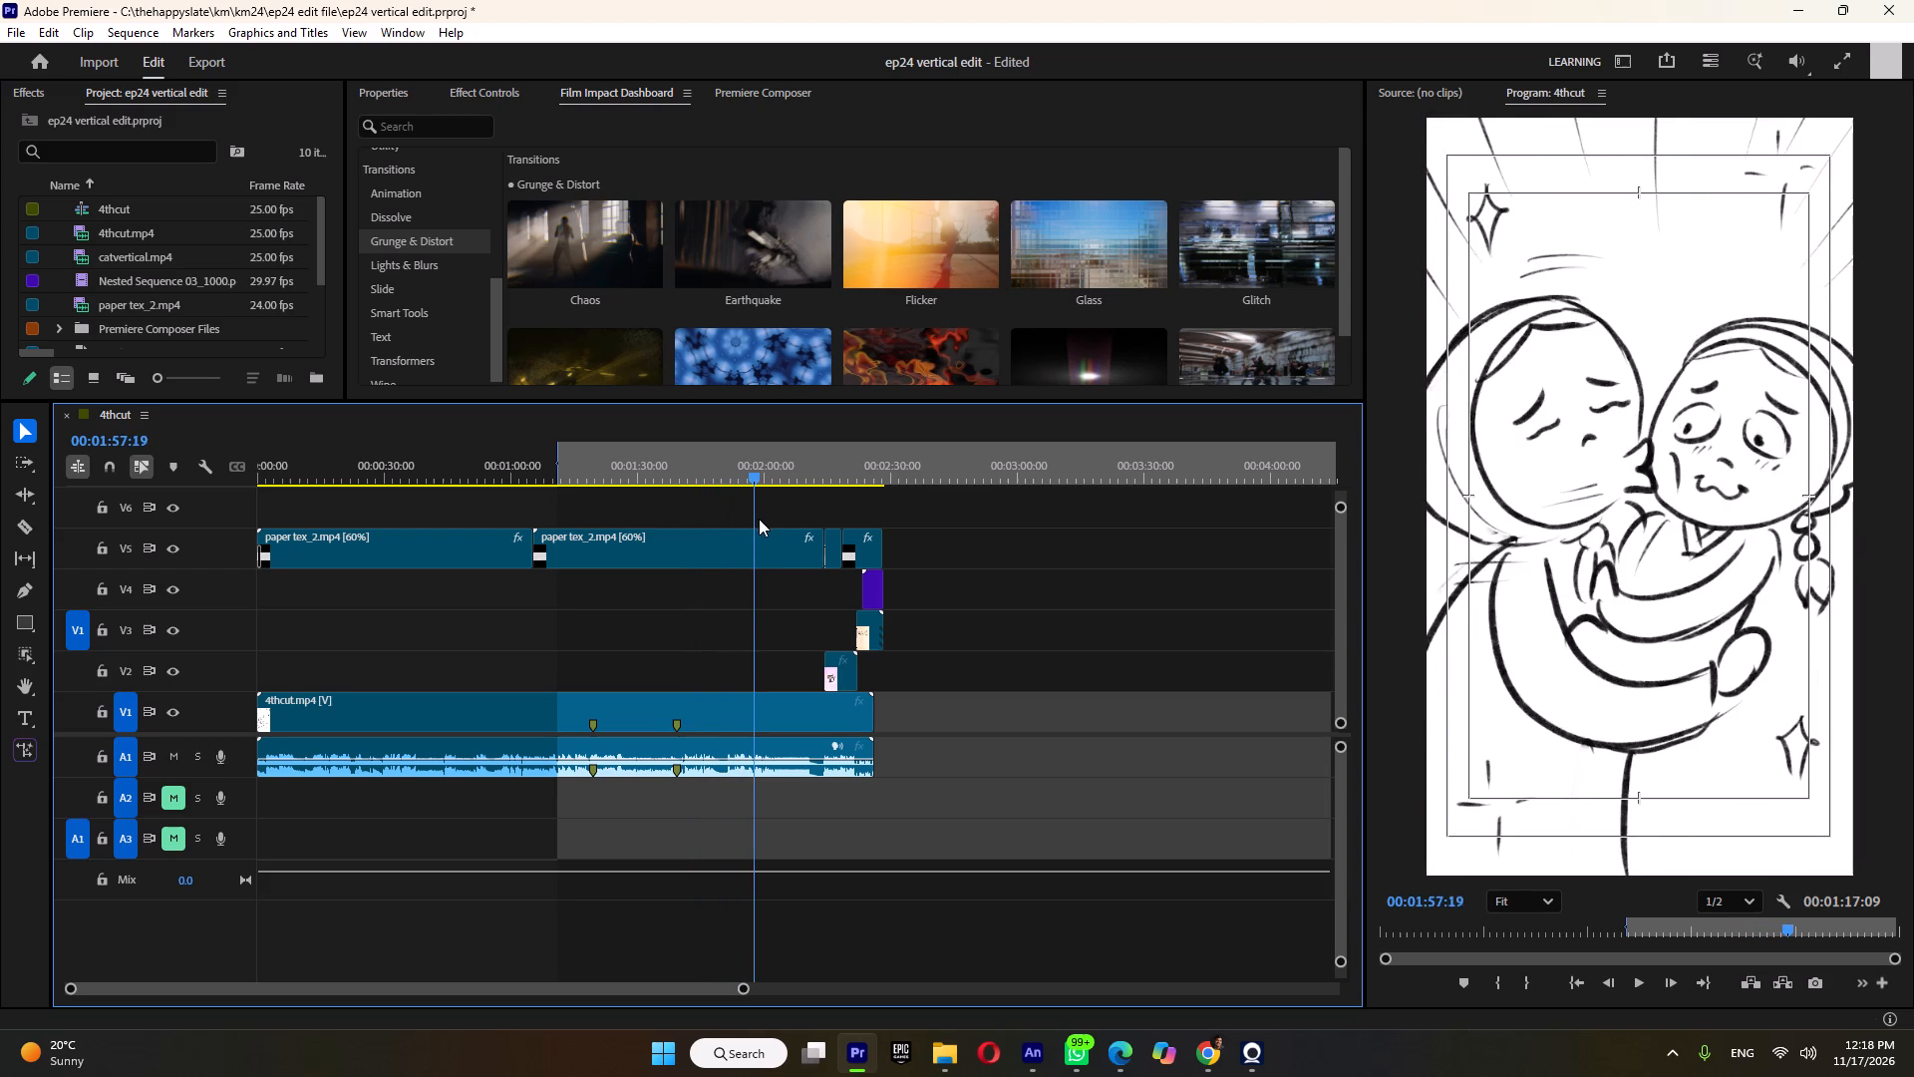
drag(759, 519, 762, 519)
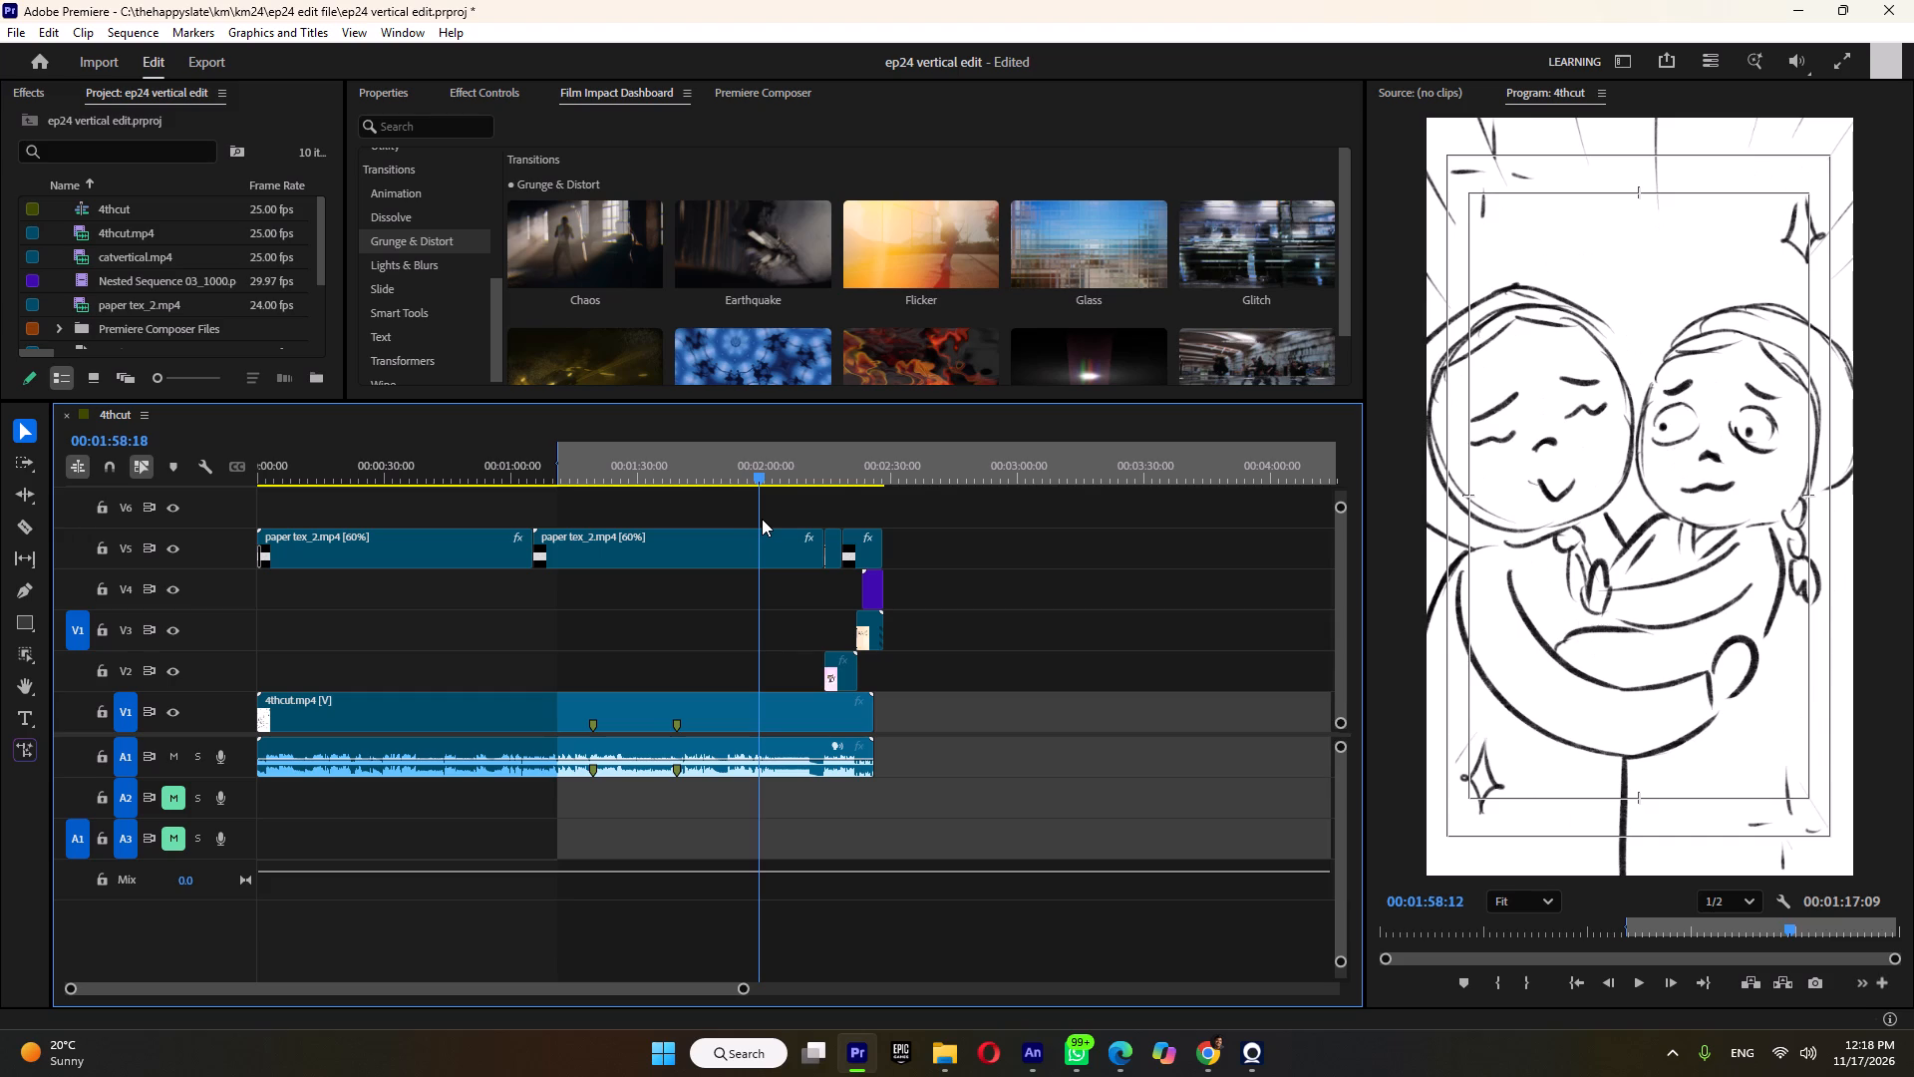
drag(762, 519, 782, 524)
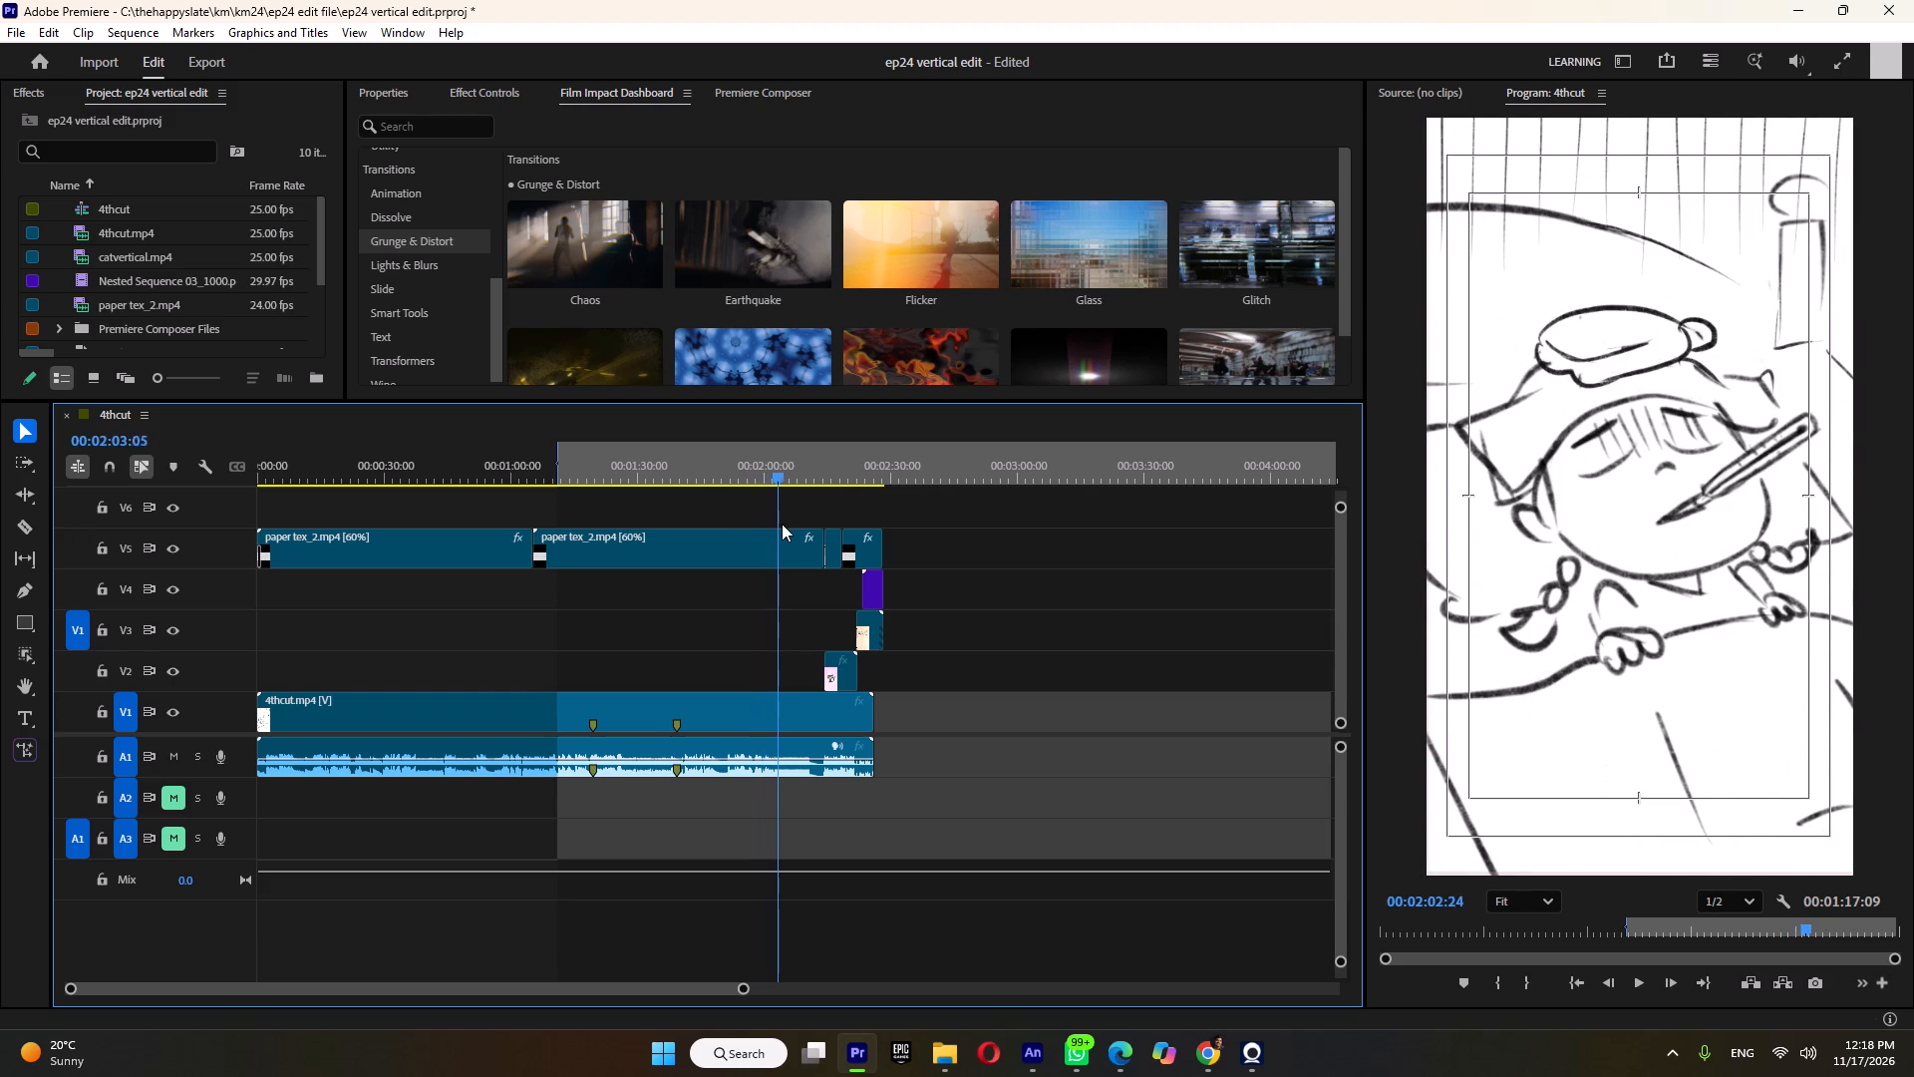
drag(782, 524, 795, 529)
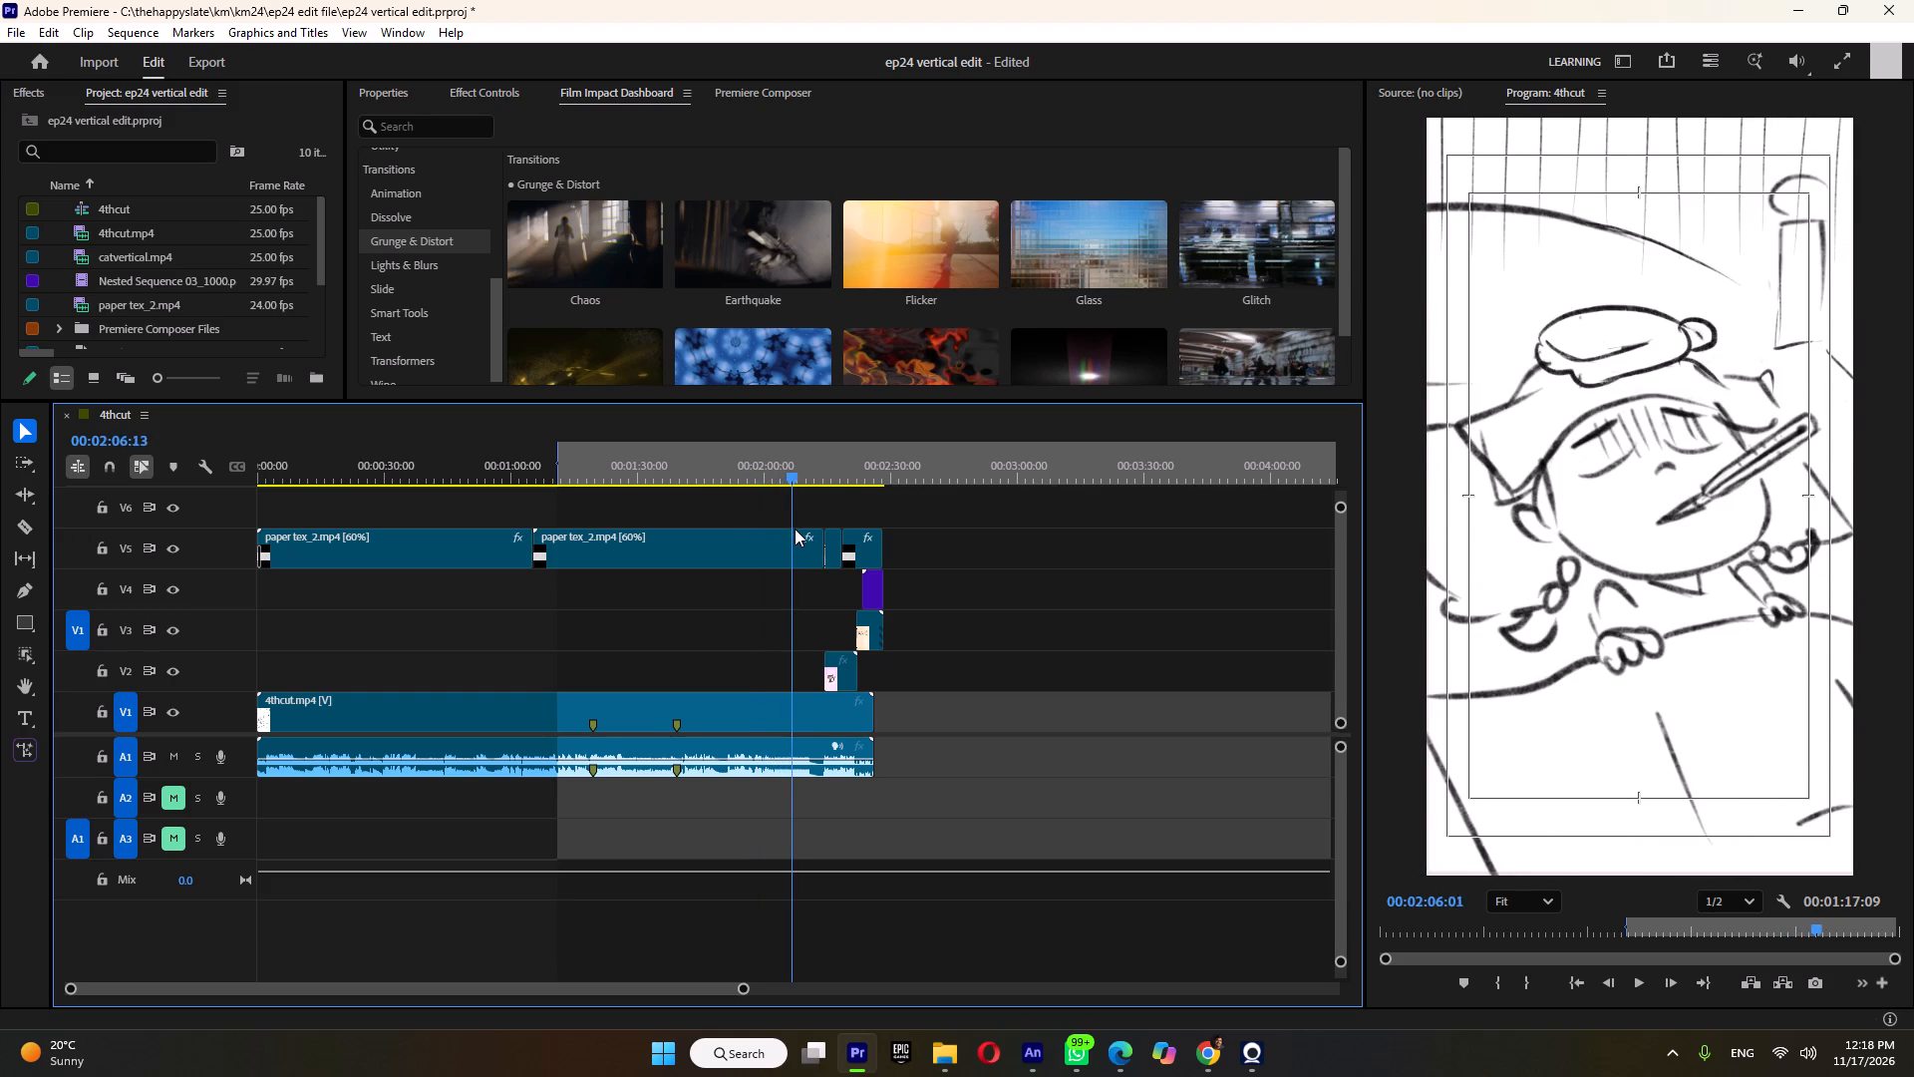
drag(795, 529, 808, 531)
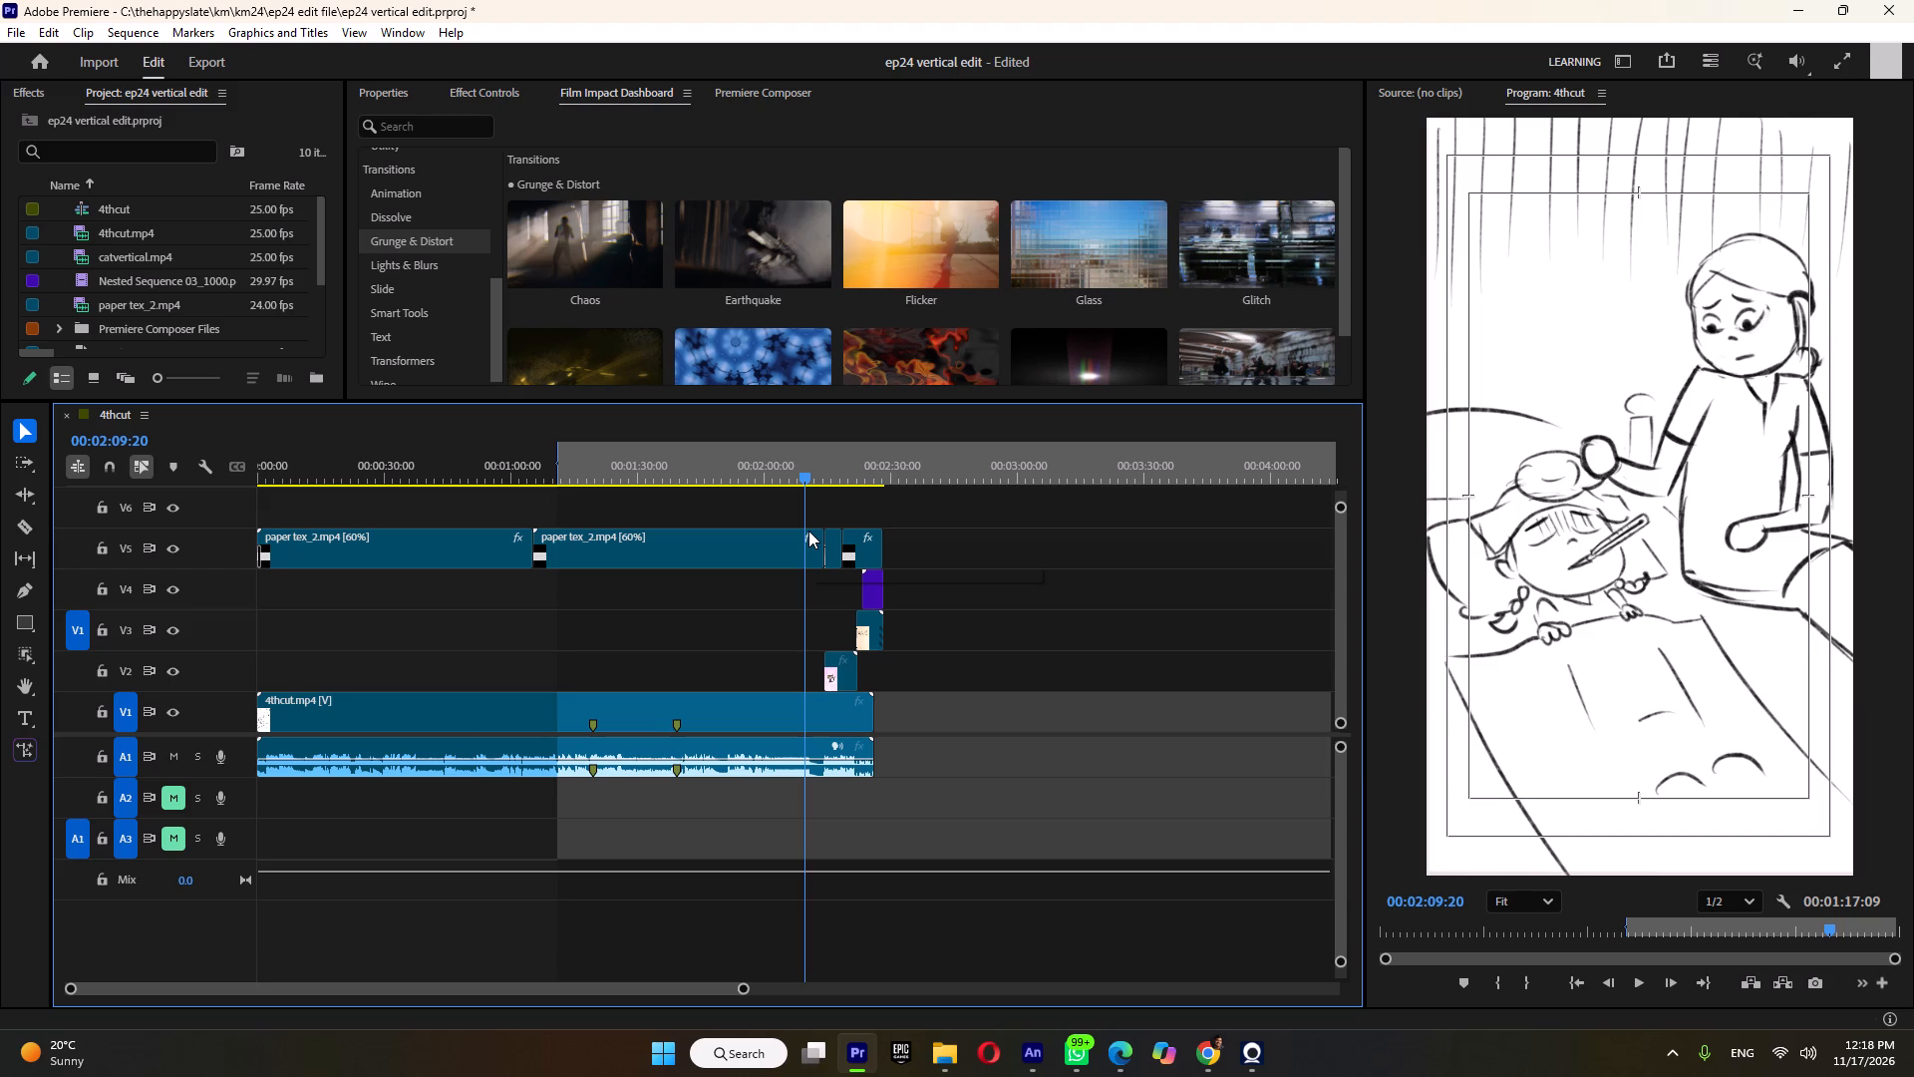
drag(808, 531, 786, 533)
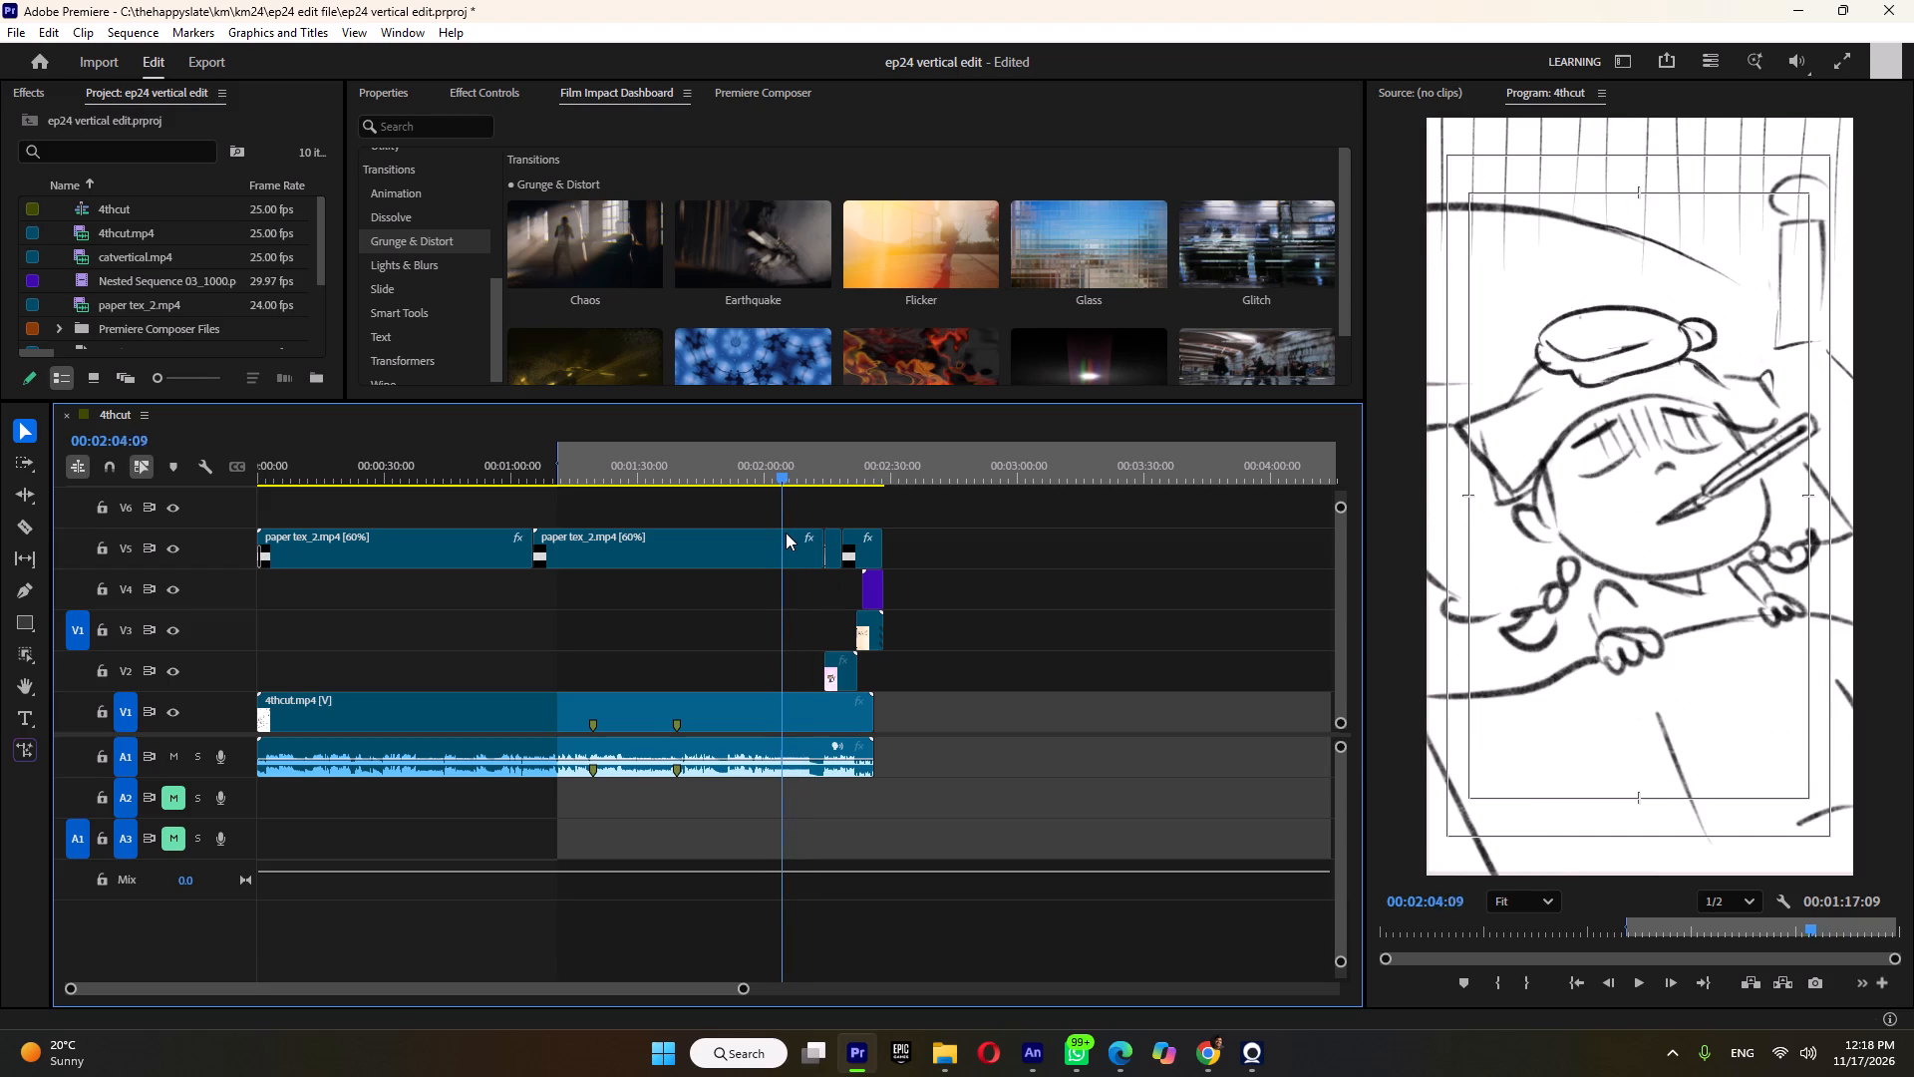
drag(786, 533, 811, 538)
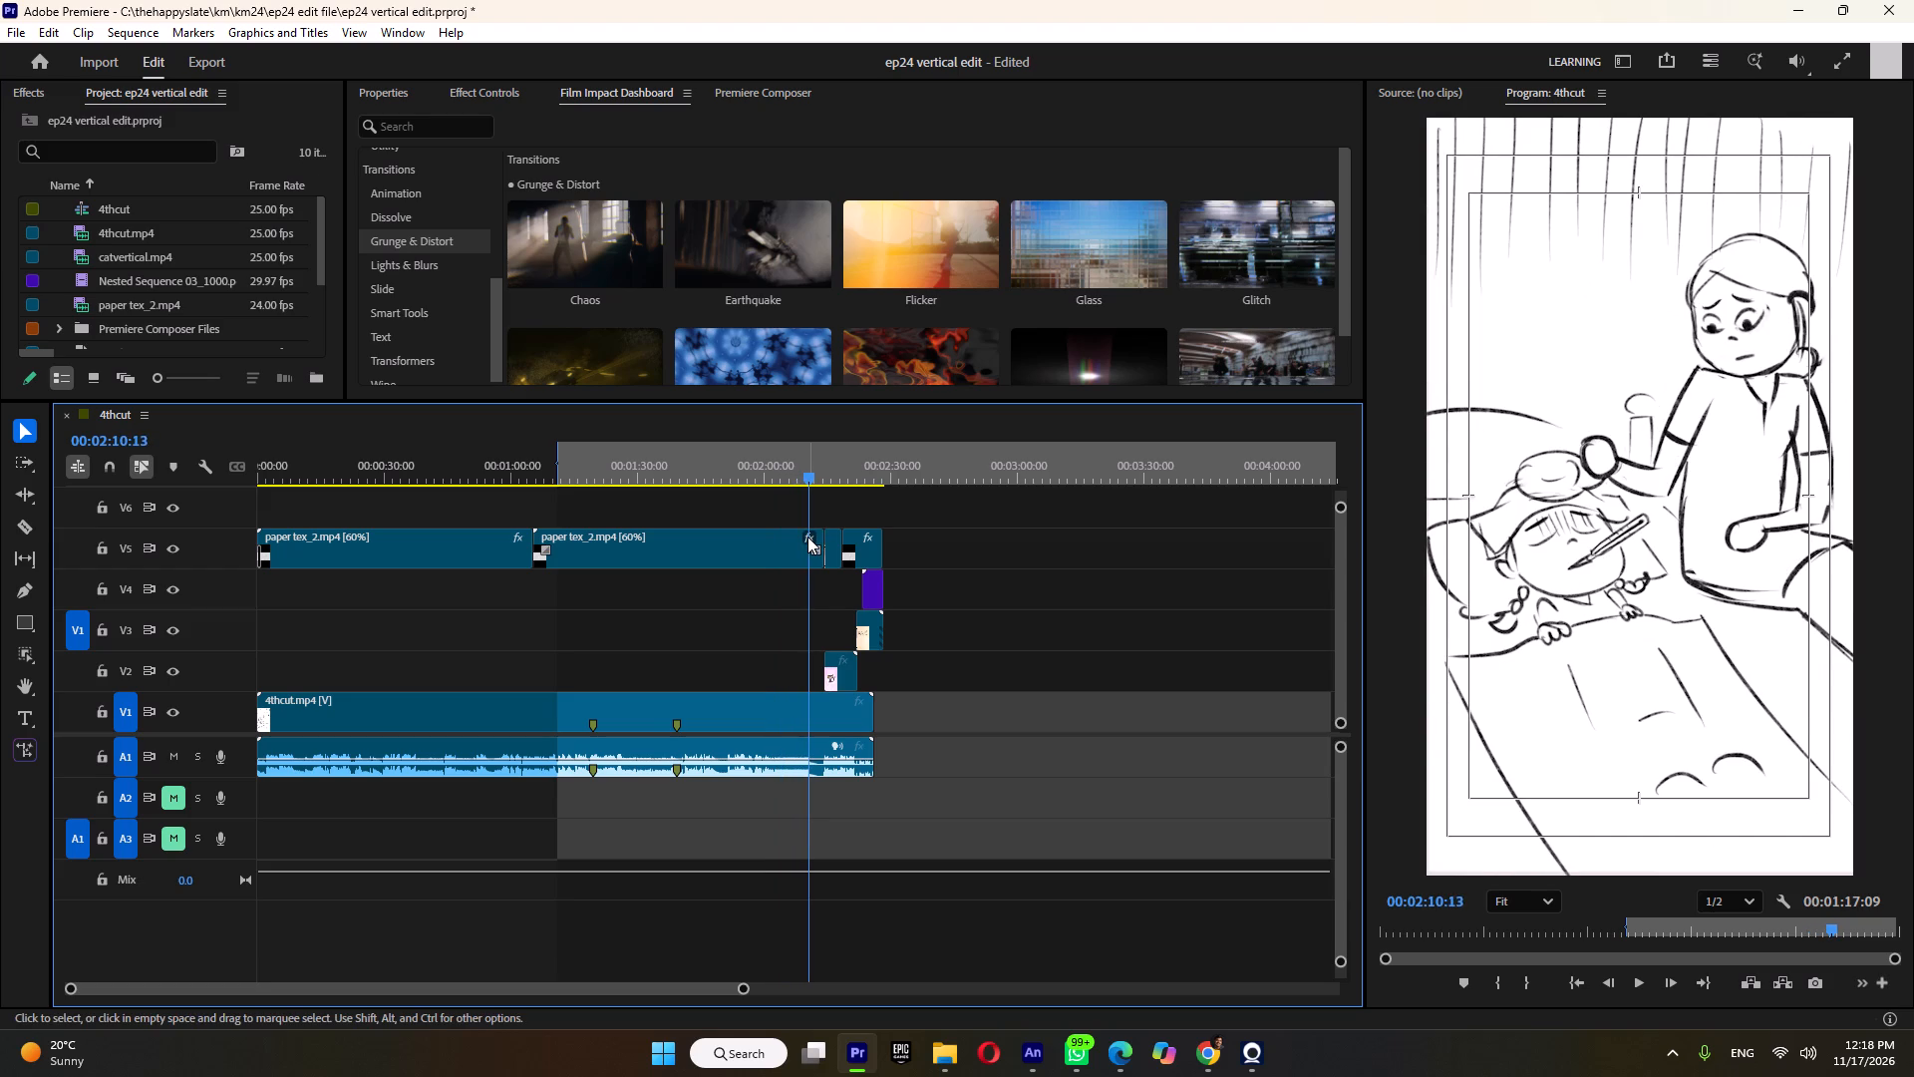
Set the sequence's out point at 00:02:12:05, on the placeholder photo-frame shot after the bedside scene.
key(space)
key(space)
alt+scroll(800, 487, up, 5)
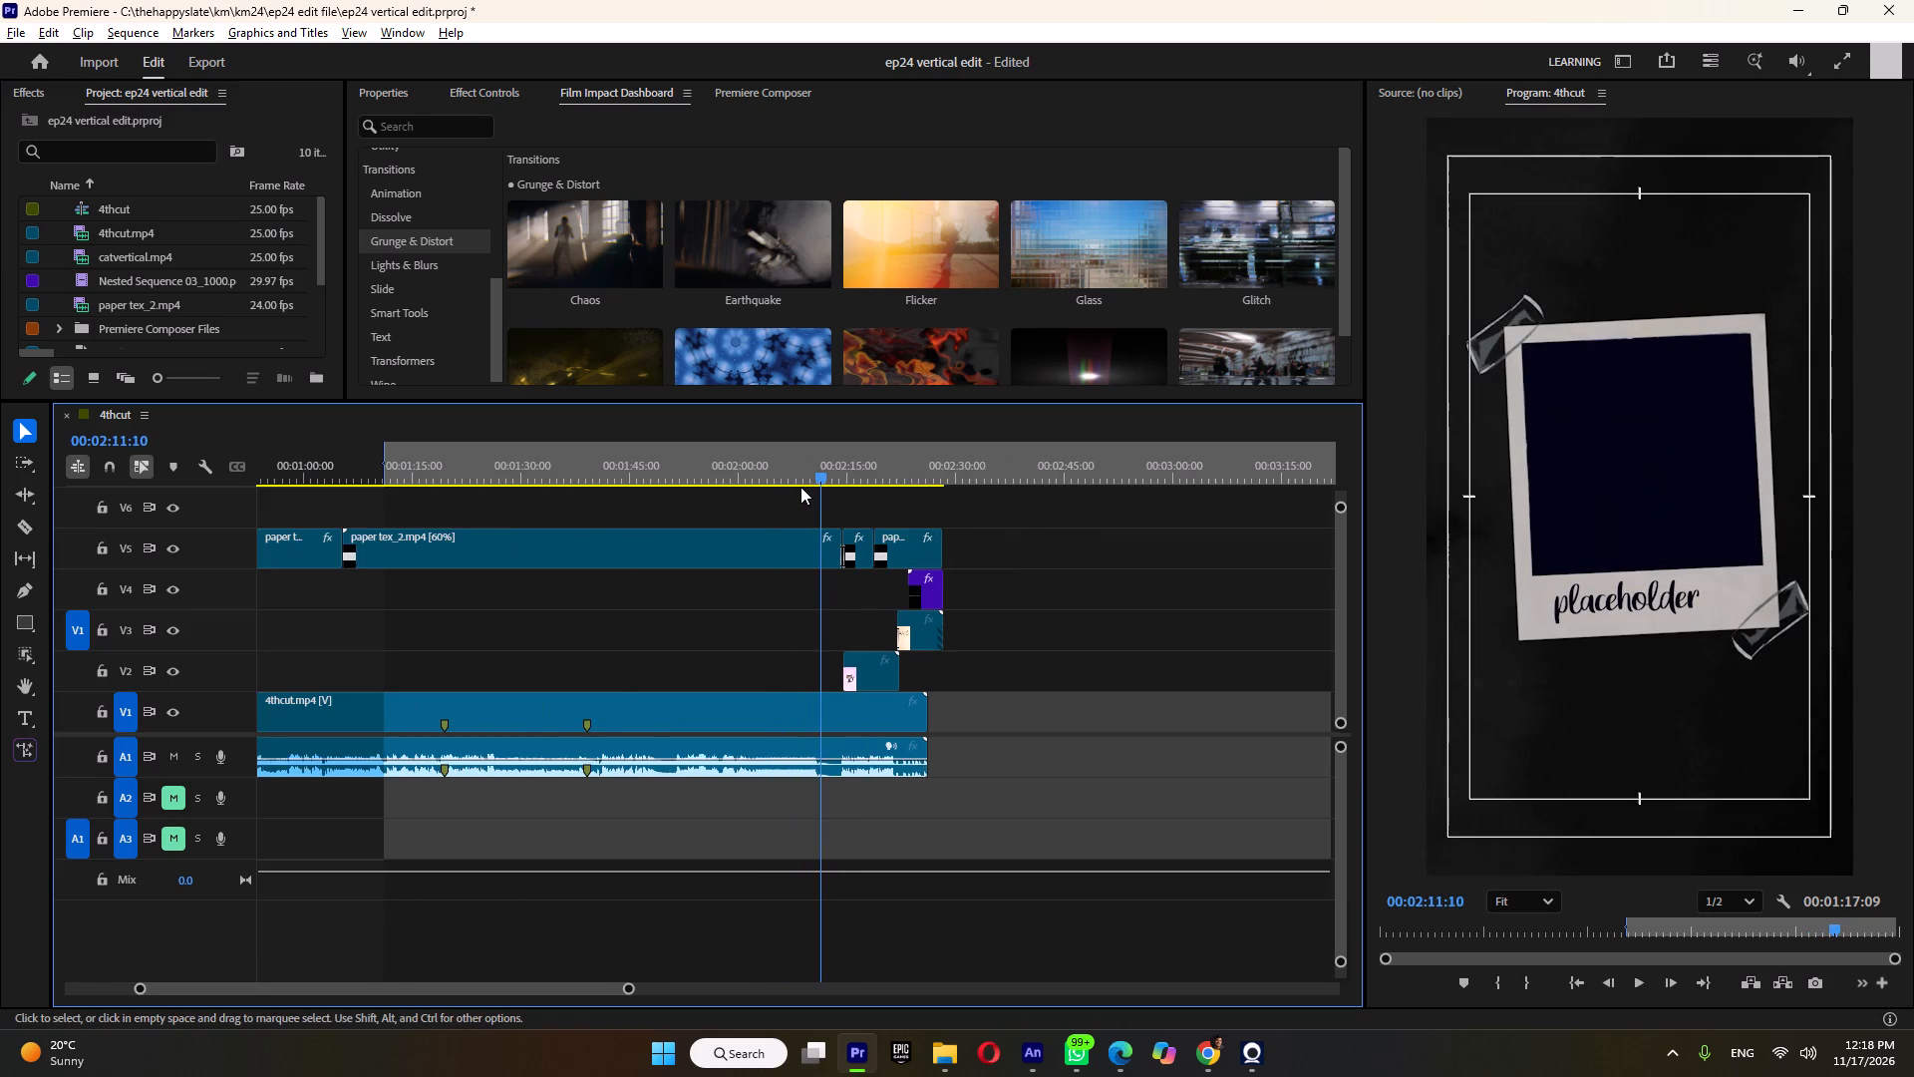
alt+scroll(800, 487, up, 10)
drag(811, 466, 856, 484)
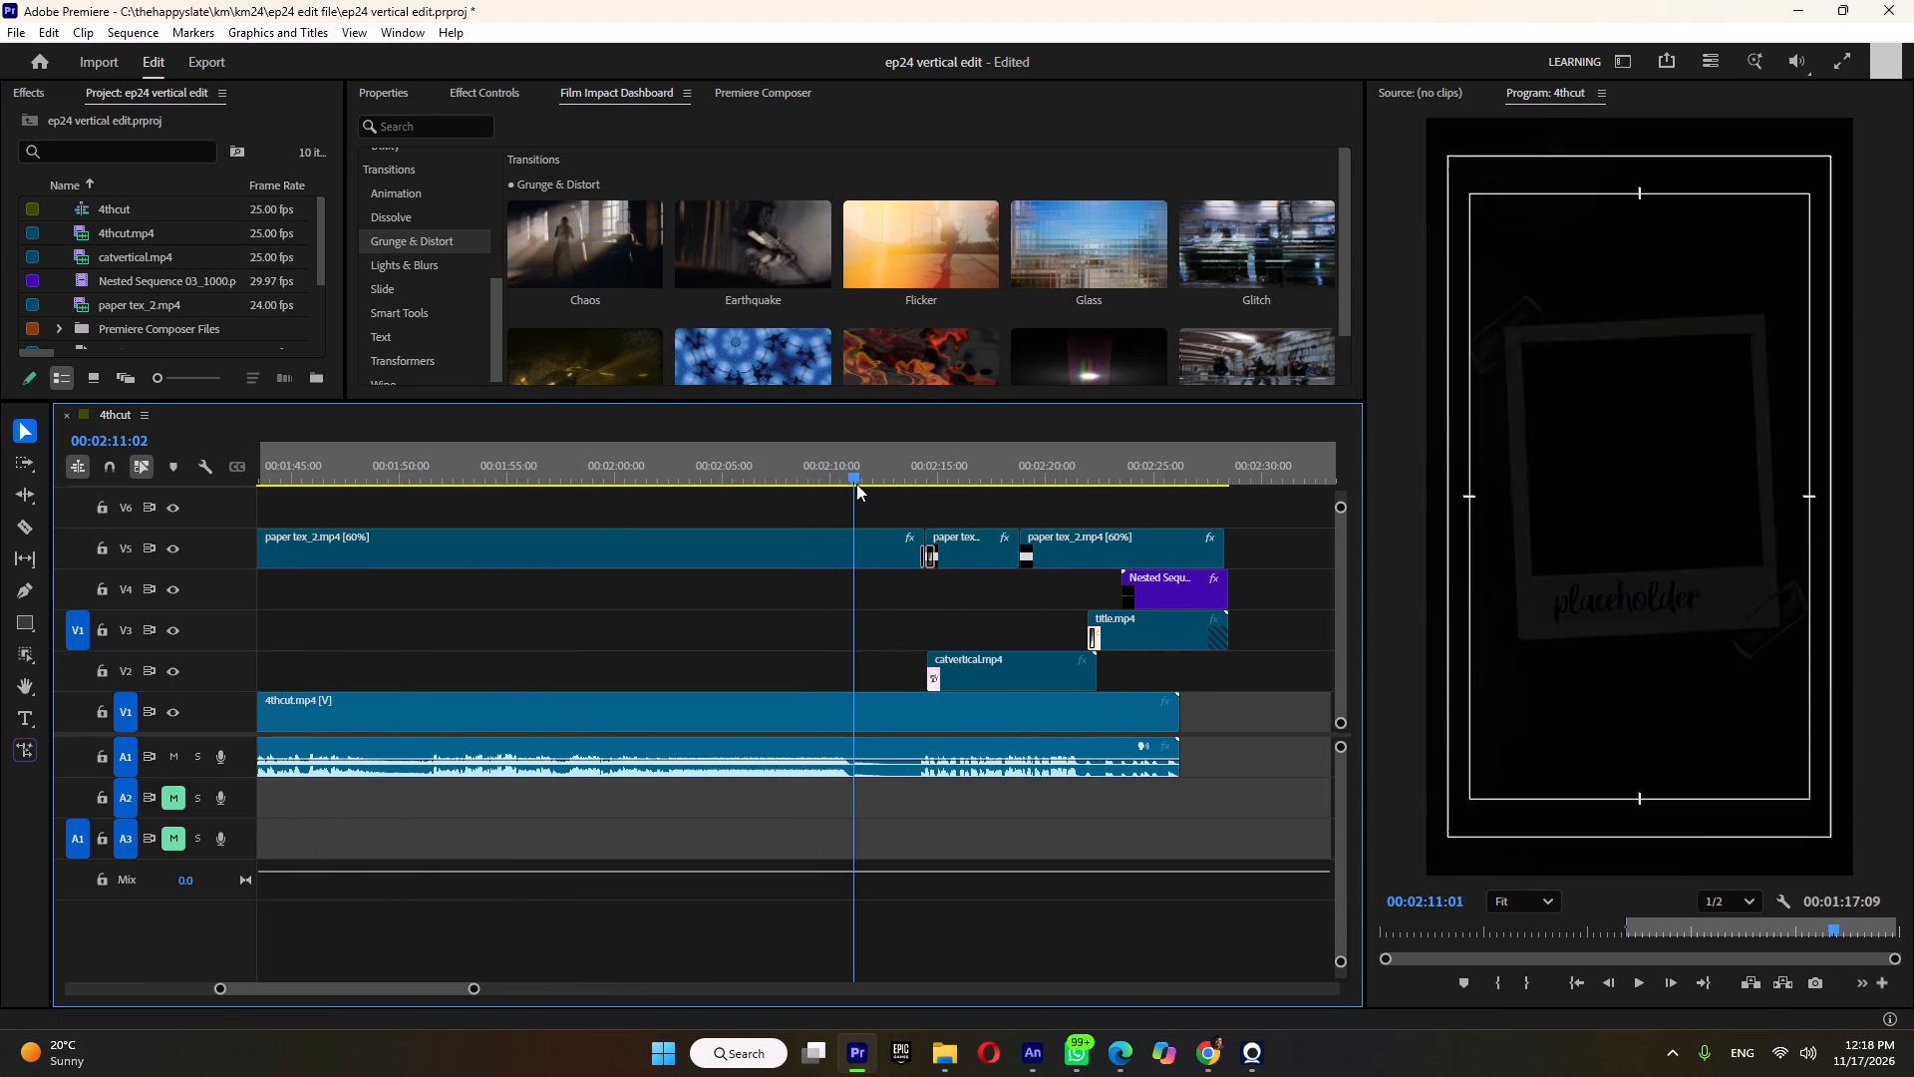
drag(856, 484, 857, 488)
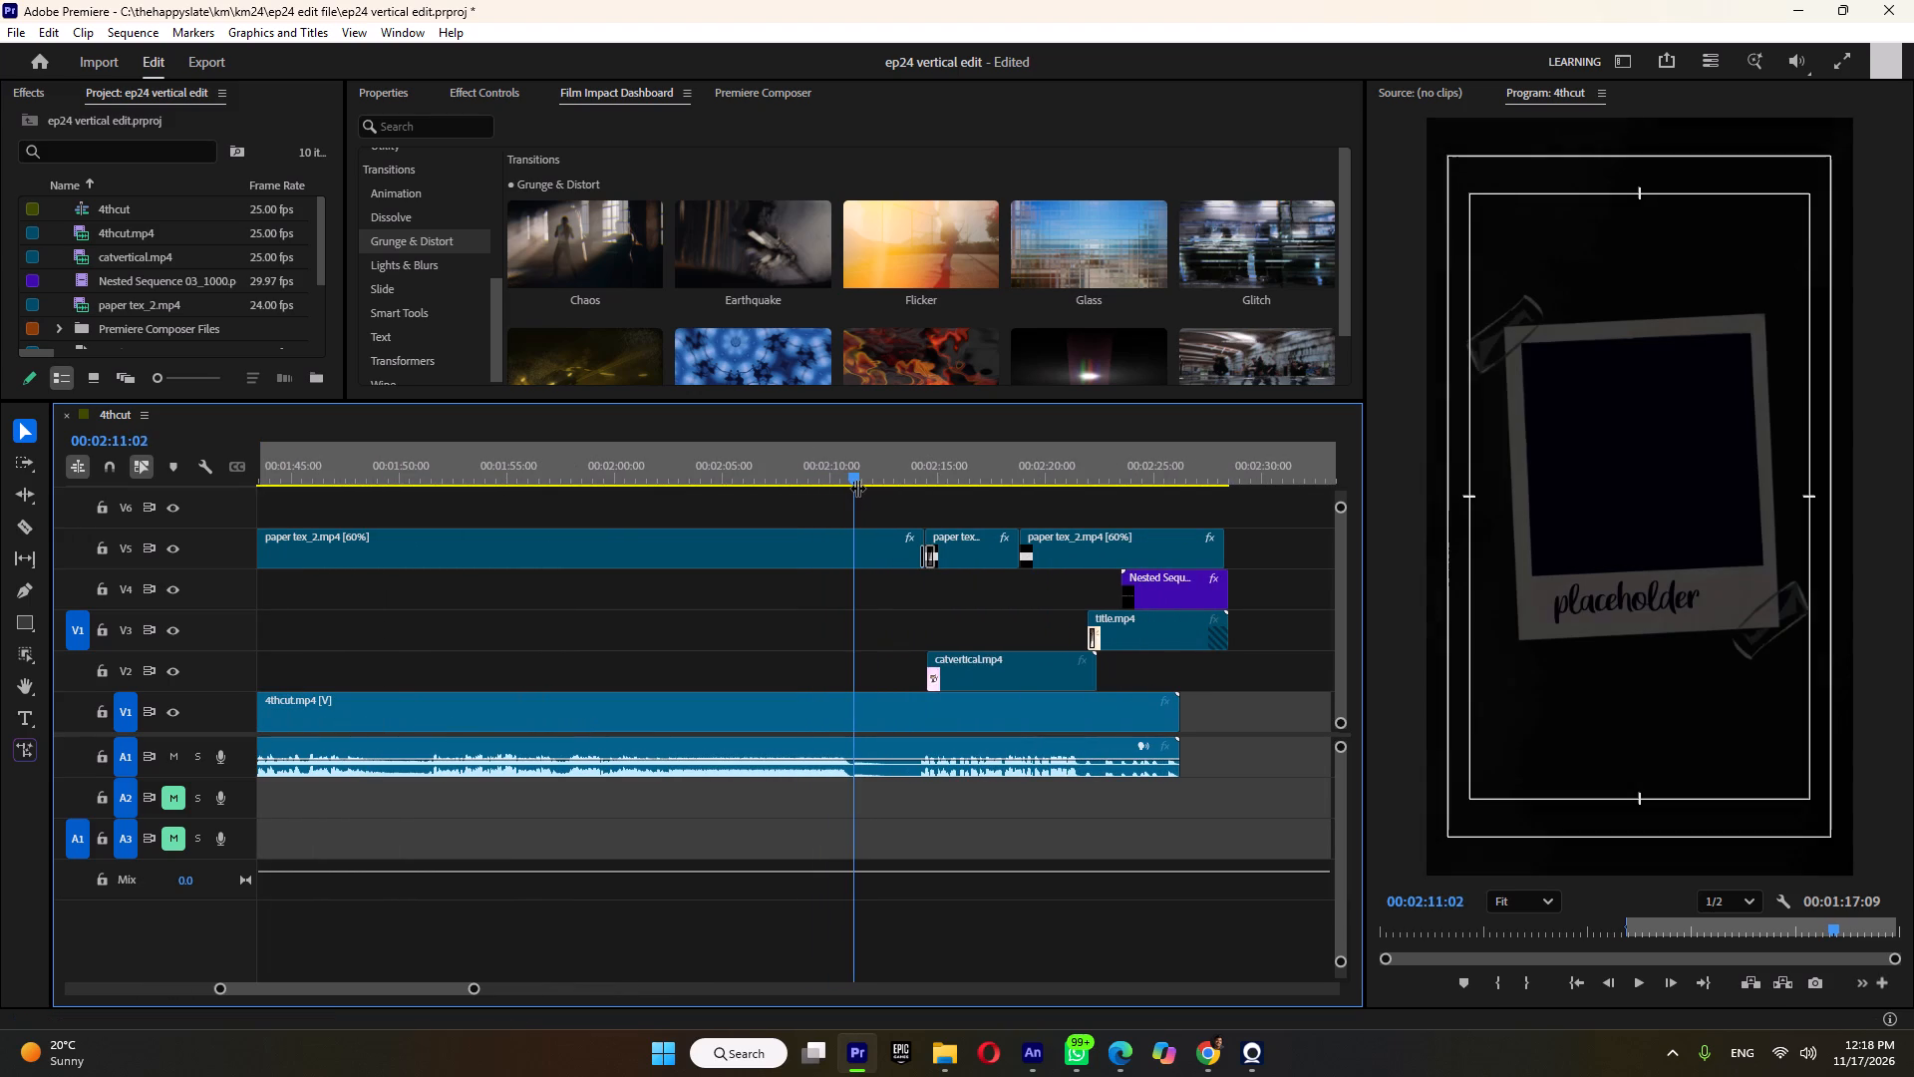
drag(857, 488, 880, 496)
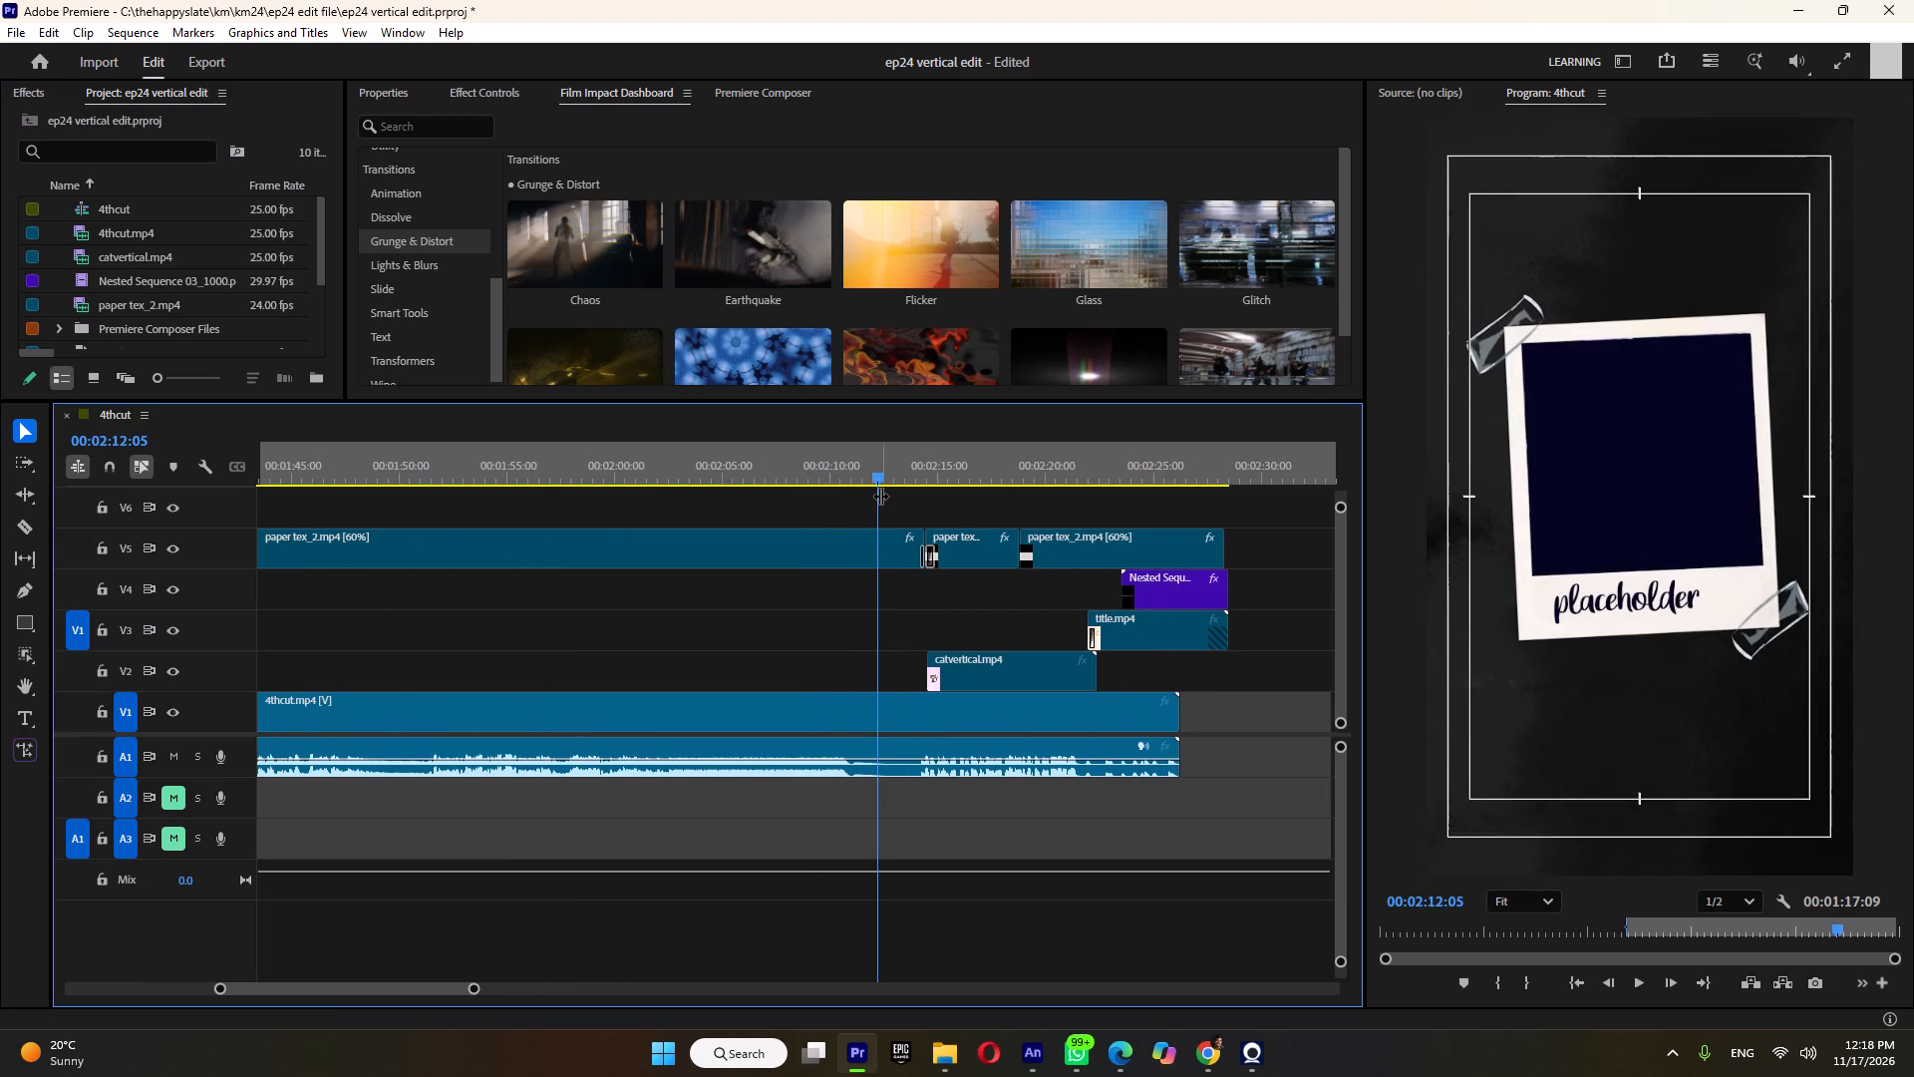
right_click(879, 481)
click(911, 513)
Open the export settings for the marked range and scrub the preview to check its start, middle and end.
alt+scroll(915, 530, down, 18)
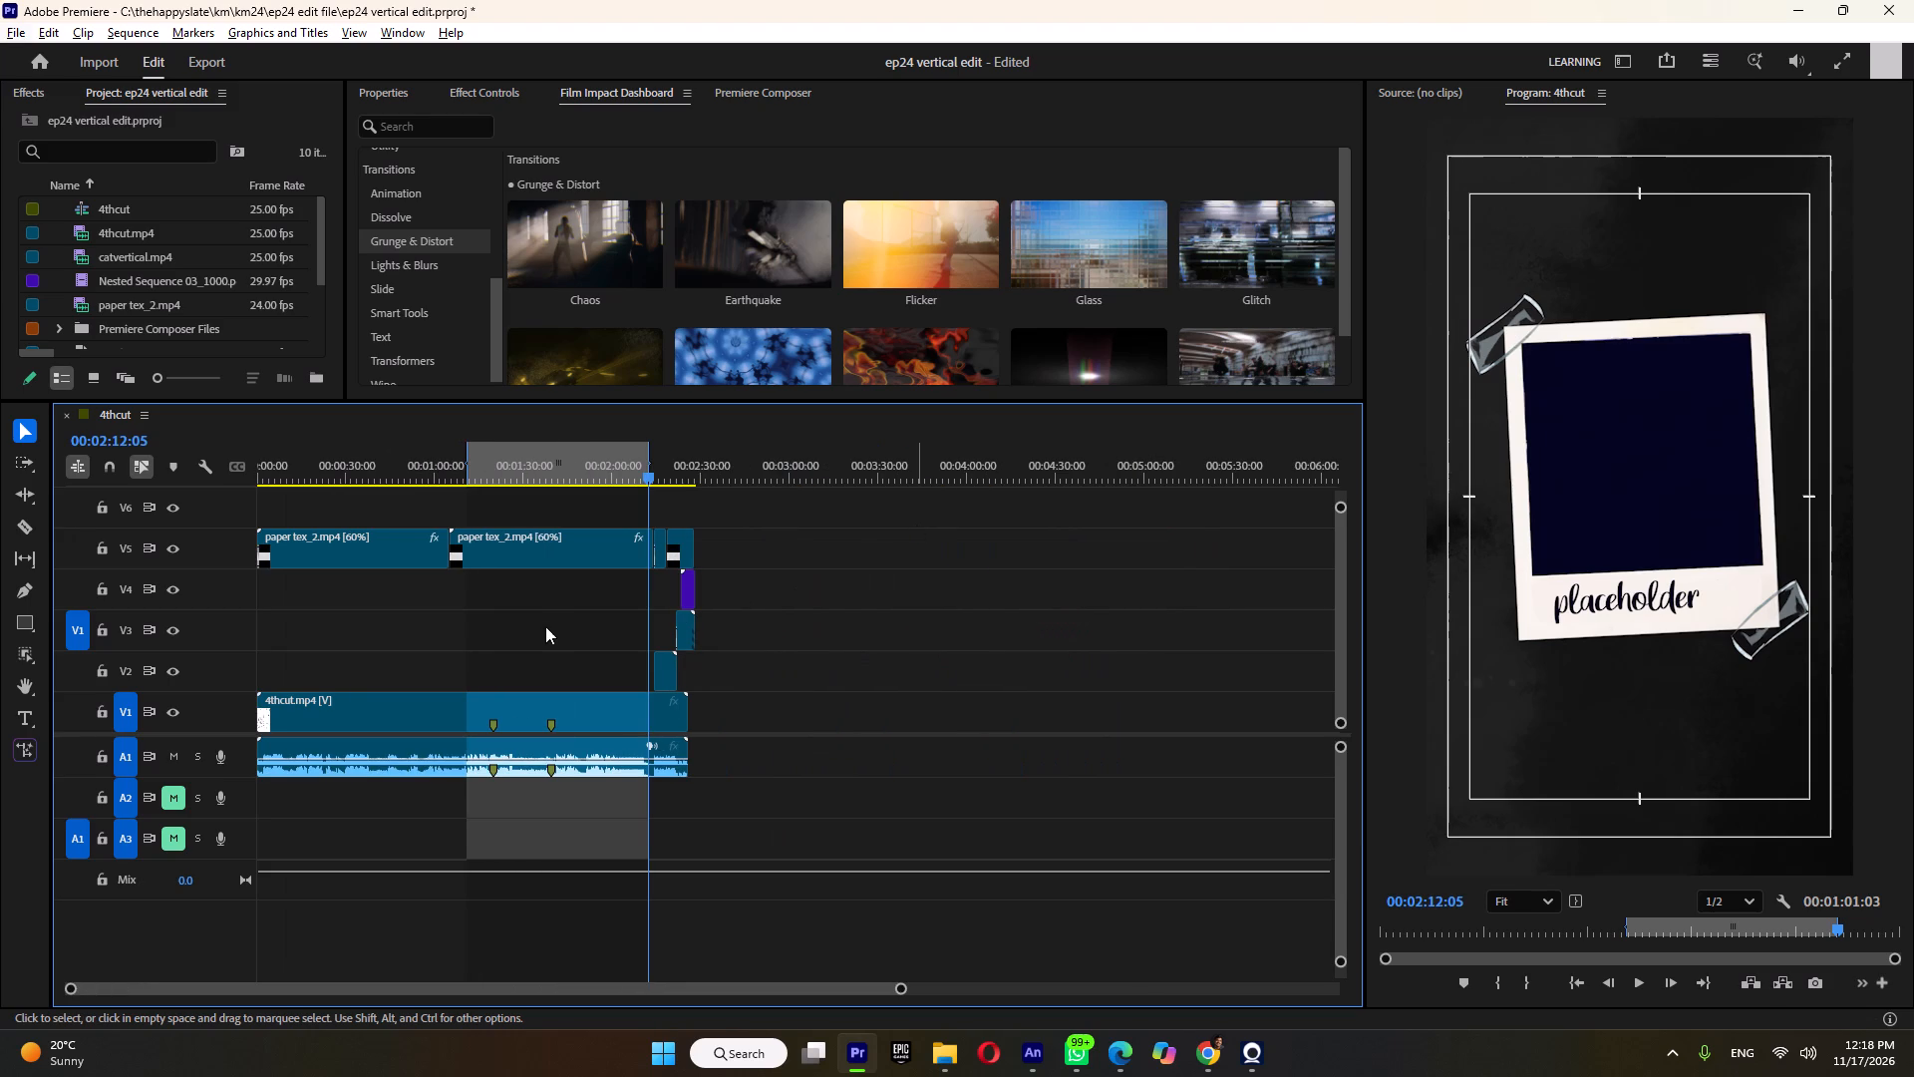
click(545, 626)
key(ctrl+m)
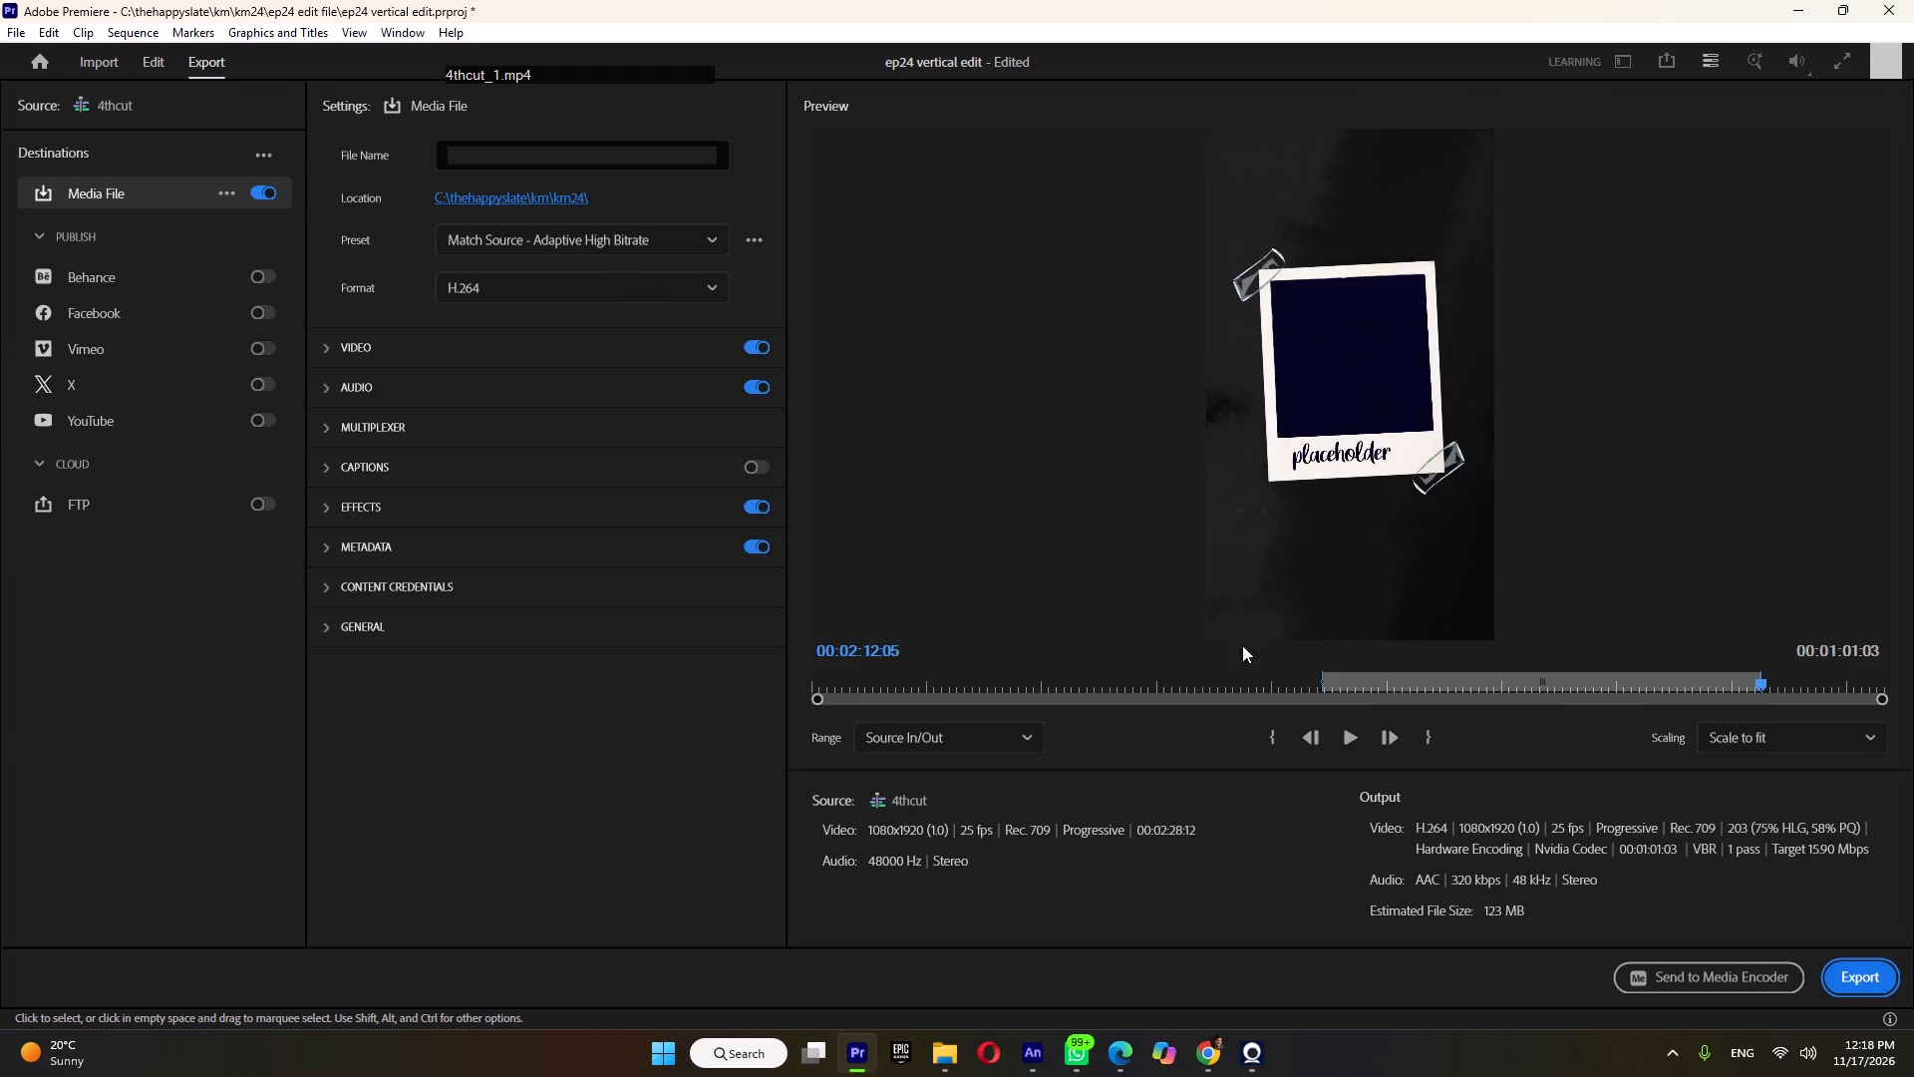
drag(1340, 681, 1335, 683)
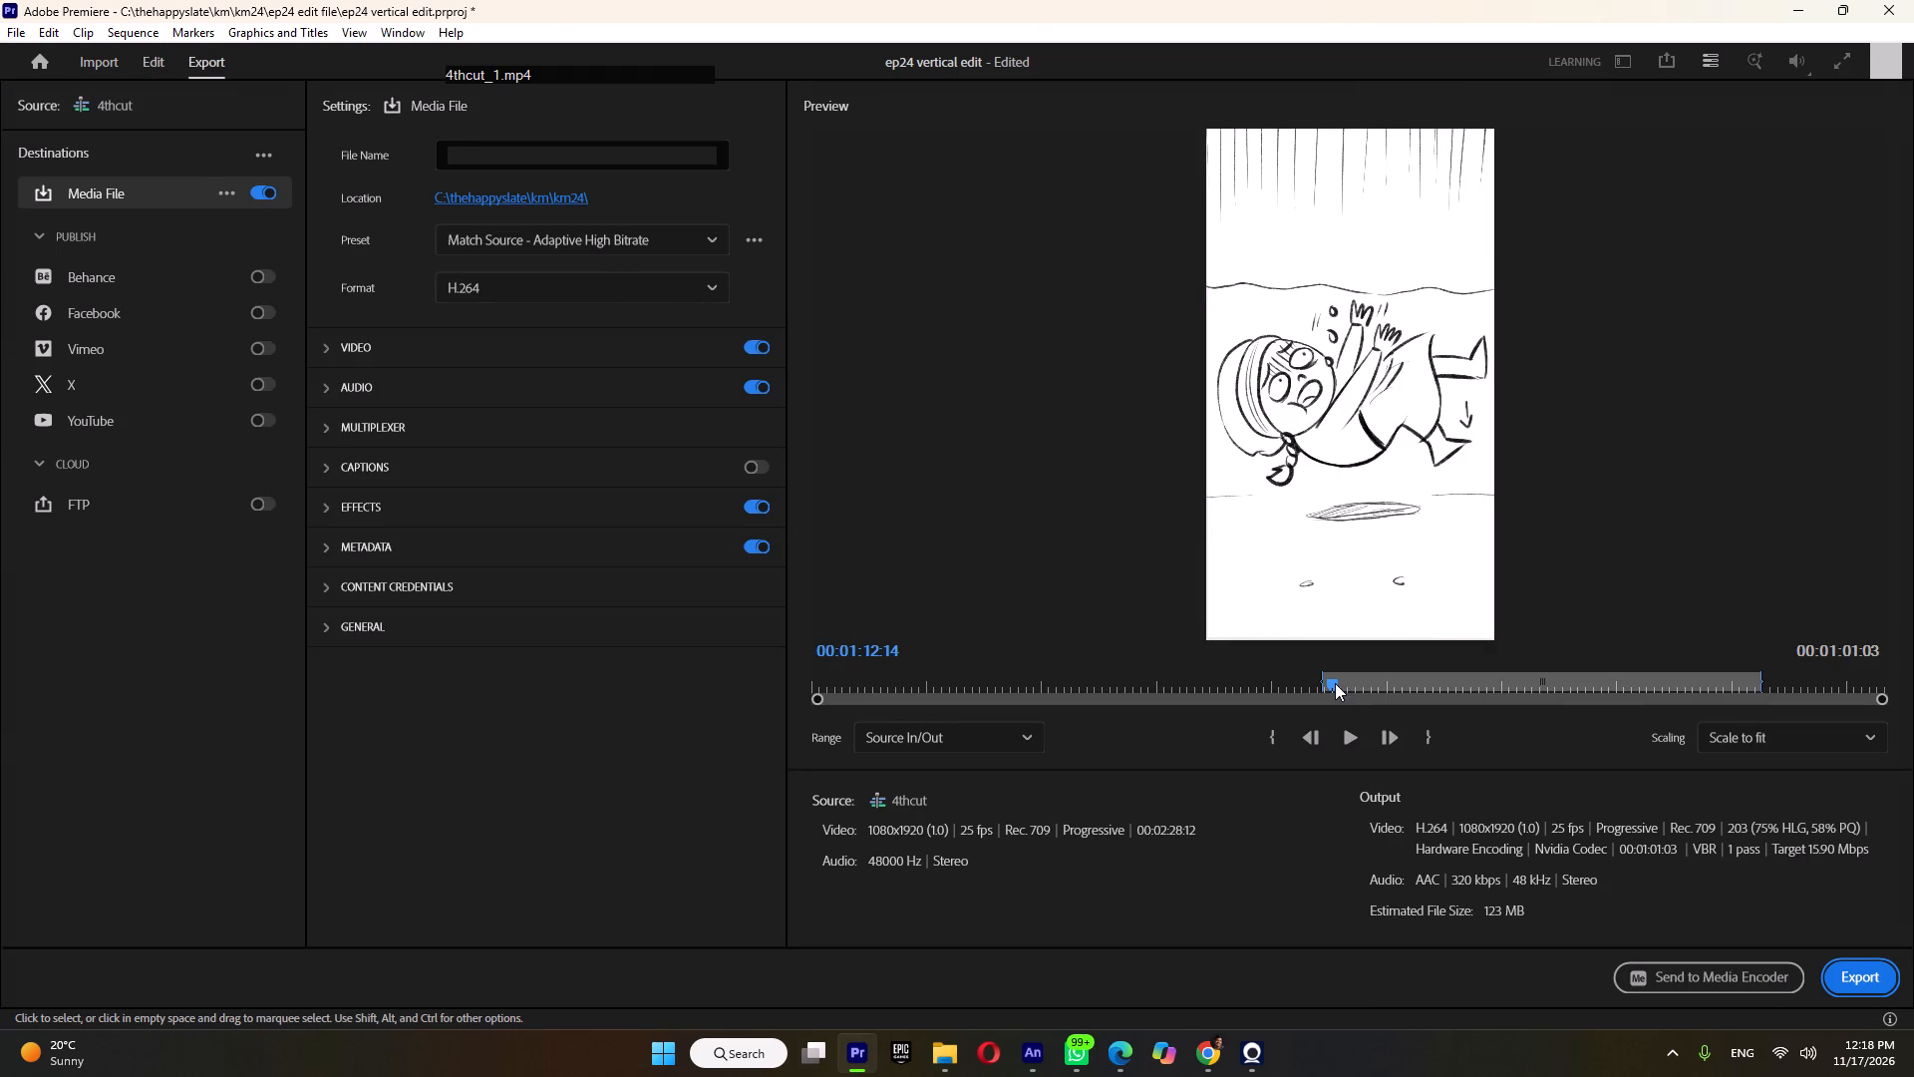
drag(1335, 683, 1320, 688)
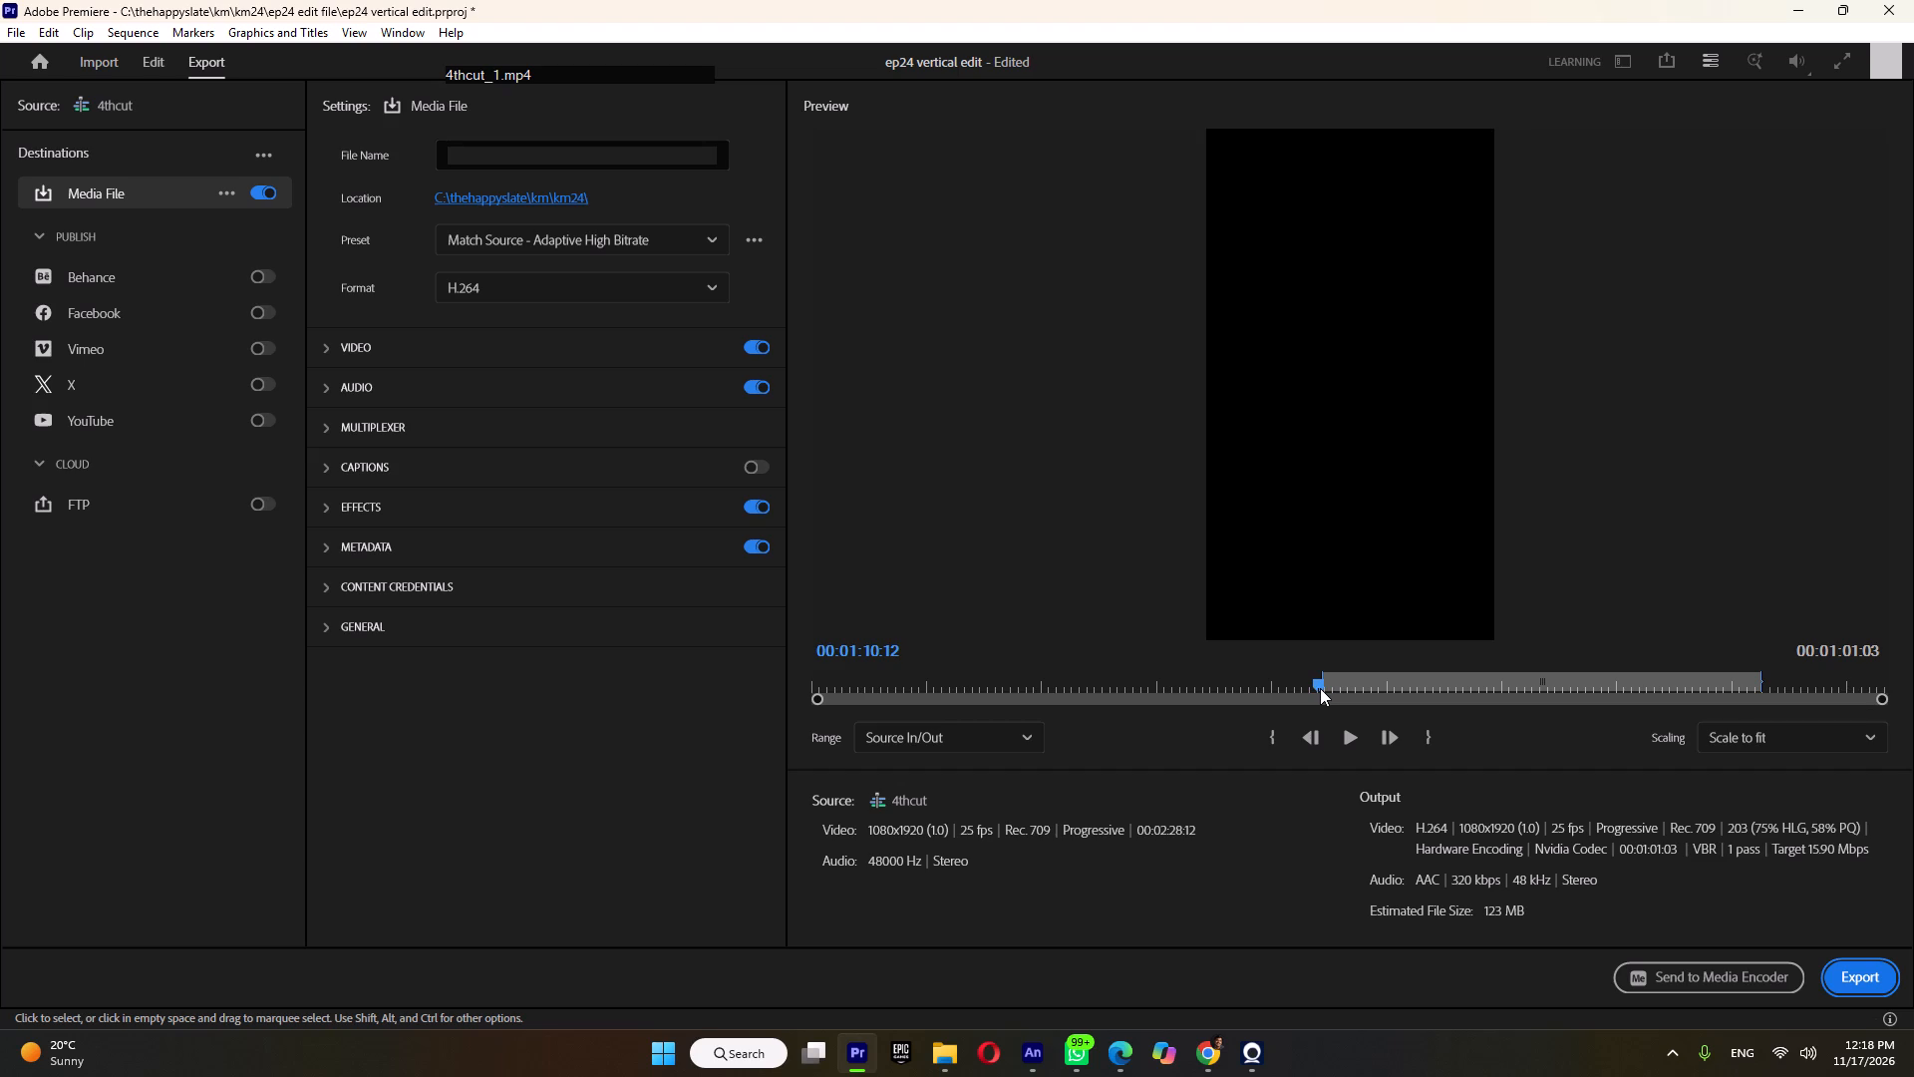
drag(1320, 688, 1458, 700)
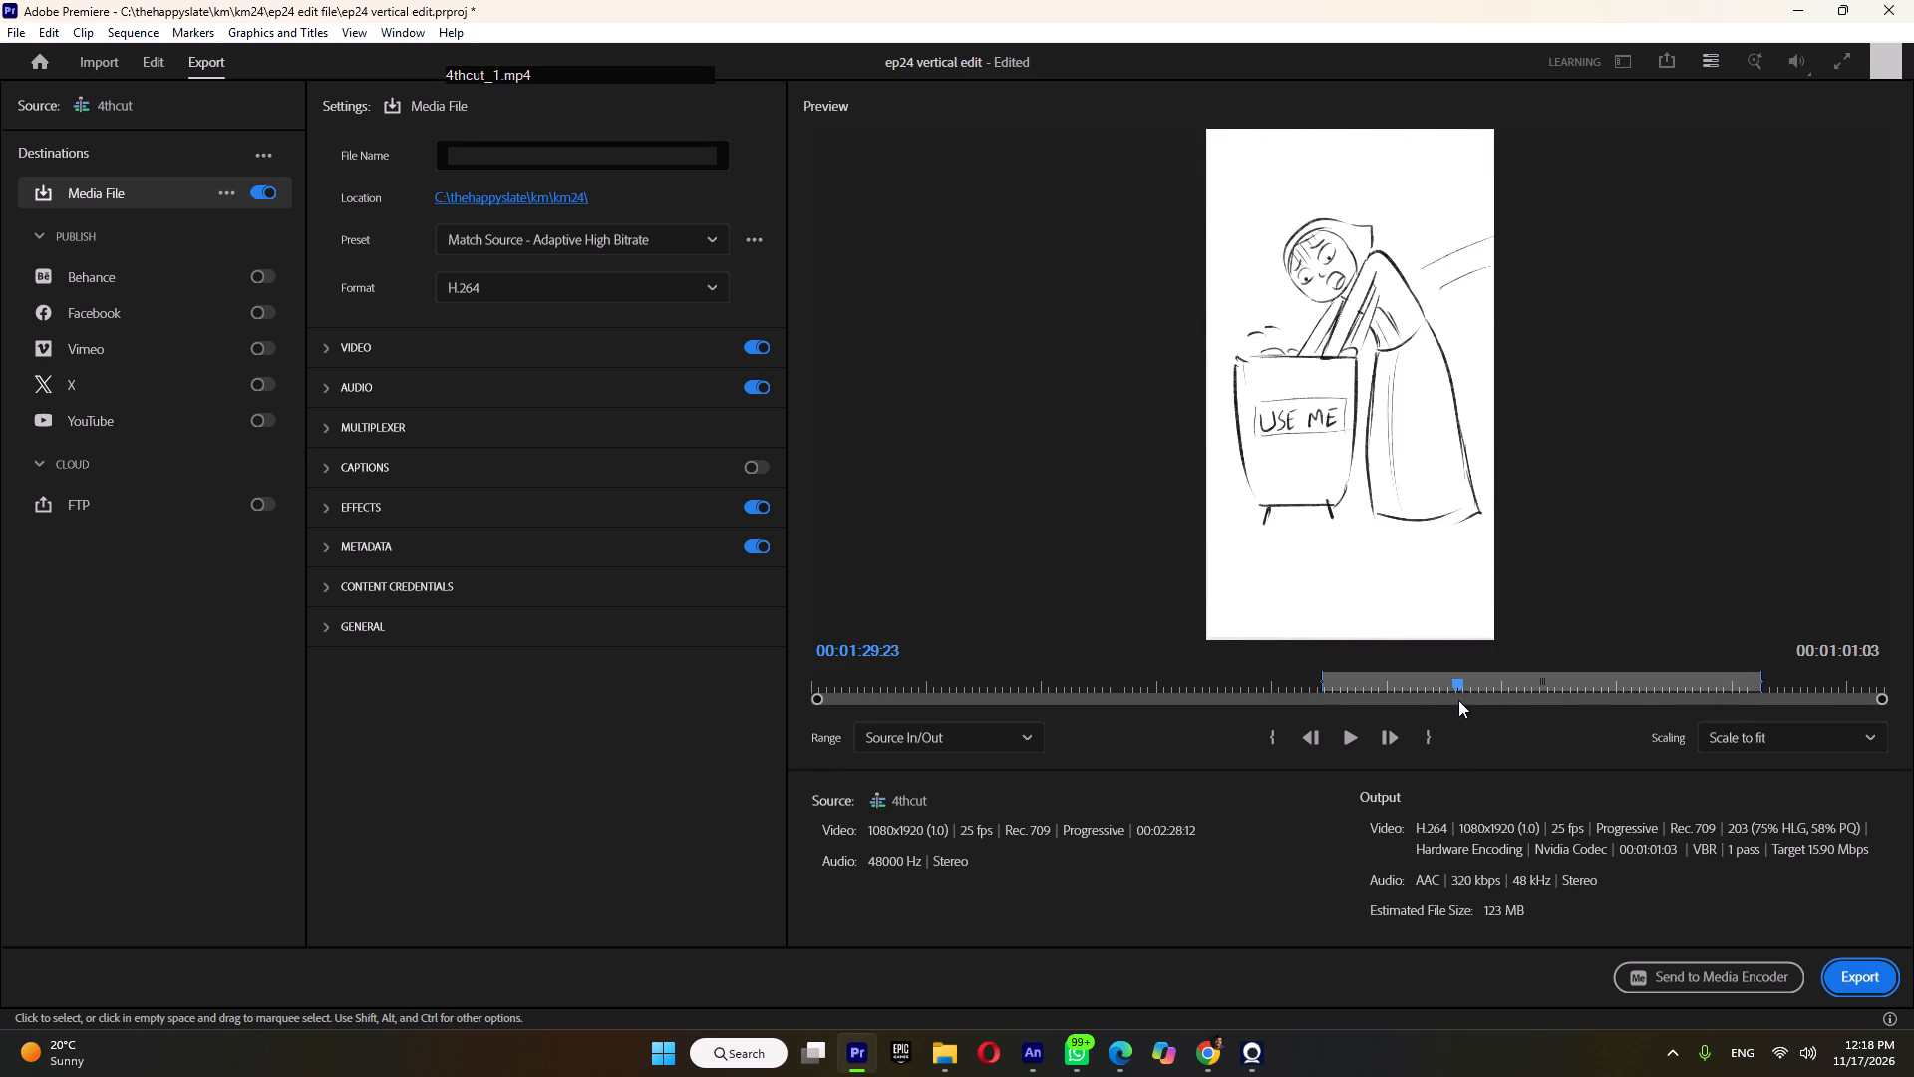
drag(1458, 700, 1340, 711)
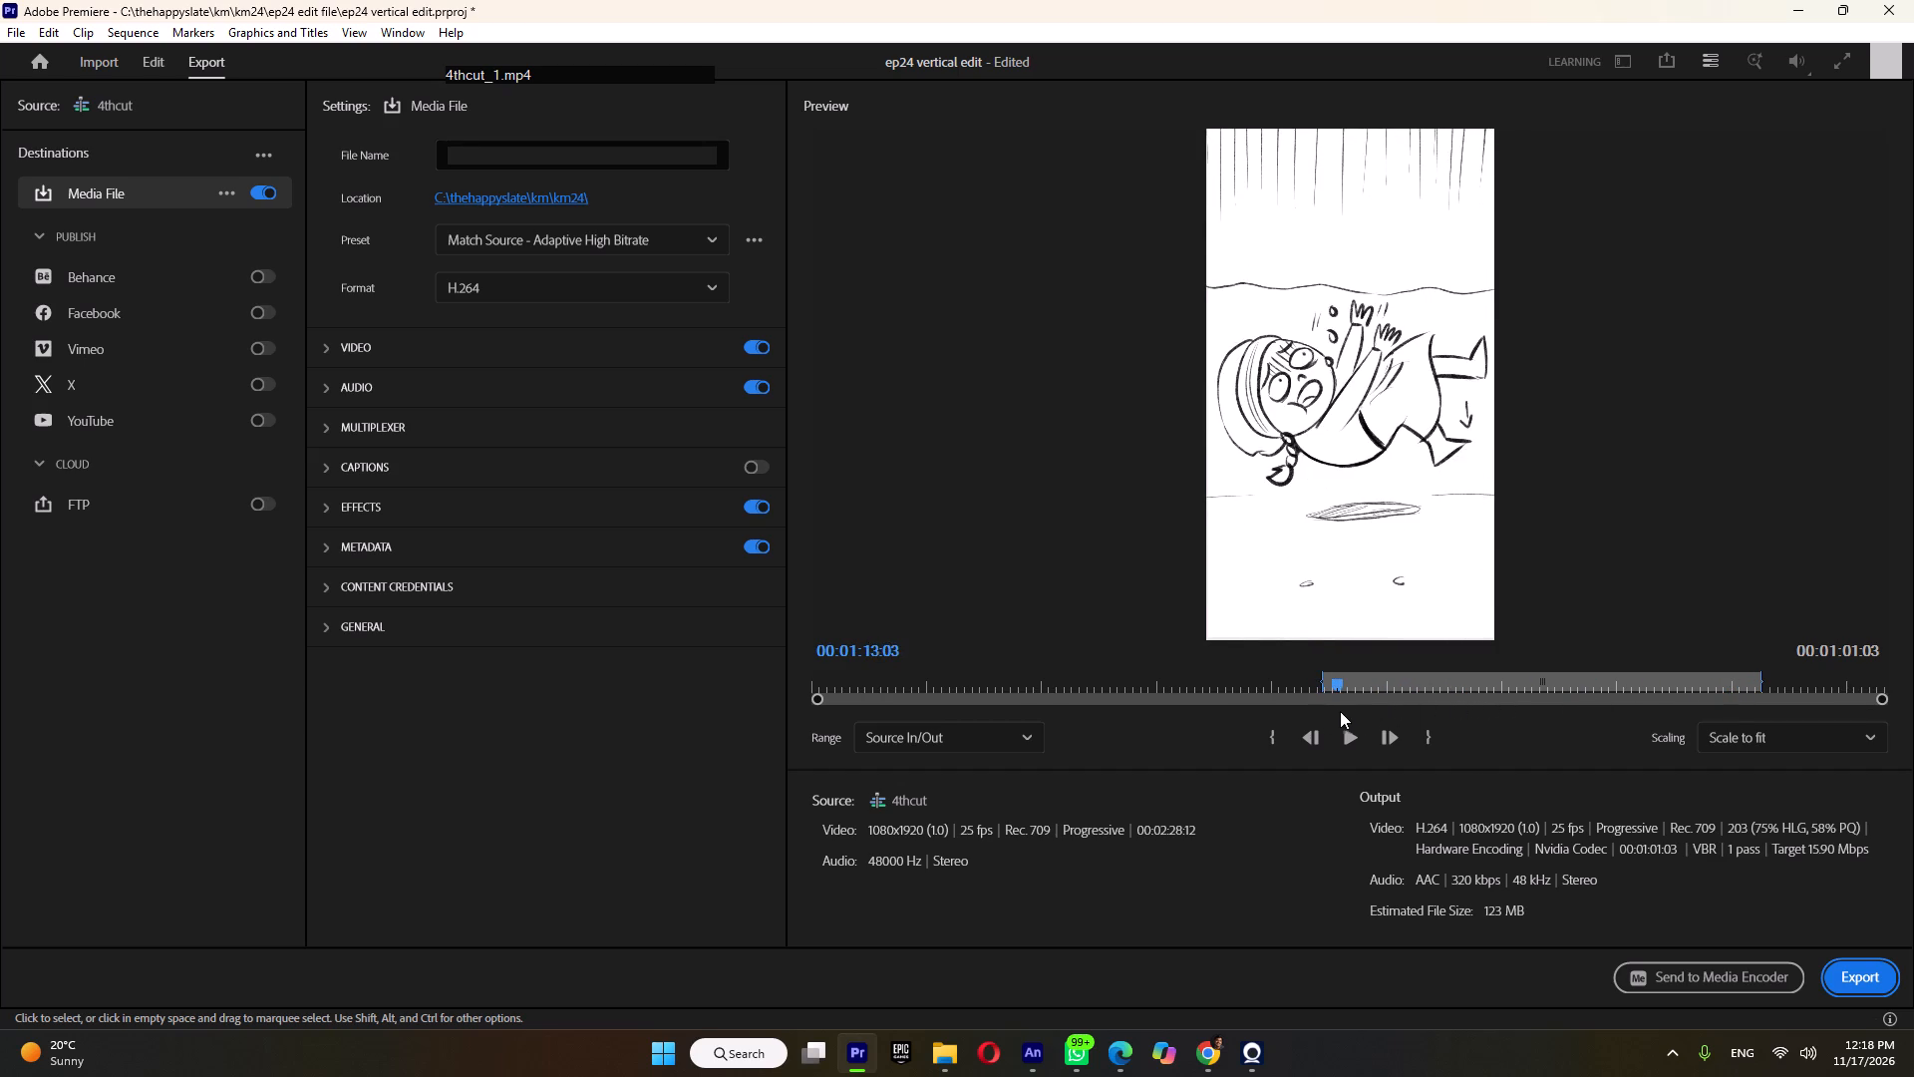
drag(1340, 711, 1358, 707)
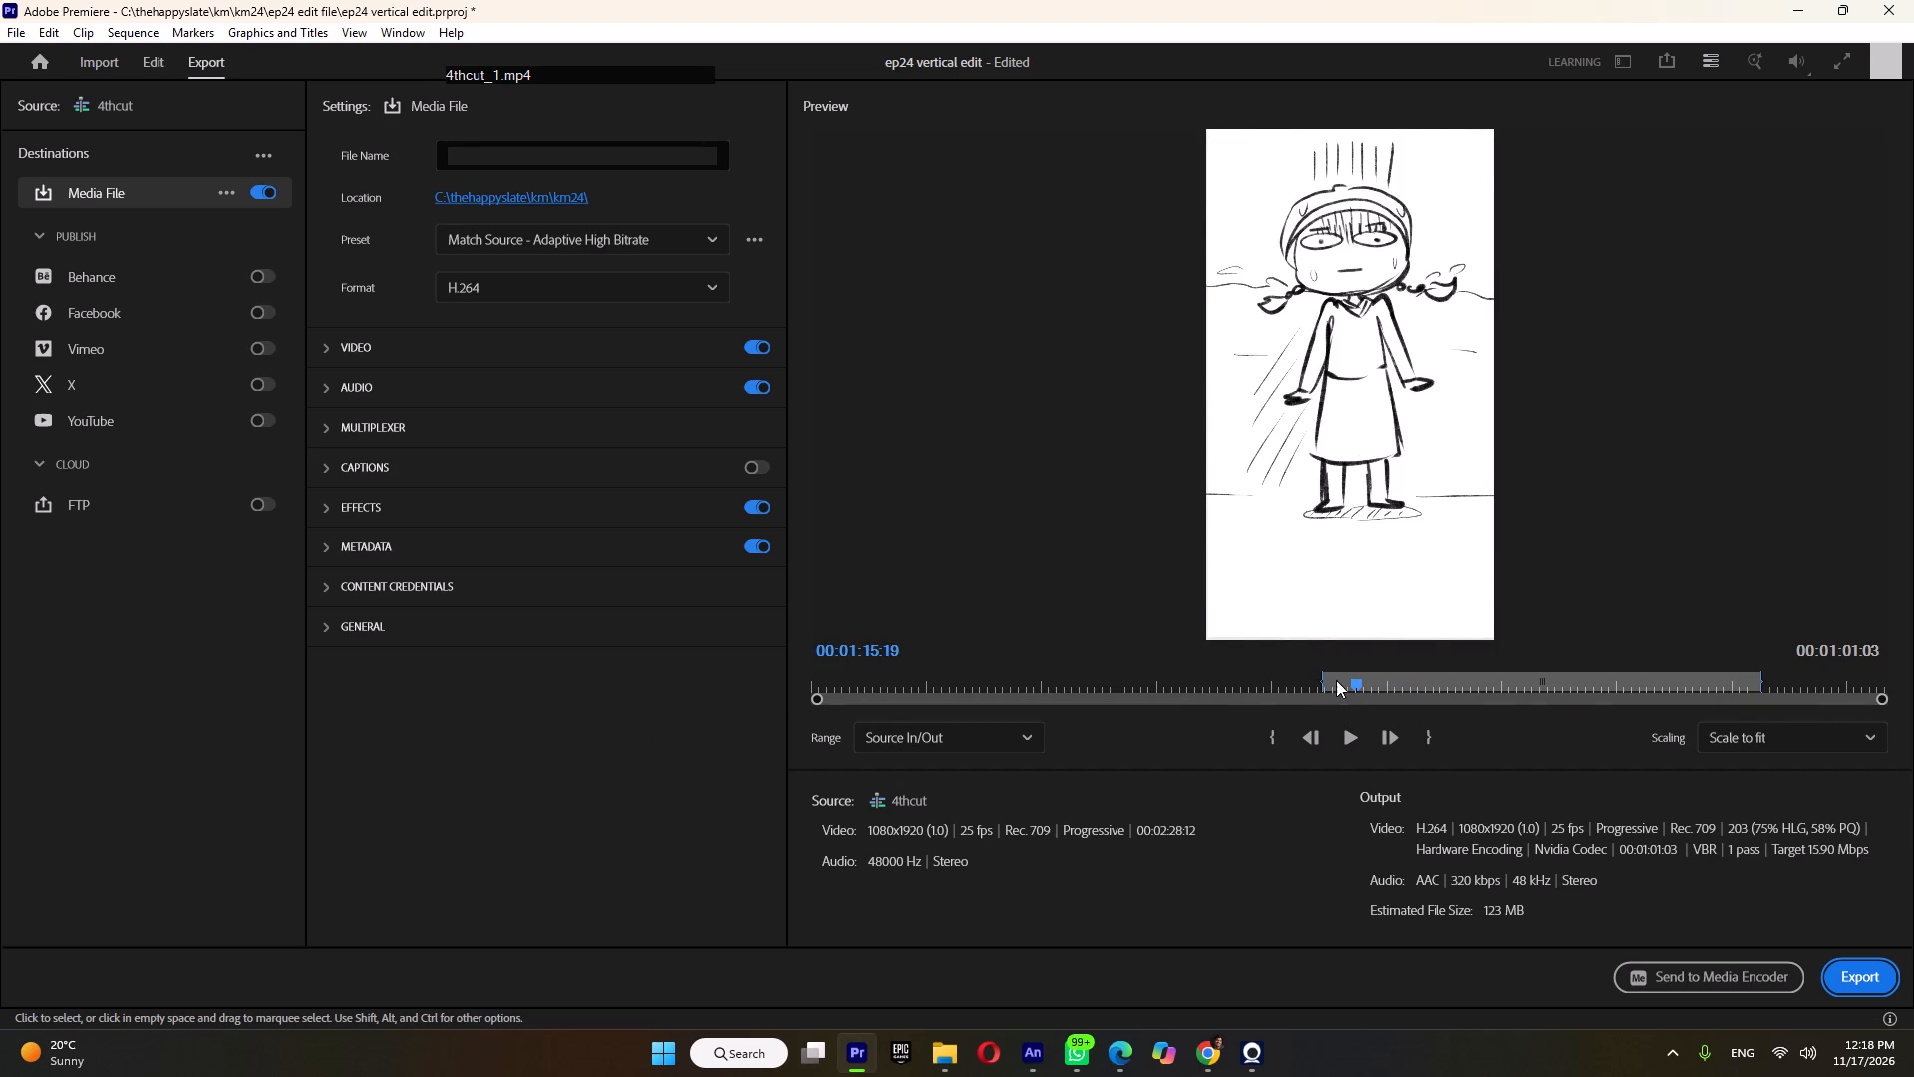
drag(1340, 678, 1329, 701)
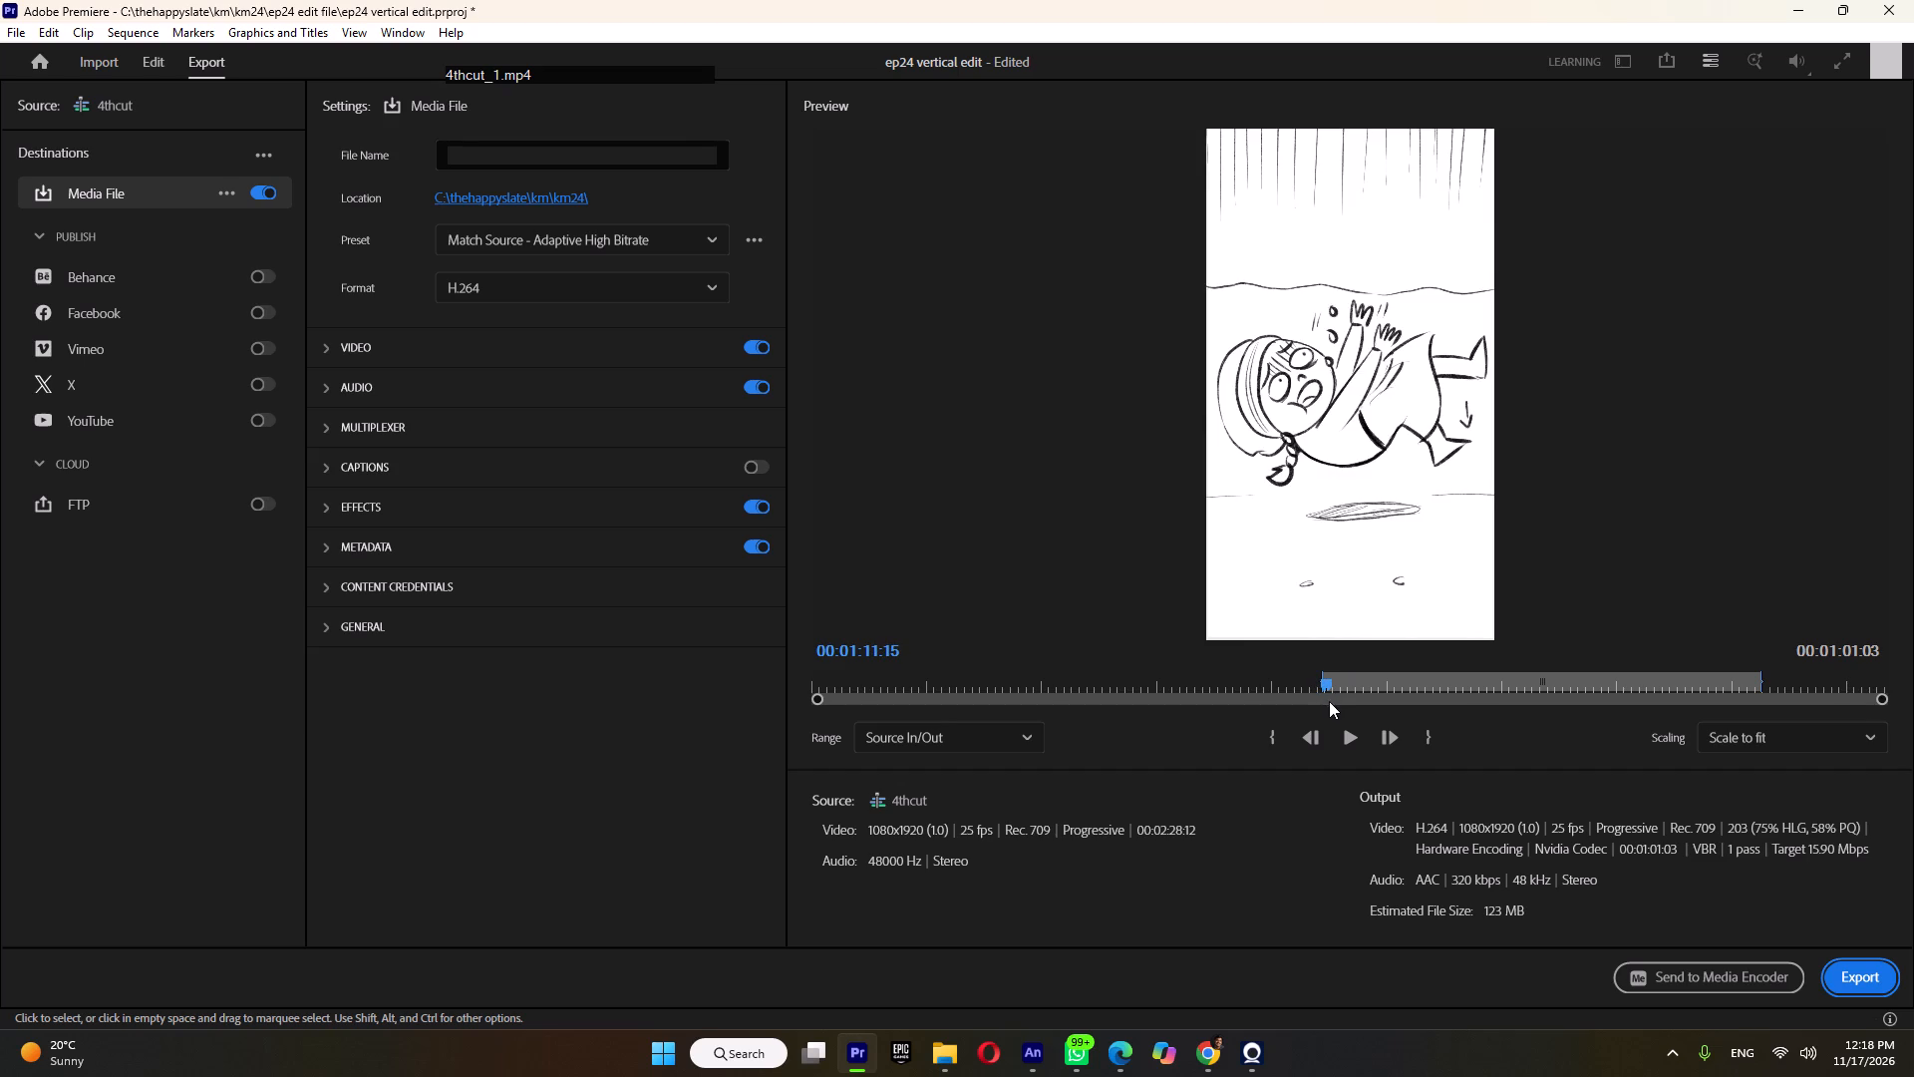
drag(1329, 701, 1328, 701)
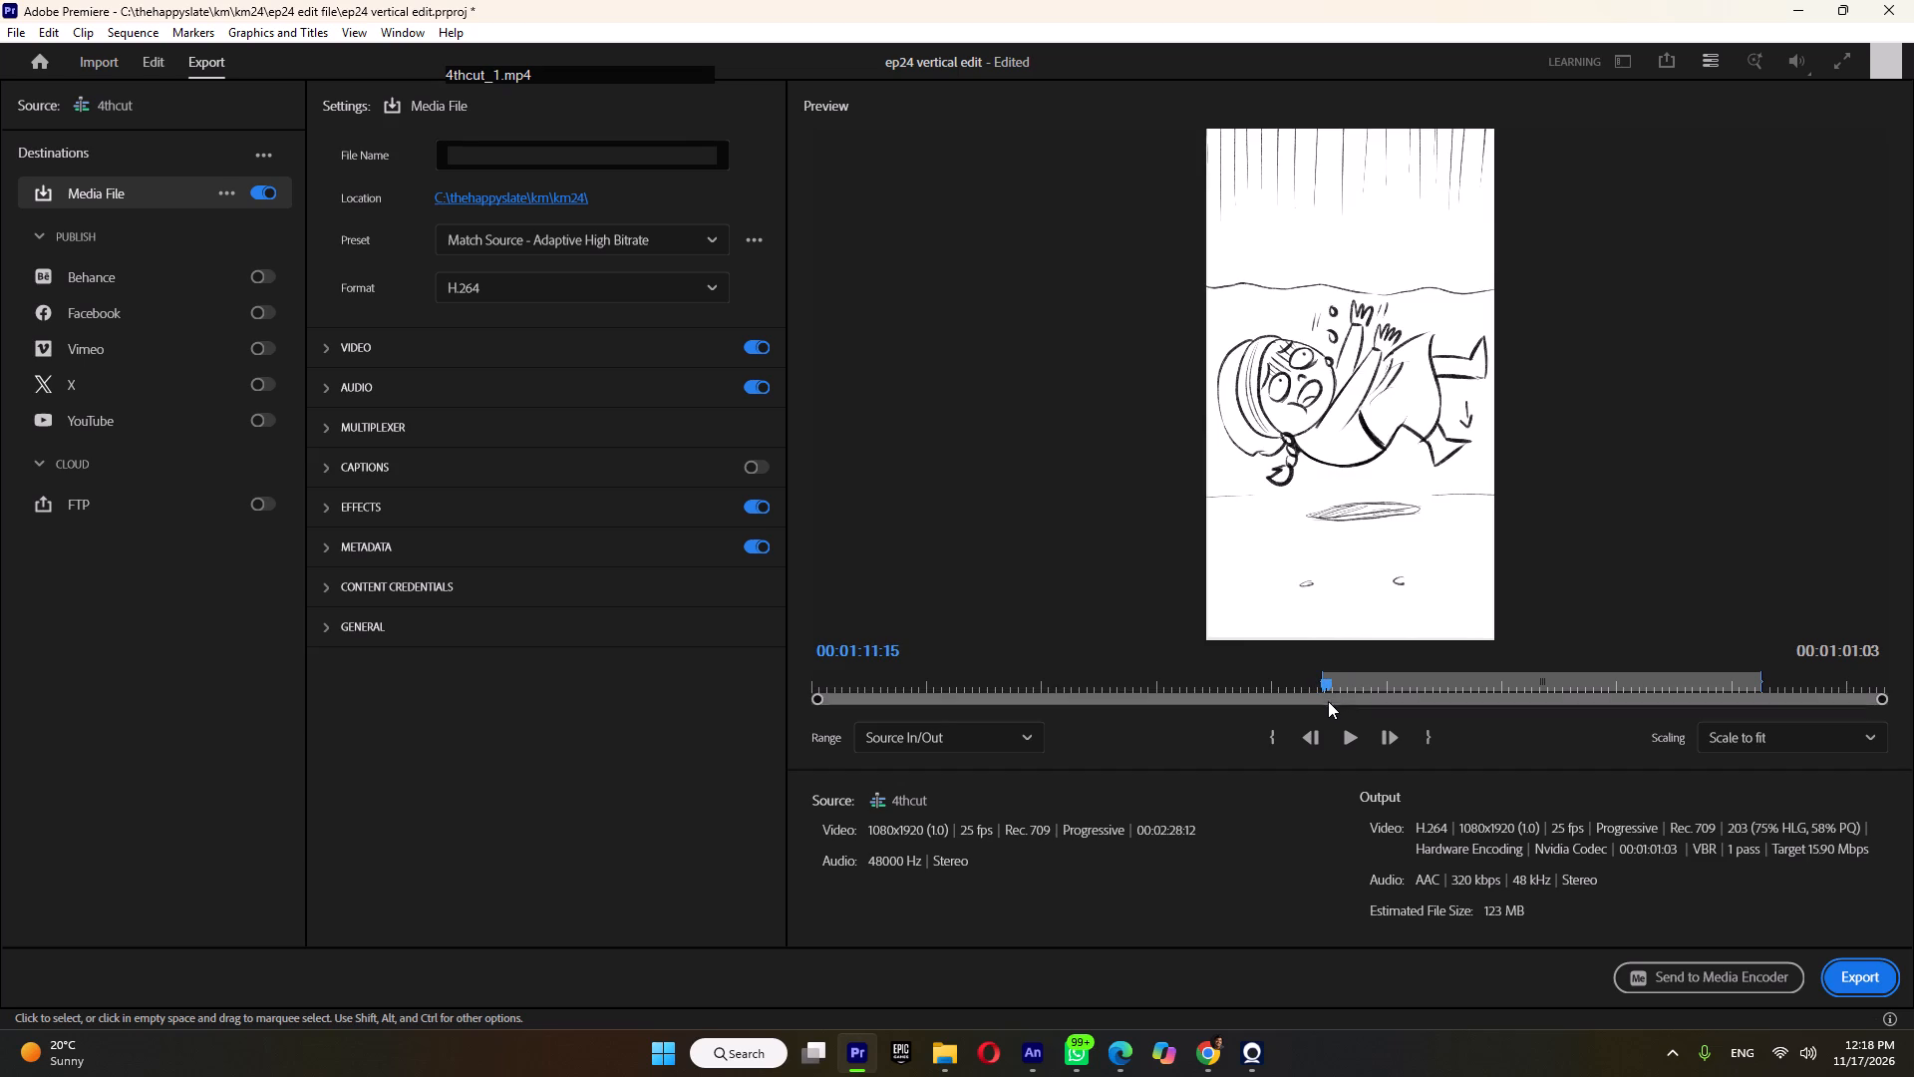
click(1750, 683)
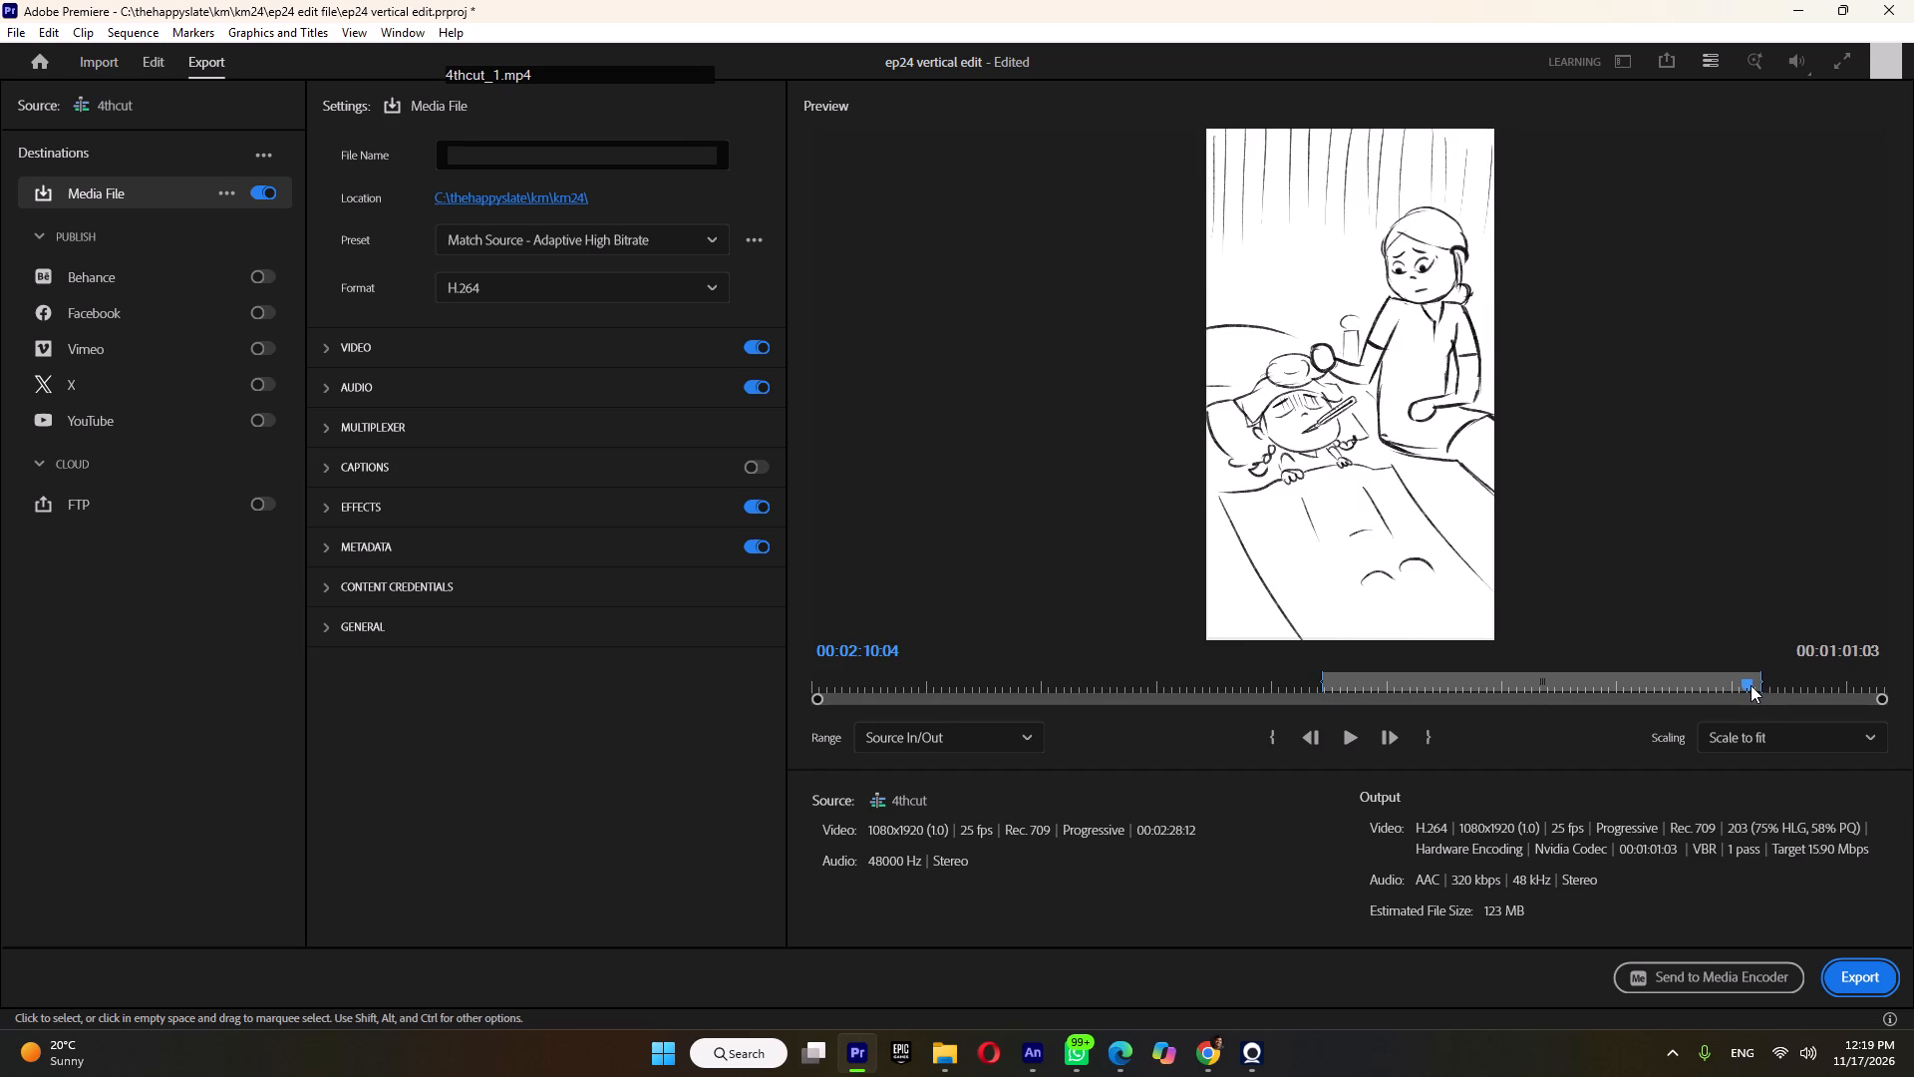
drag(1745, 683, 1324, 737)
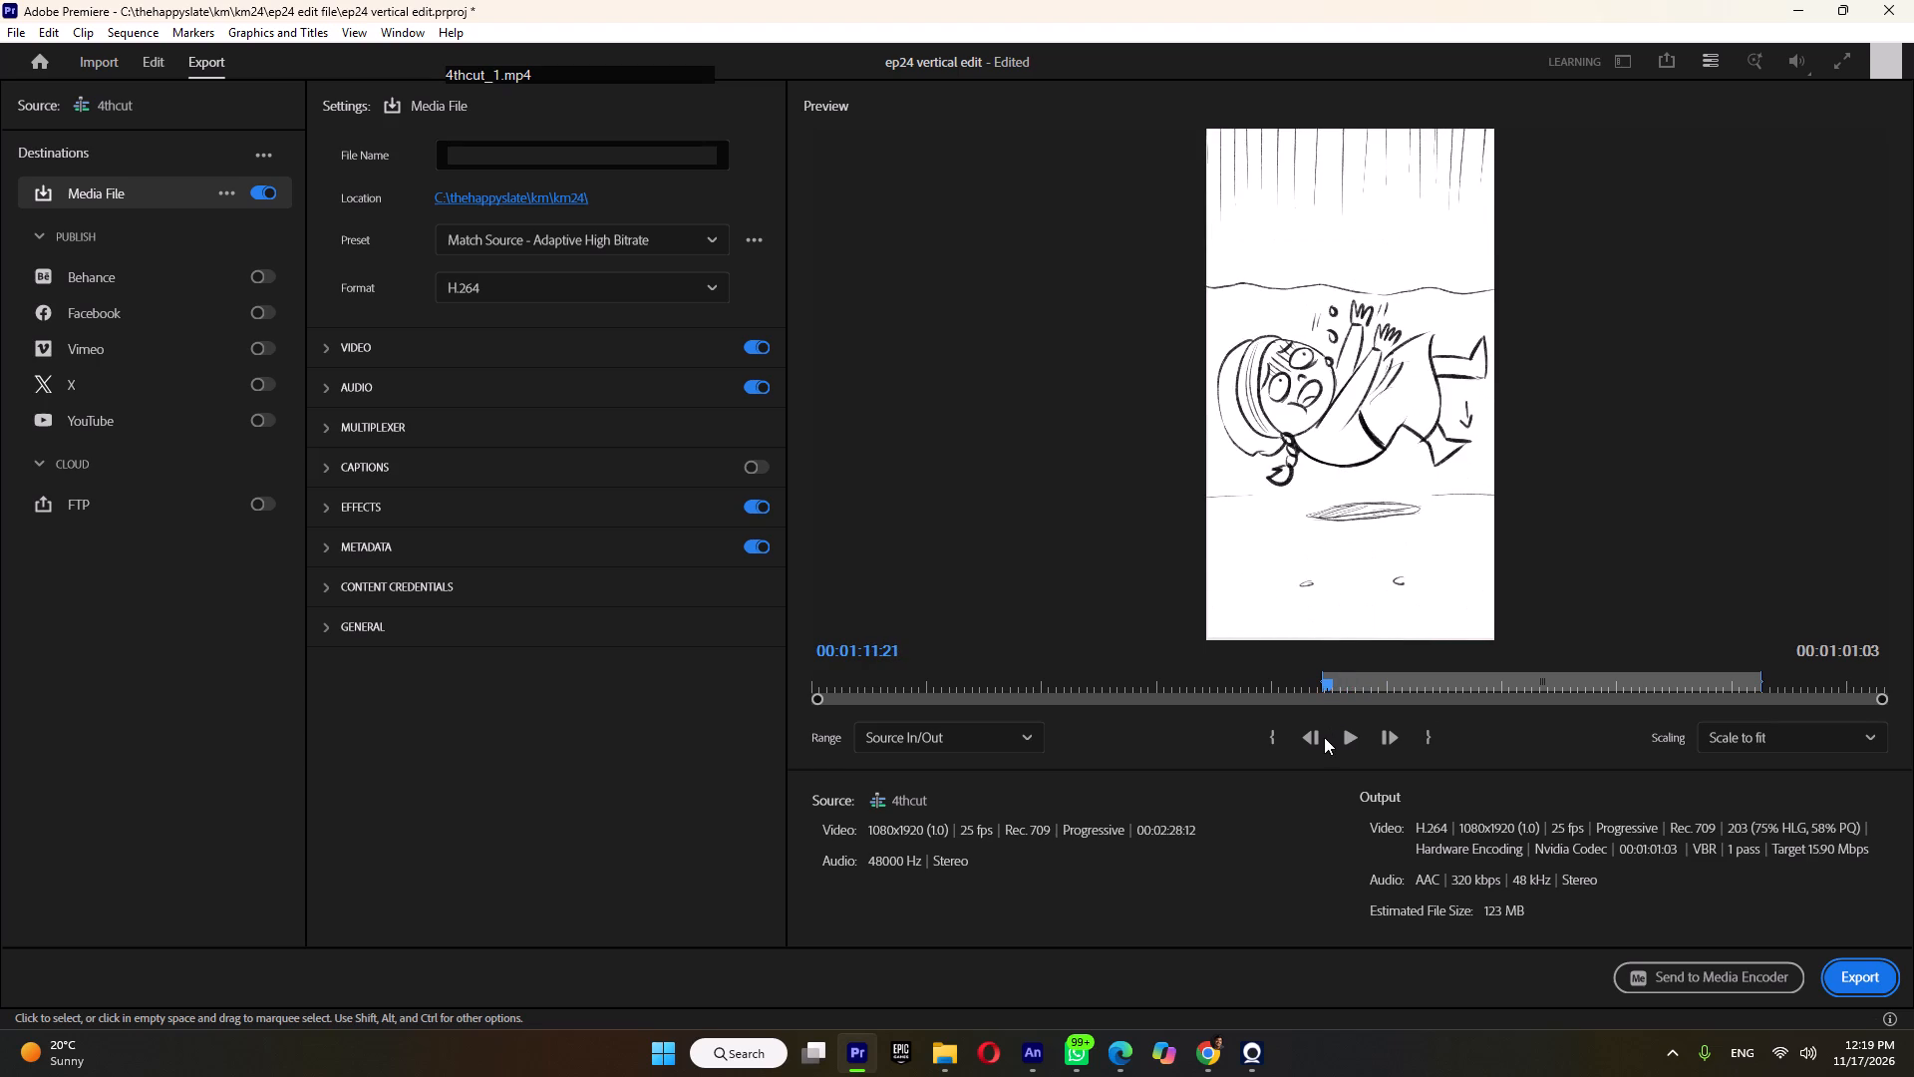
drag(1324, 737, 1316, 747)
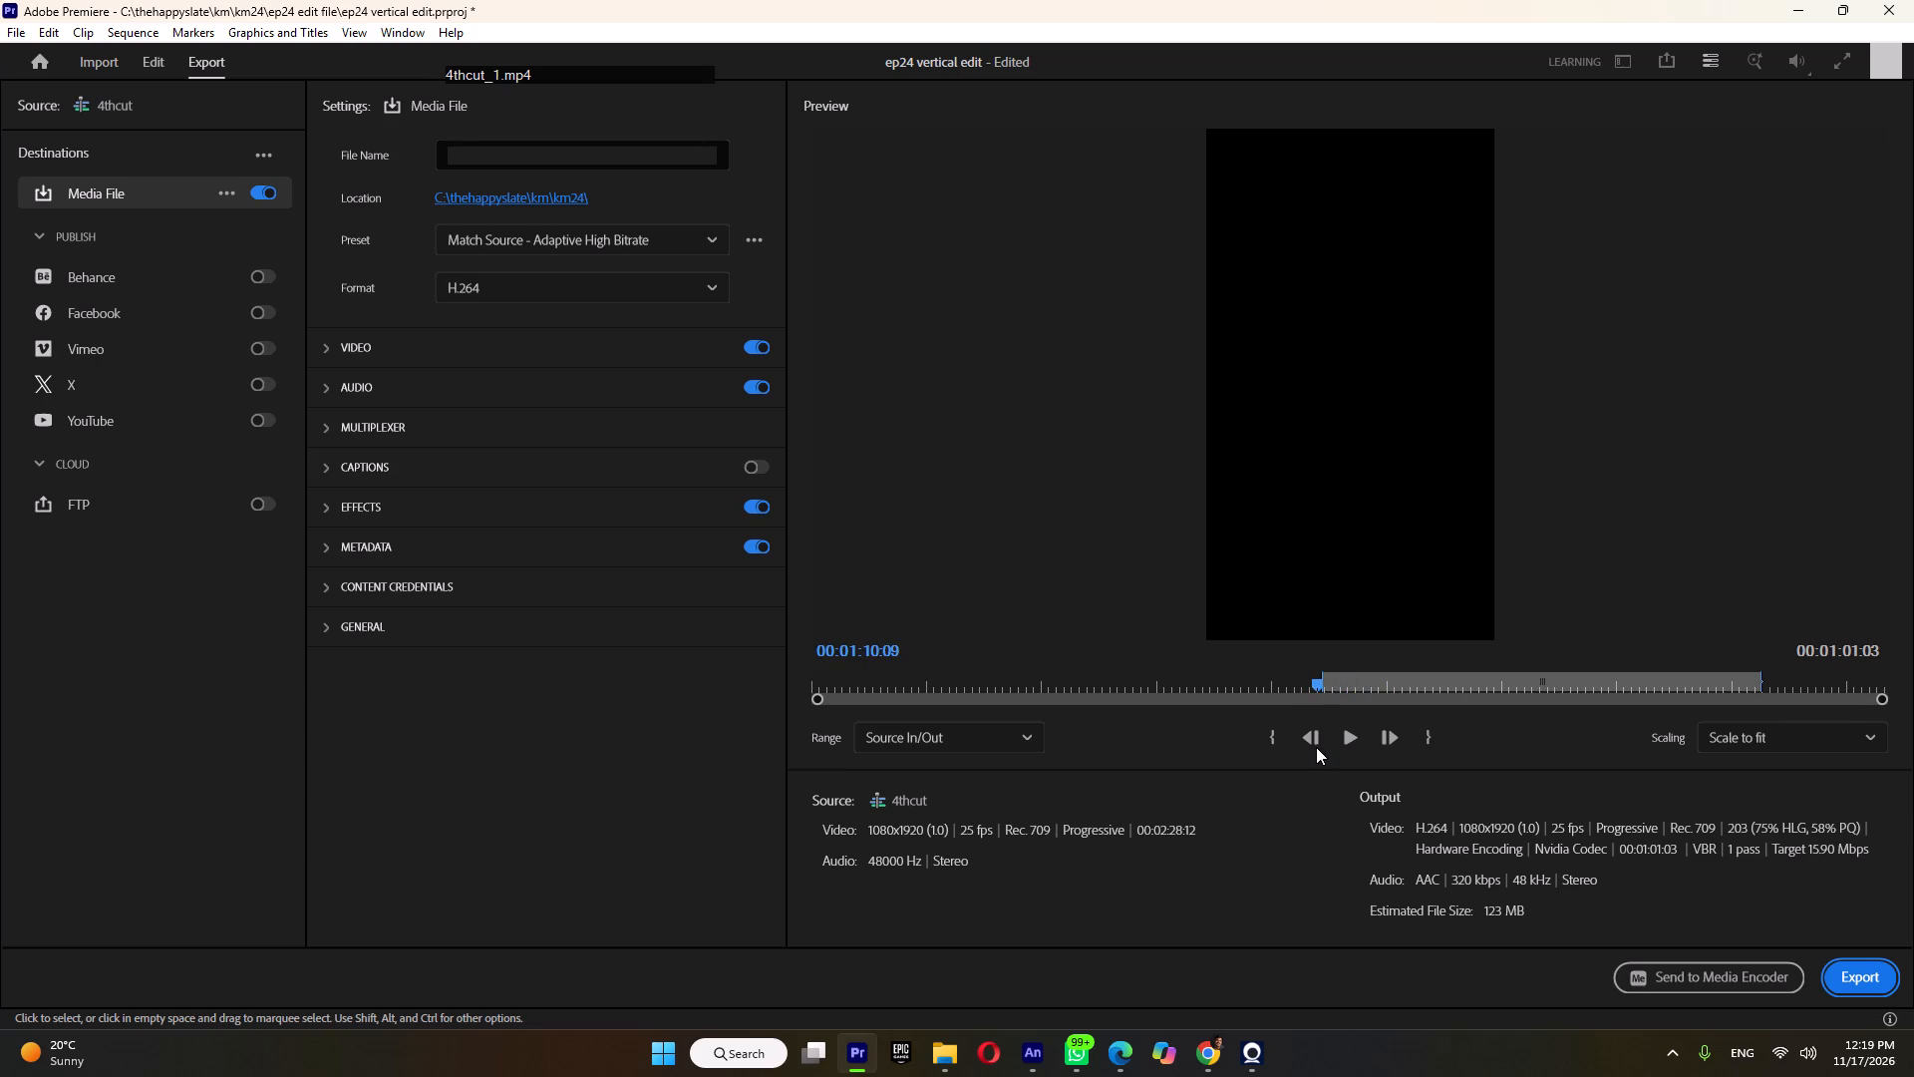
drag(1316, 747, 1552, 745)
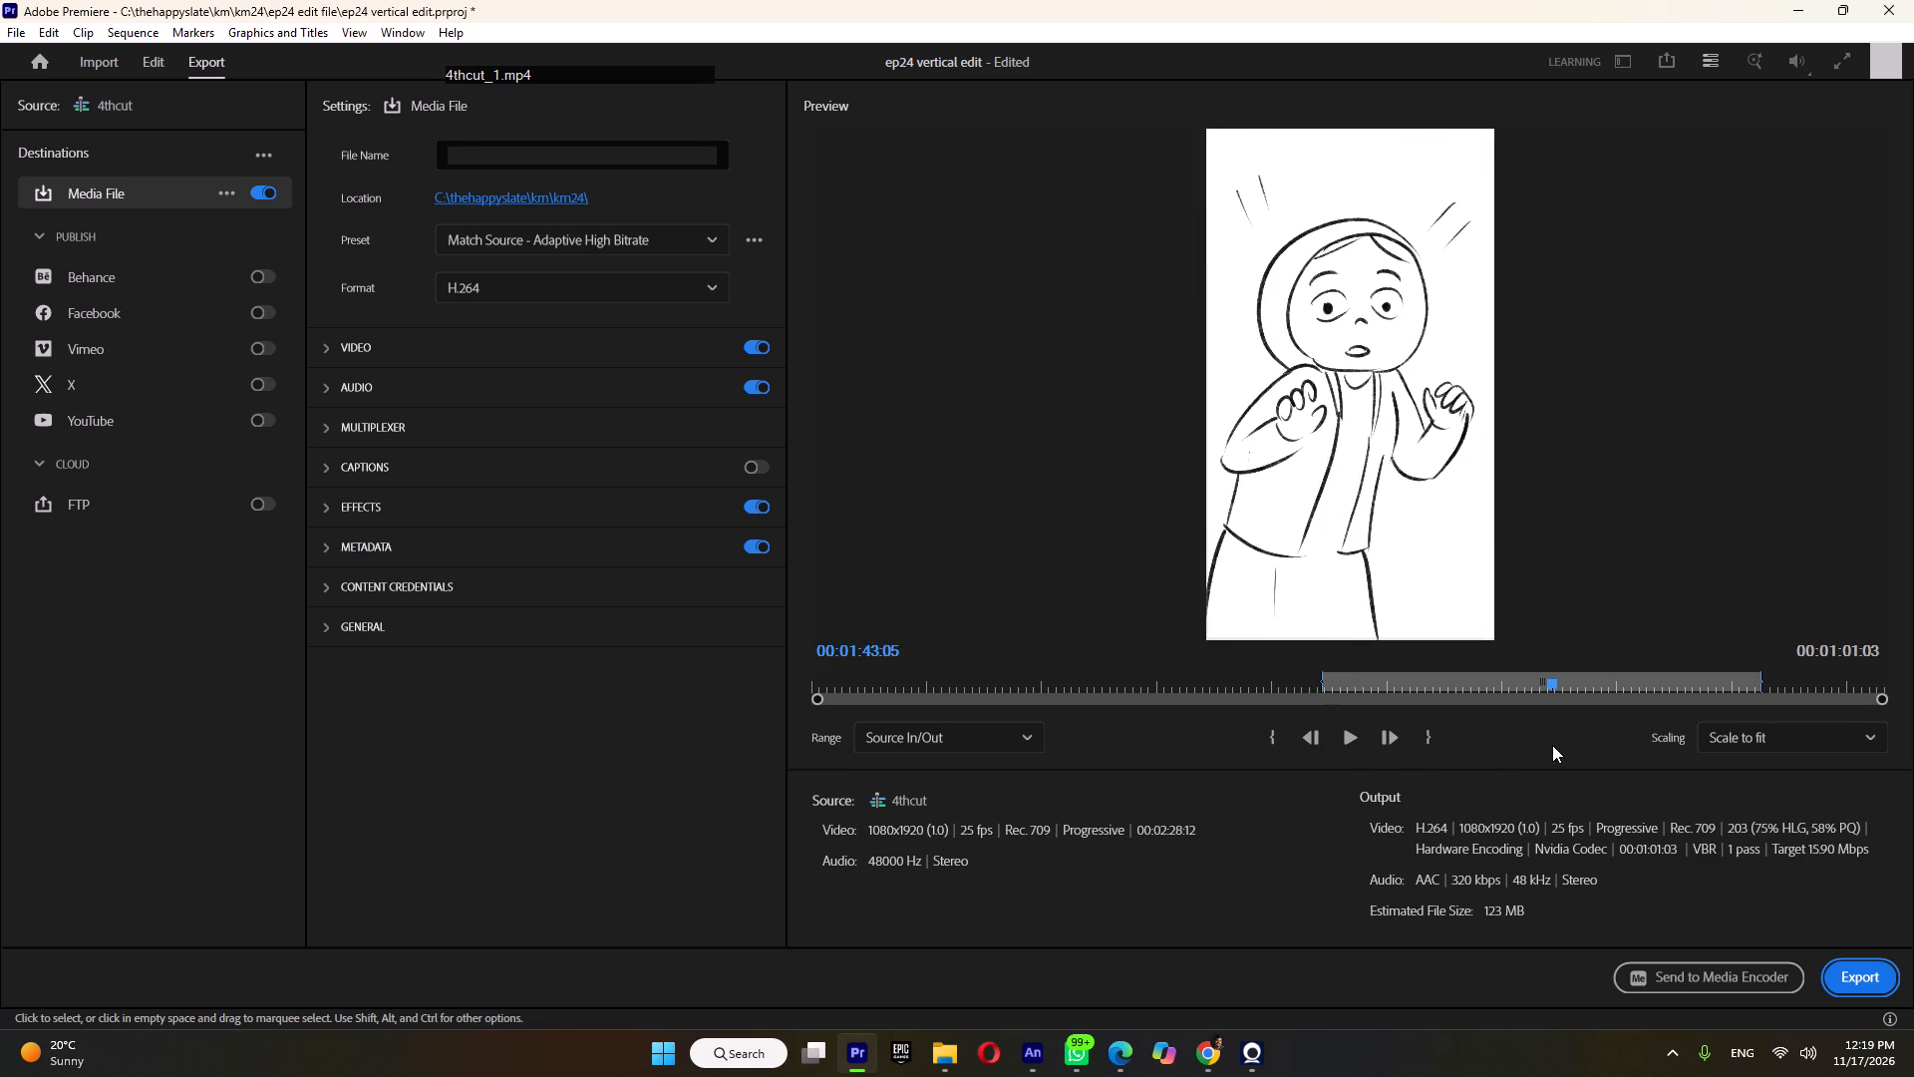
drag(1552, 745, 1553, 745)
Return to editing the sequence and scrub around 00:01:41 to 00:01:44 to look for an earlier shot change to end the section.
click(155, 70)
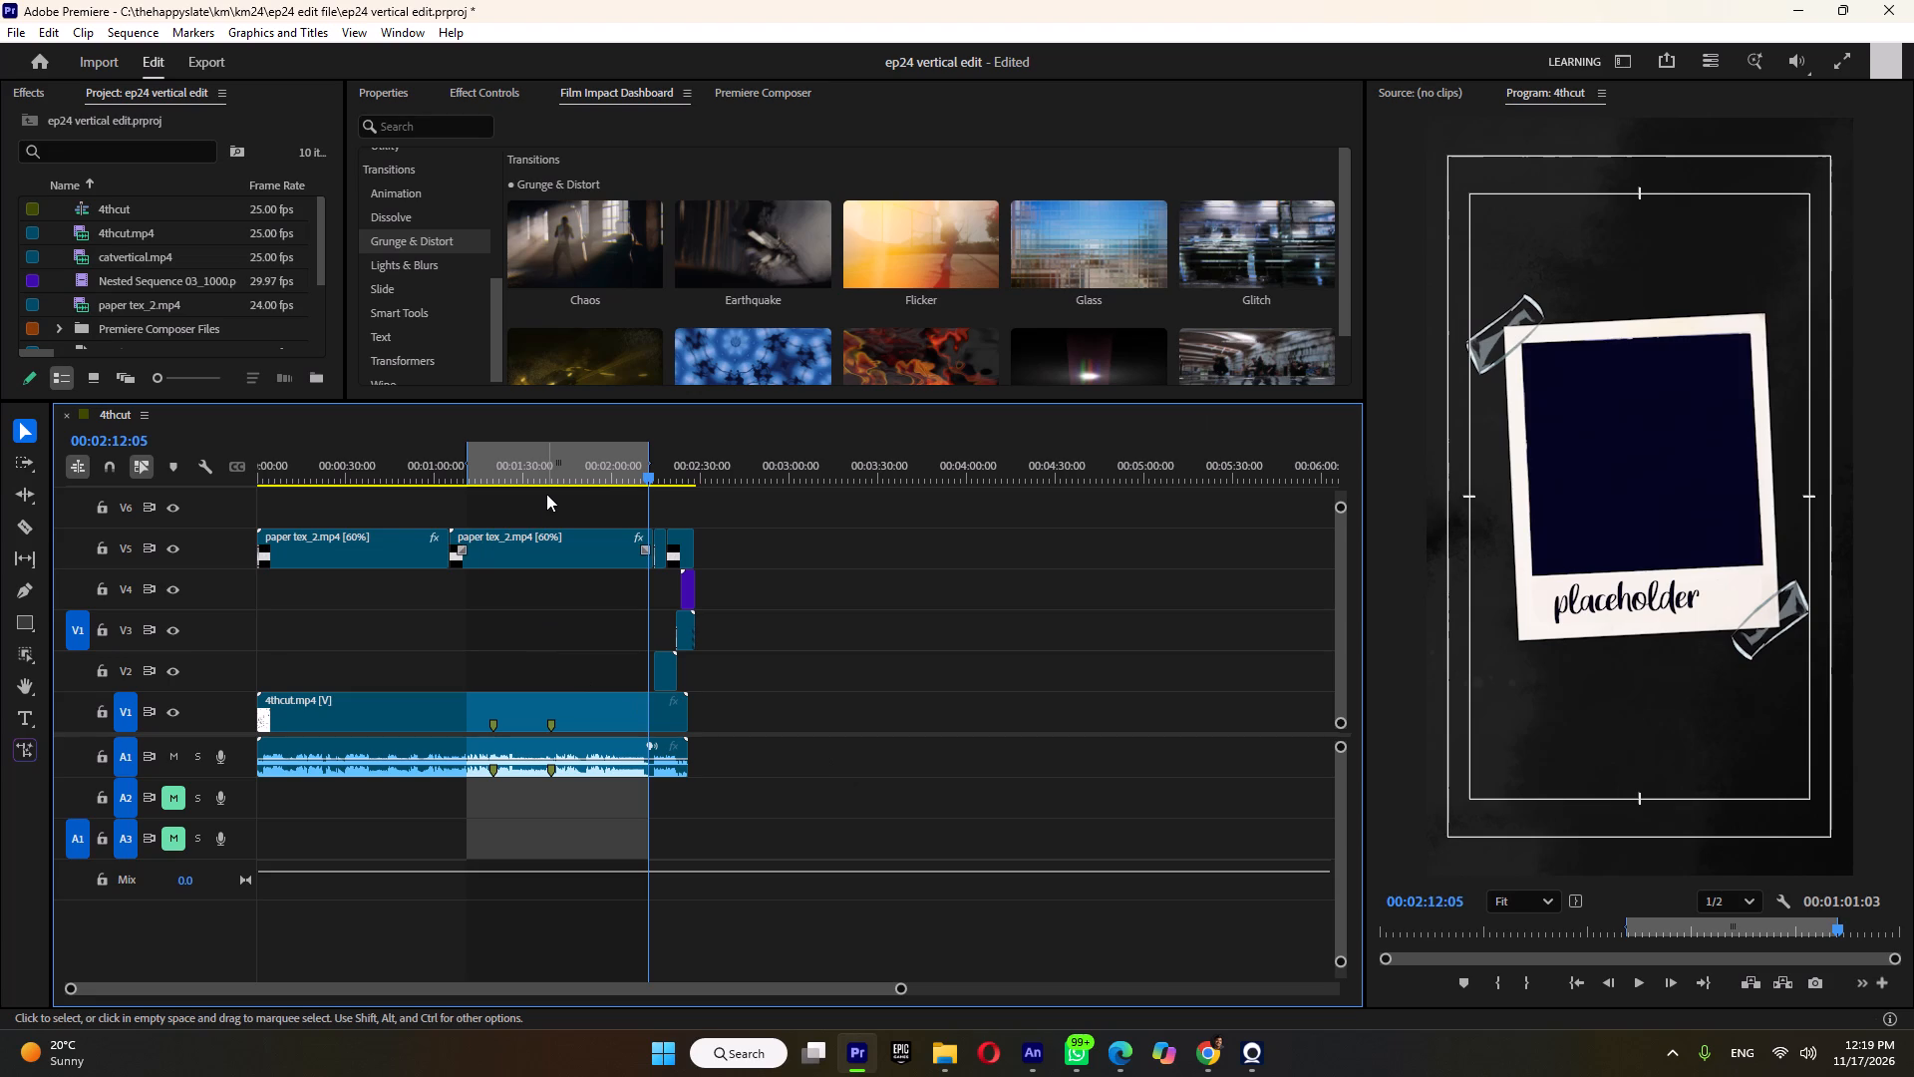
scroll(547, 496, up, 6)
drag(503, 462, 12, 543)
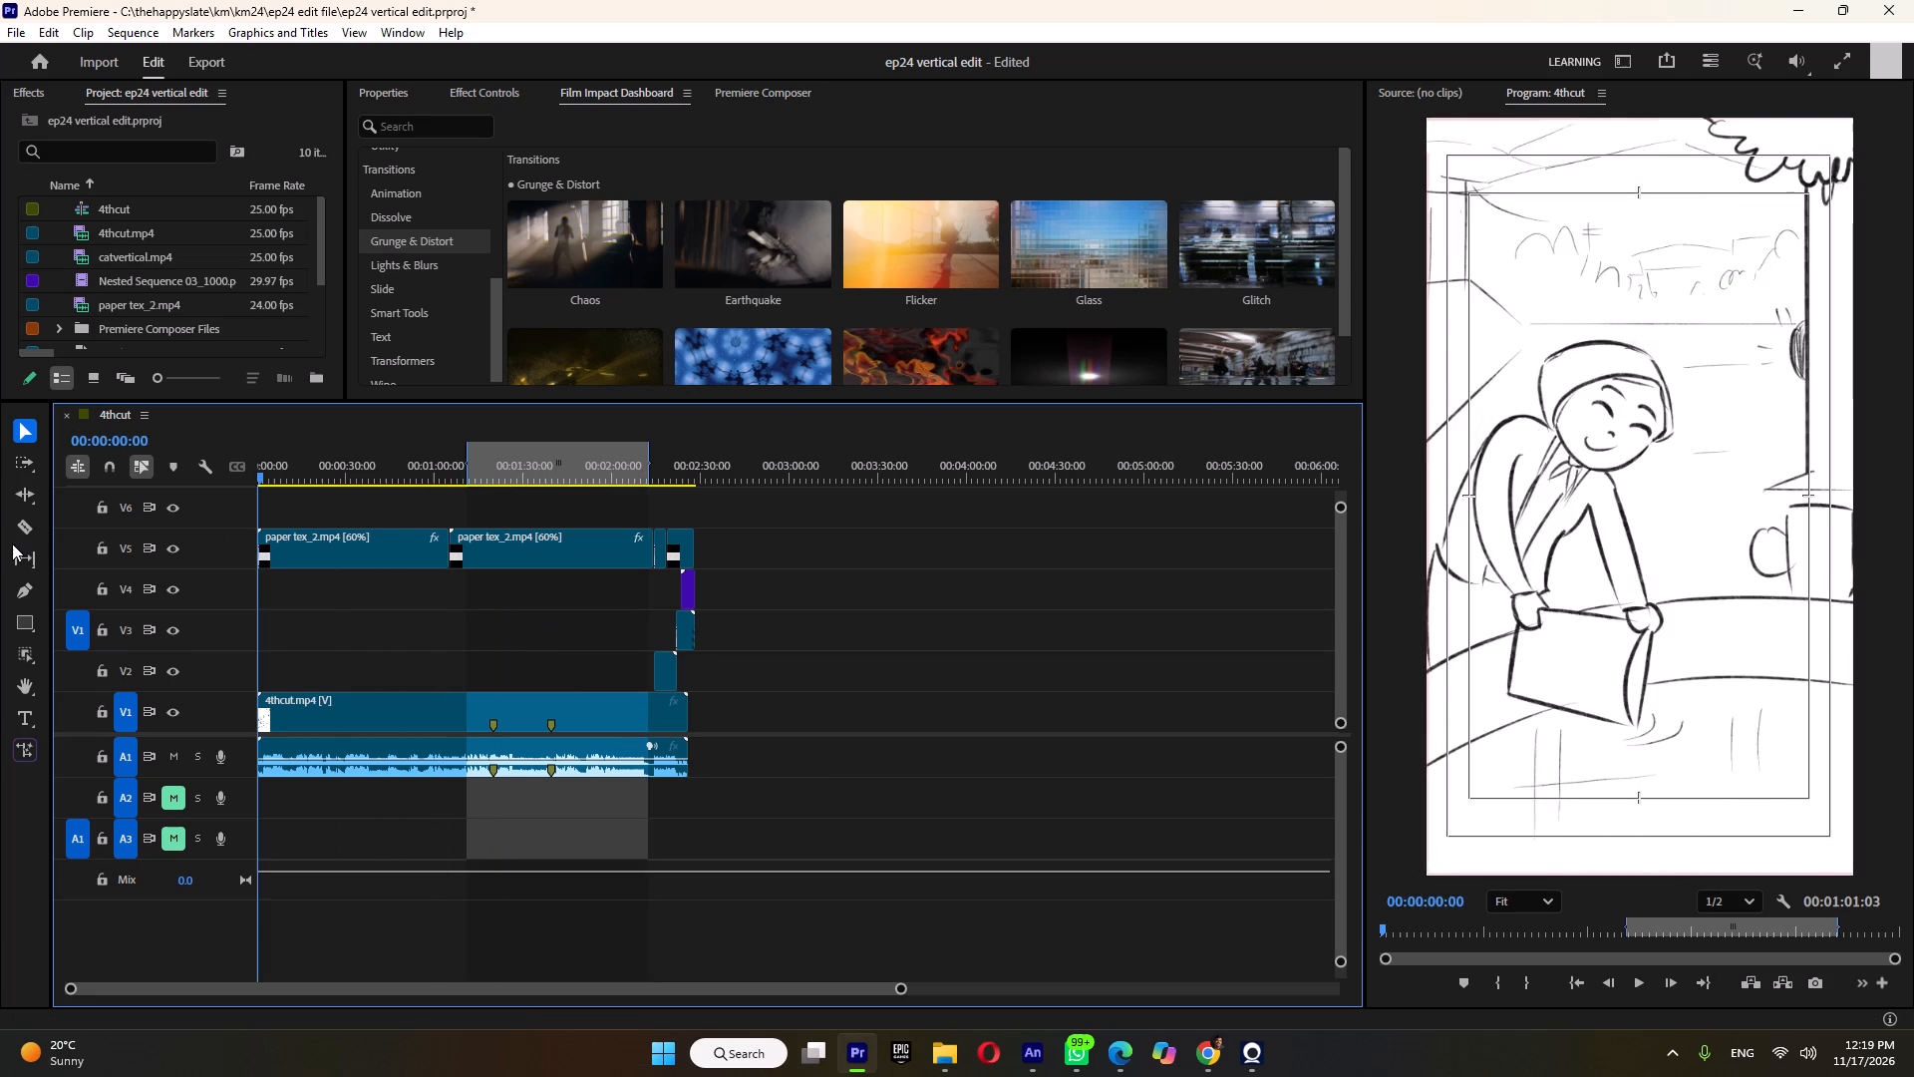
drag(12, 543, 544, 575)
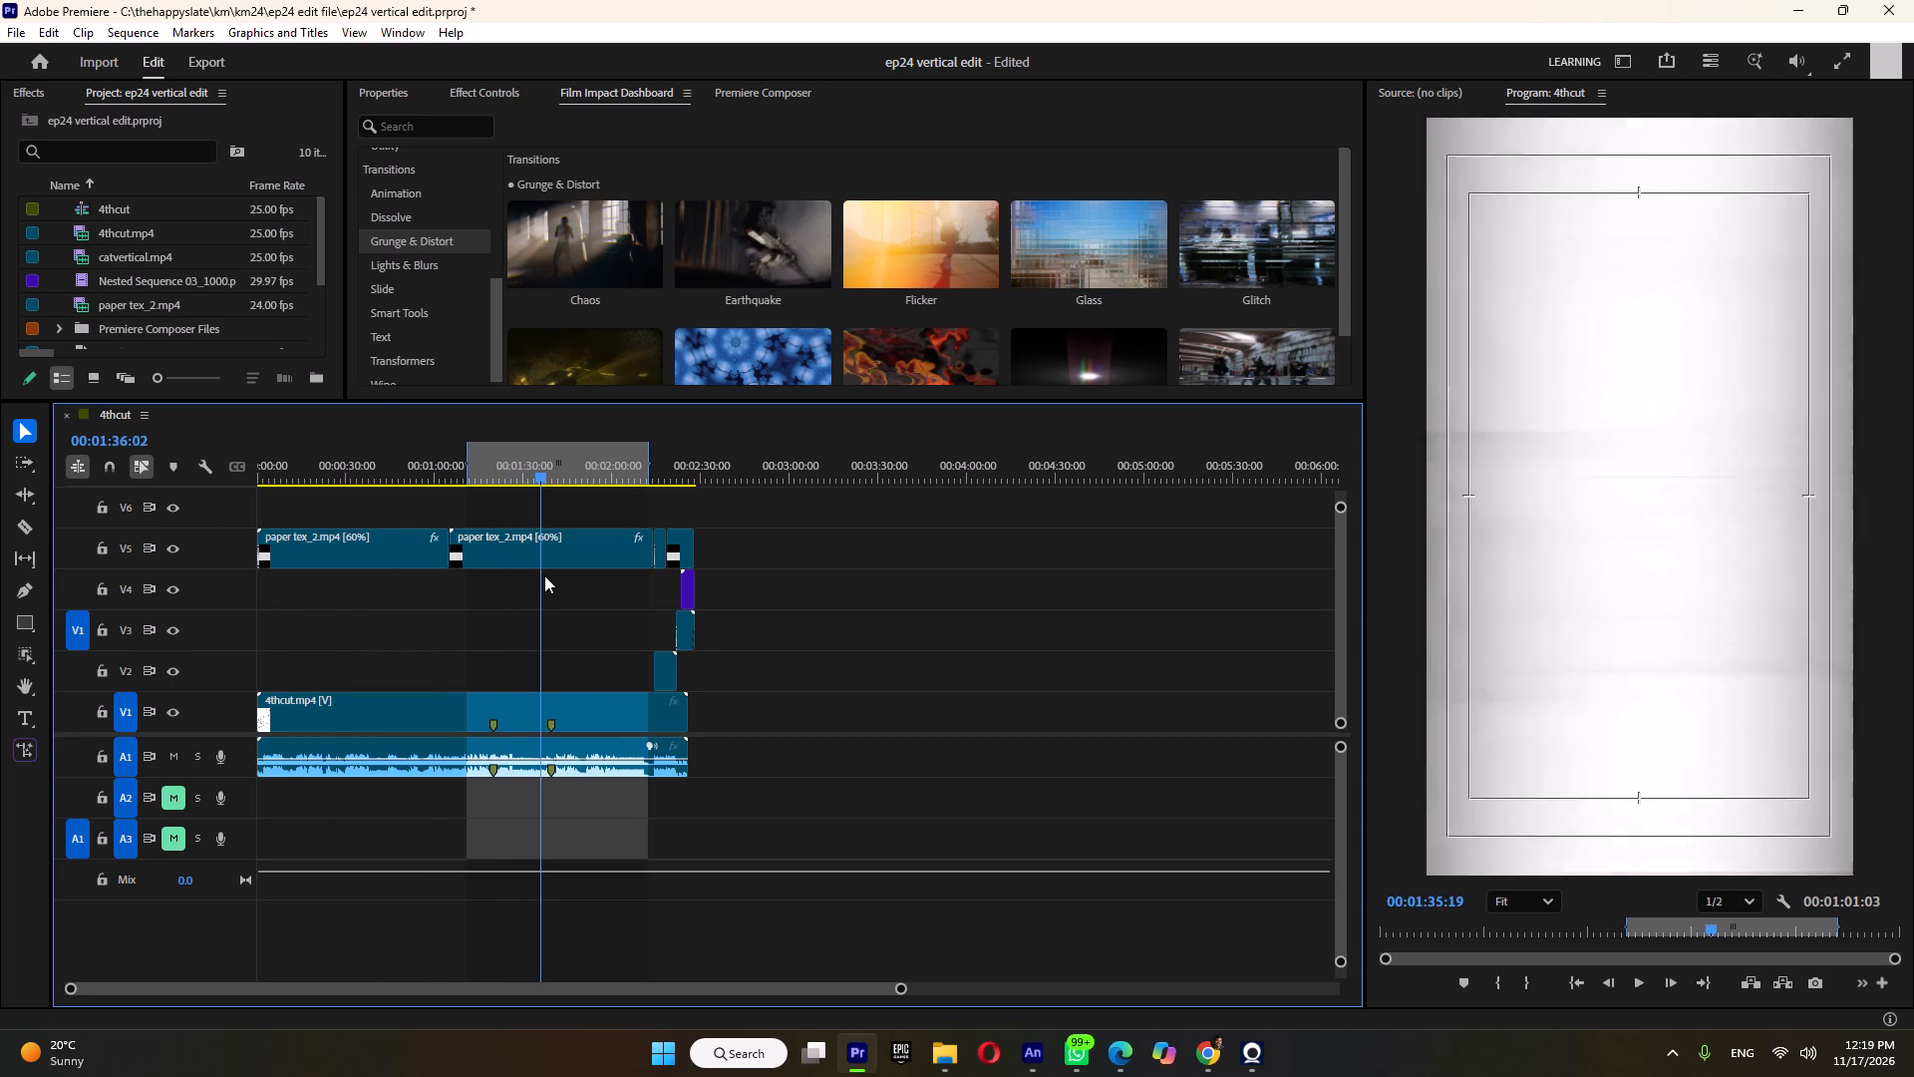
drag(544, 575, 558, 581)
alt+scroll(563, 511, up, 18)
drag(506, 476, 534, 485)
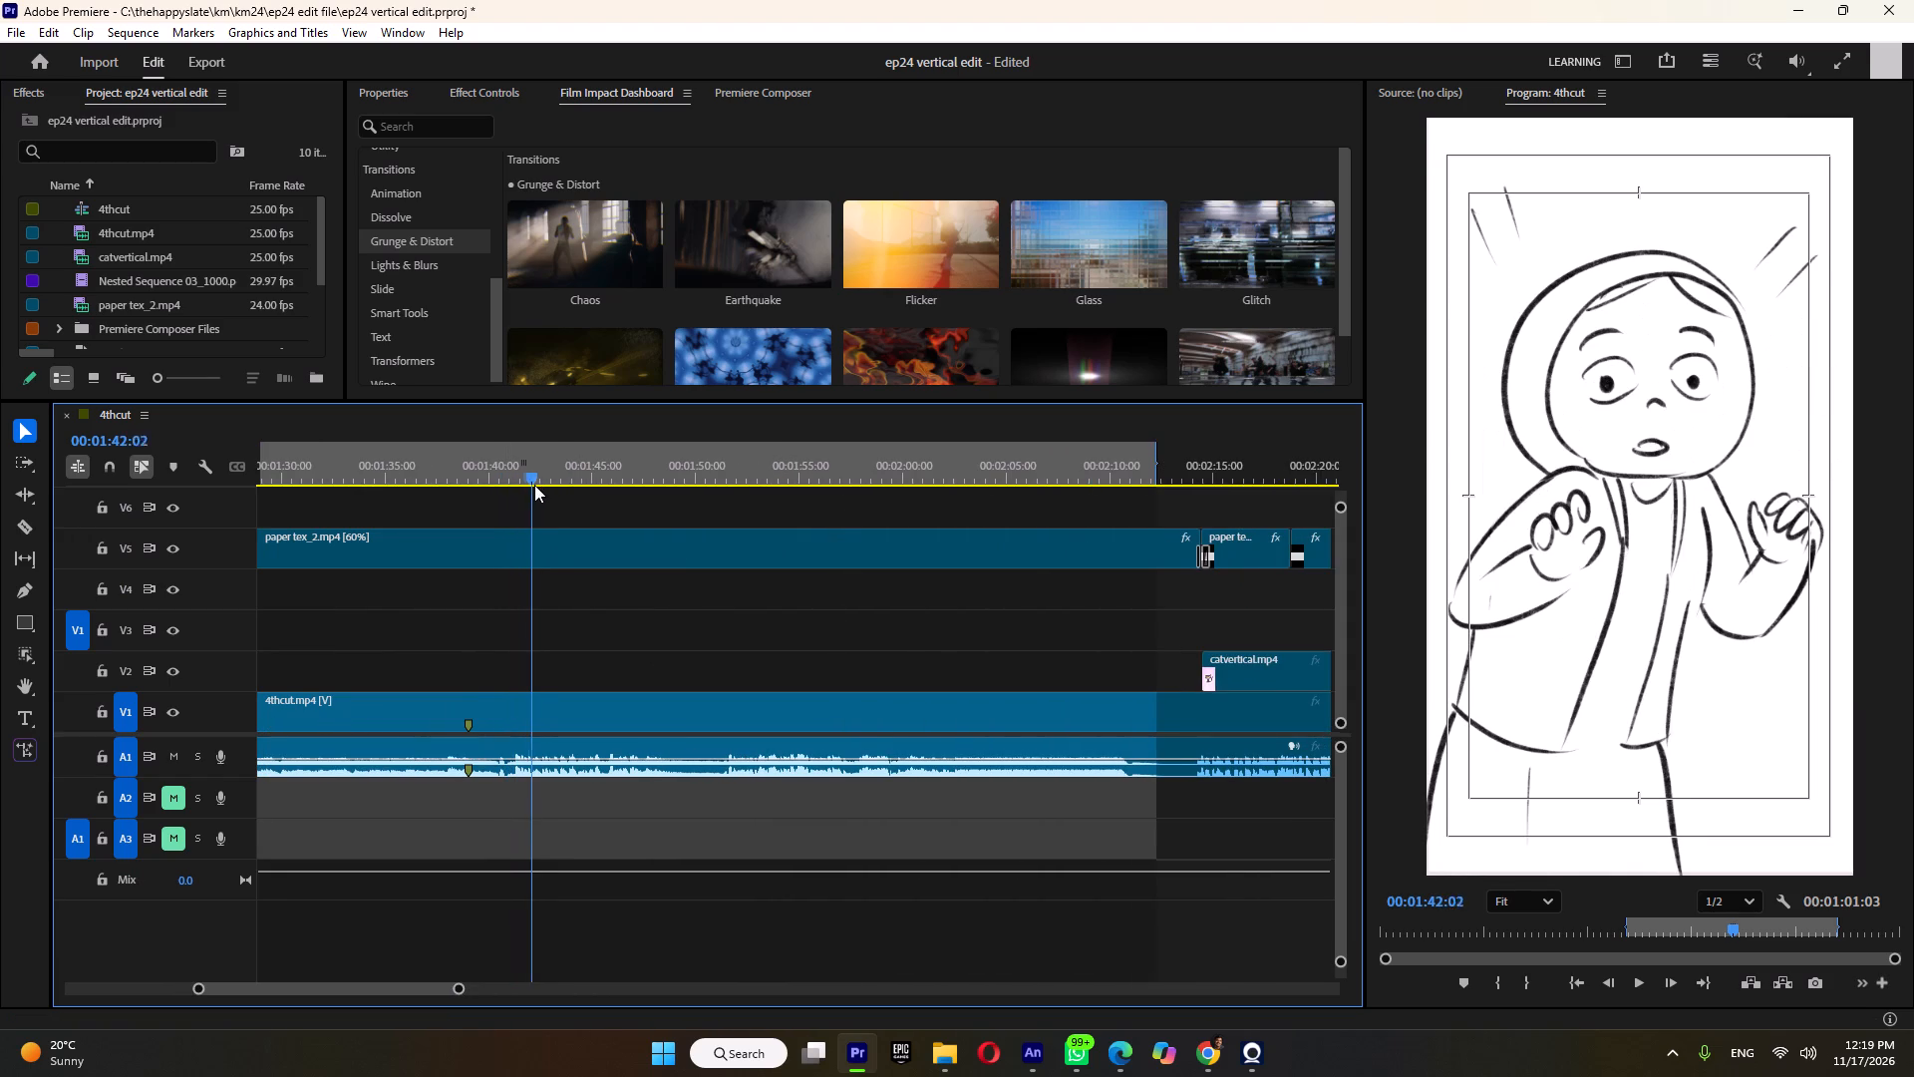
drag(534, 485, 583, 504)
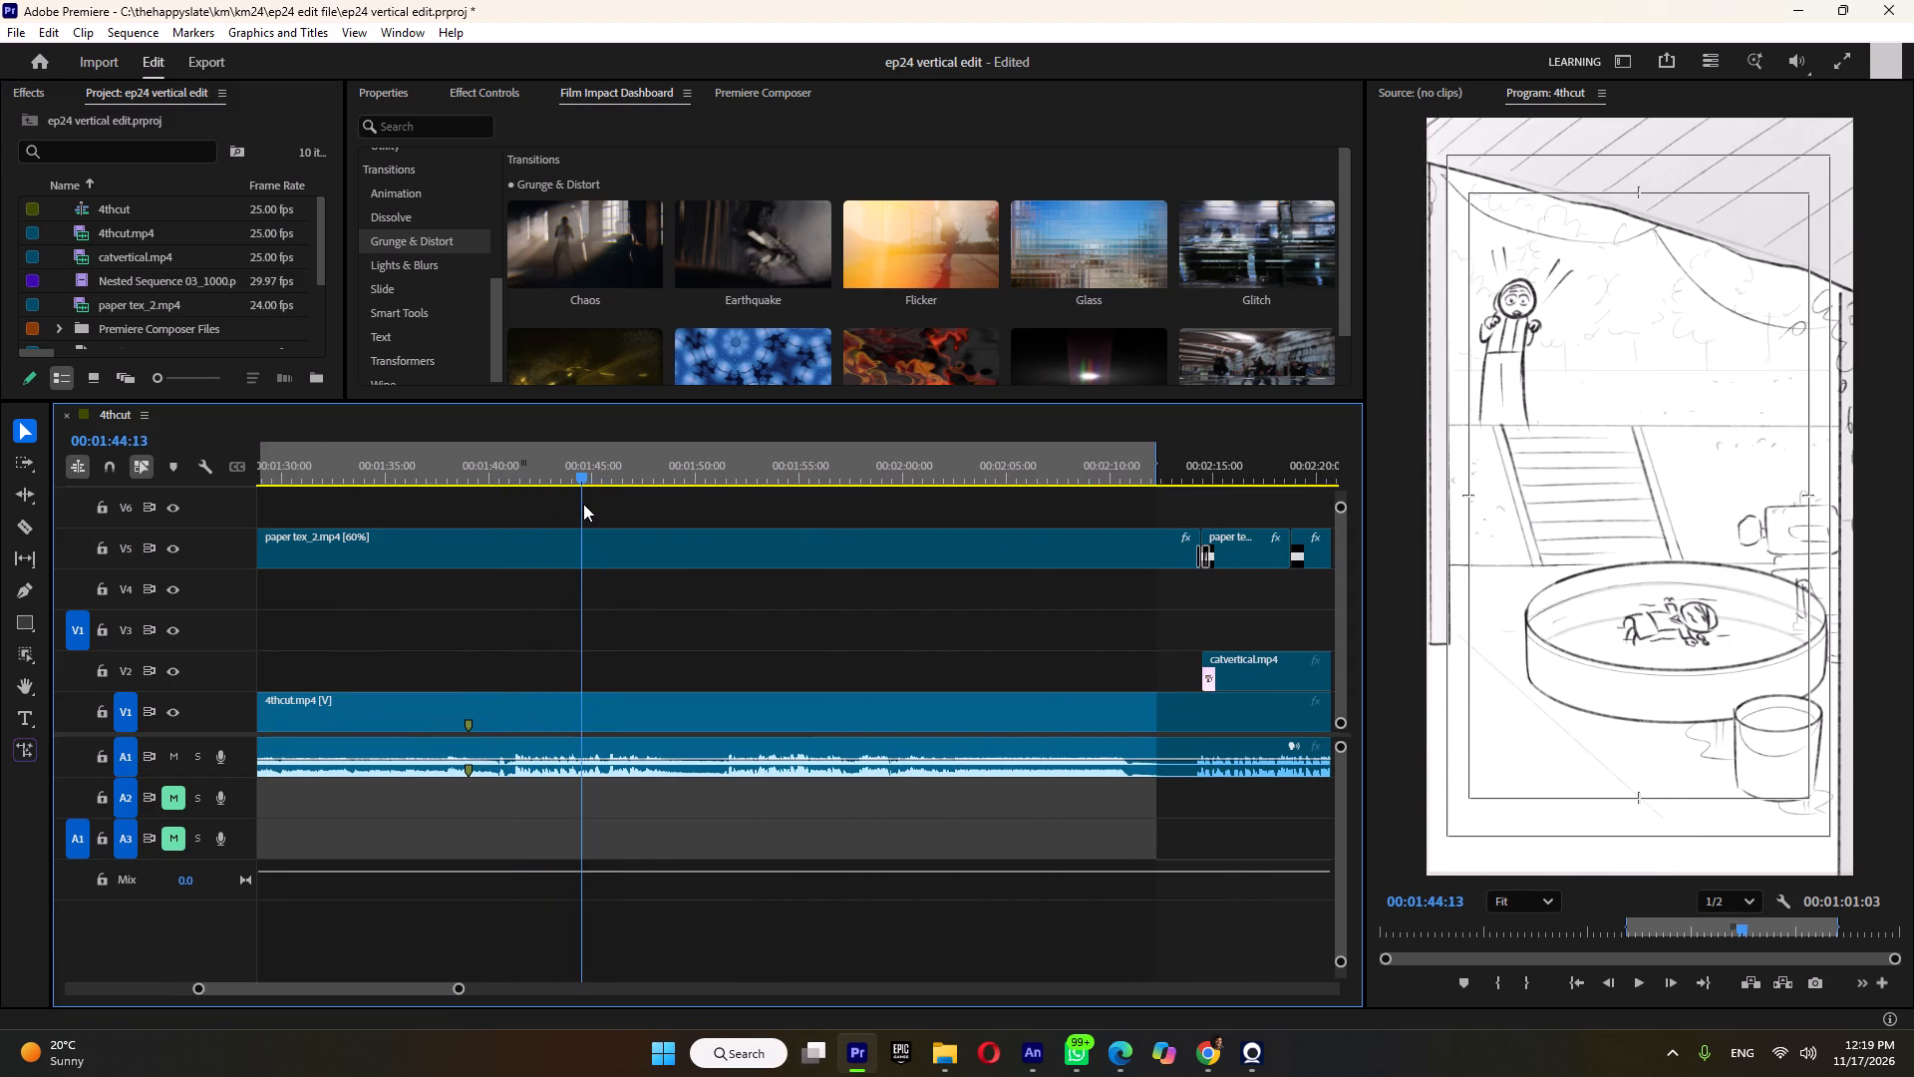
drag(583, 504, 567, 523)
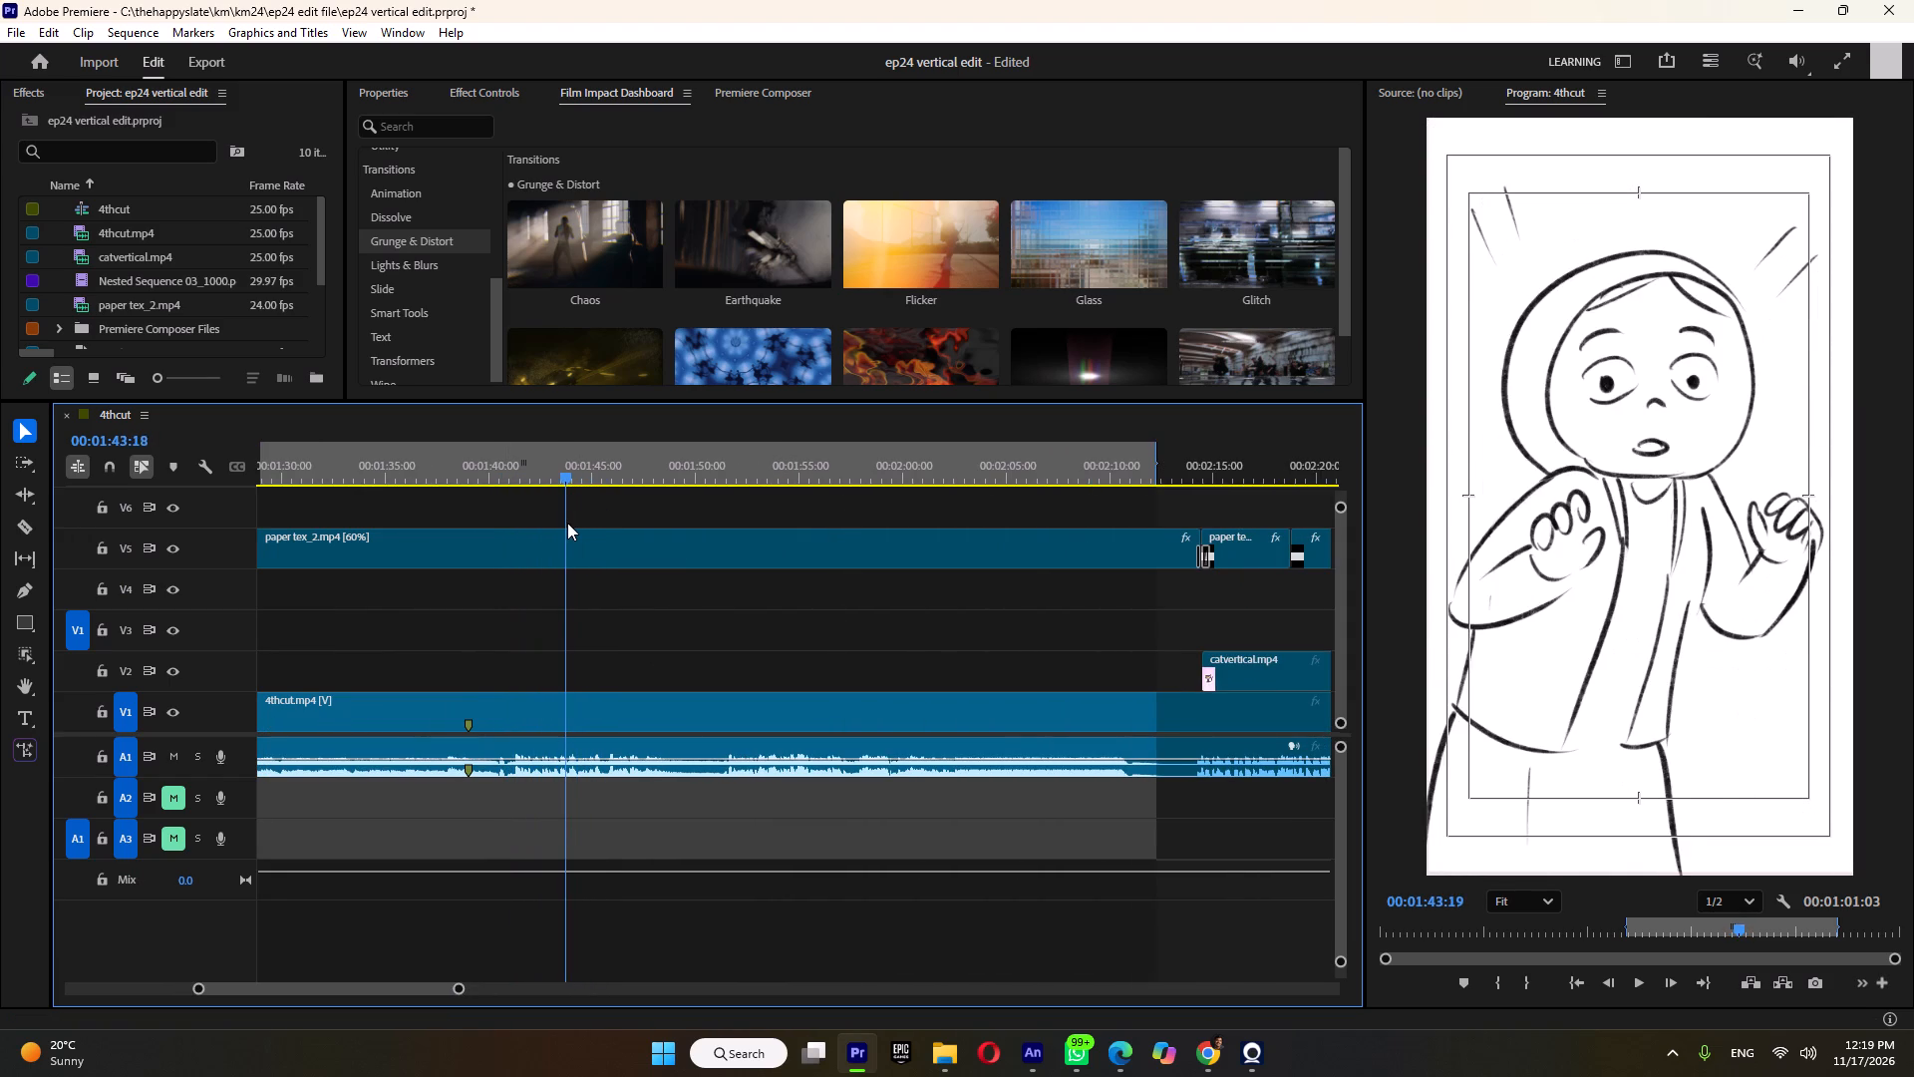
drag(567, 523, 511, 540)
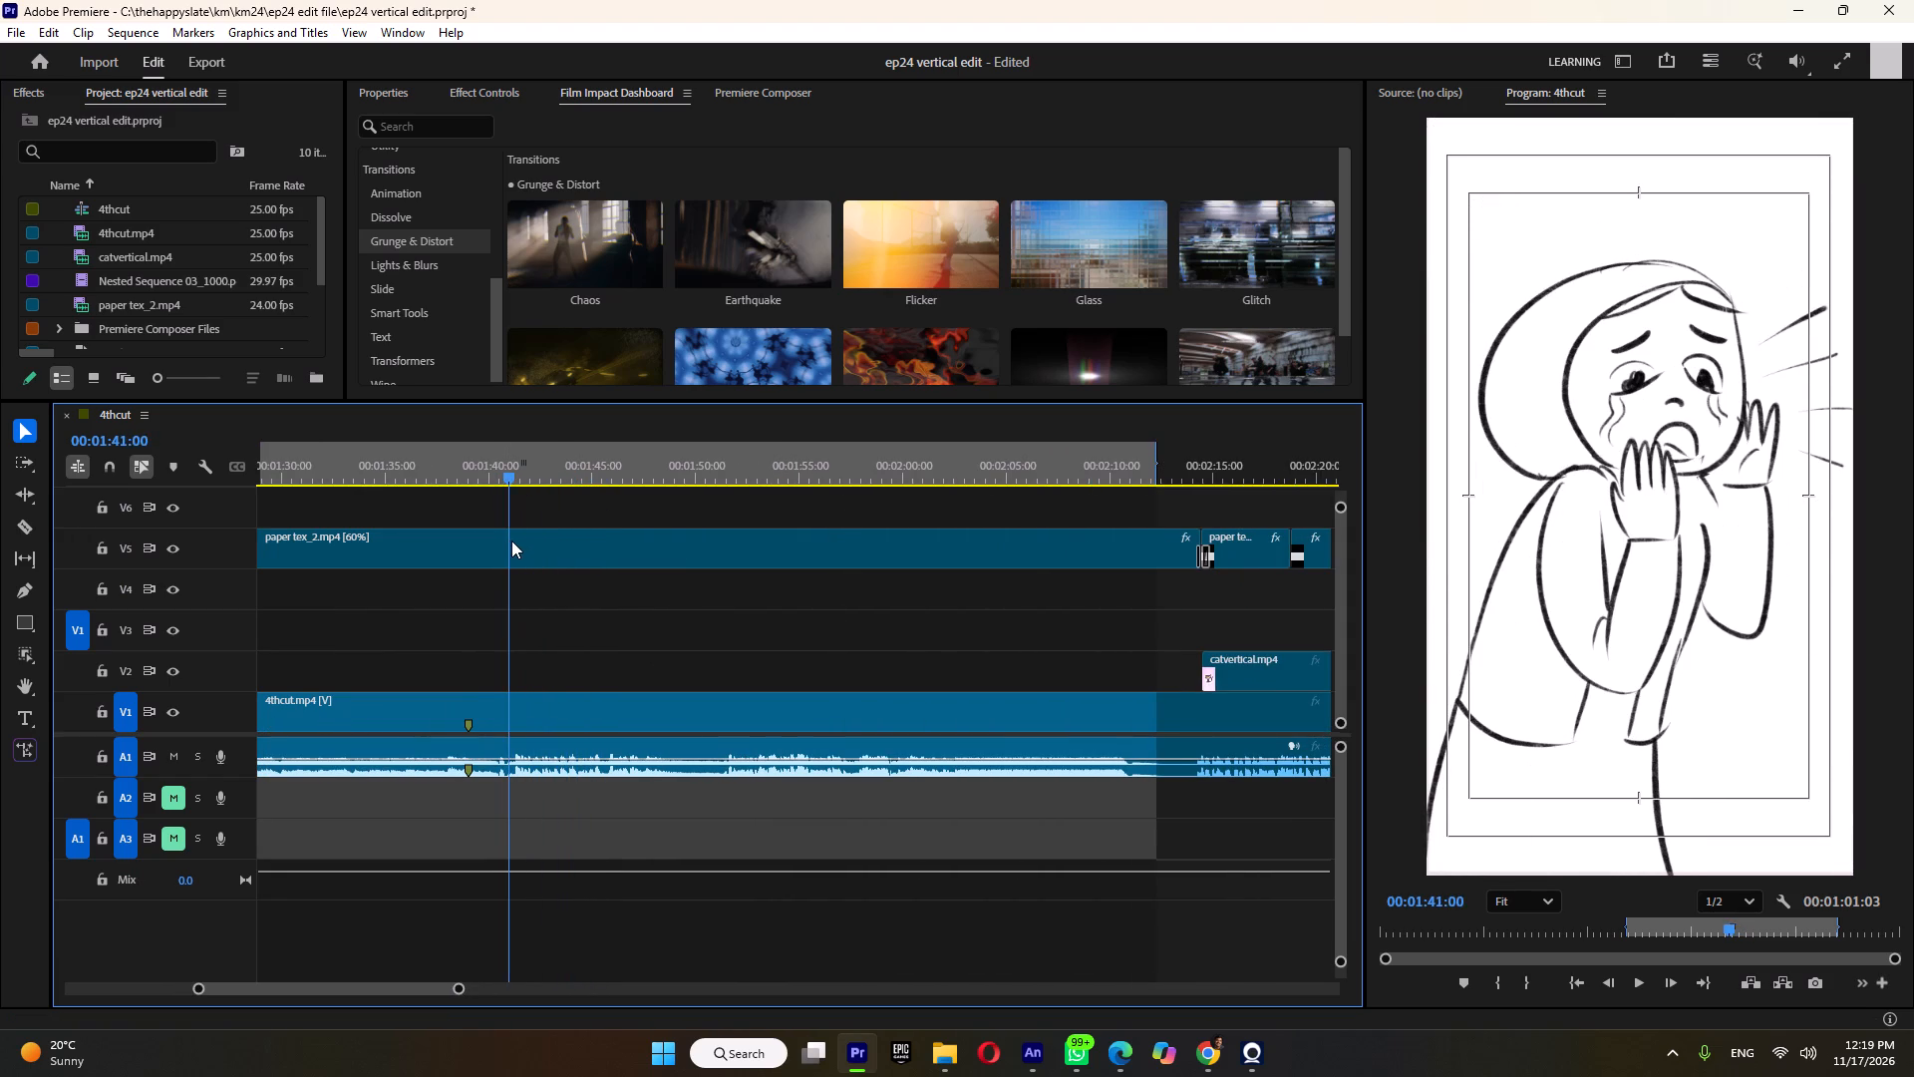
drag(511, 540, 561, 548)
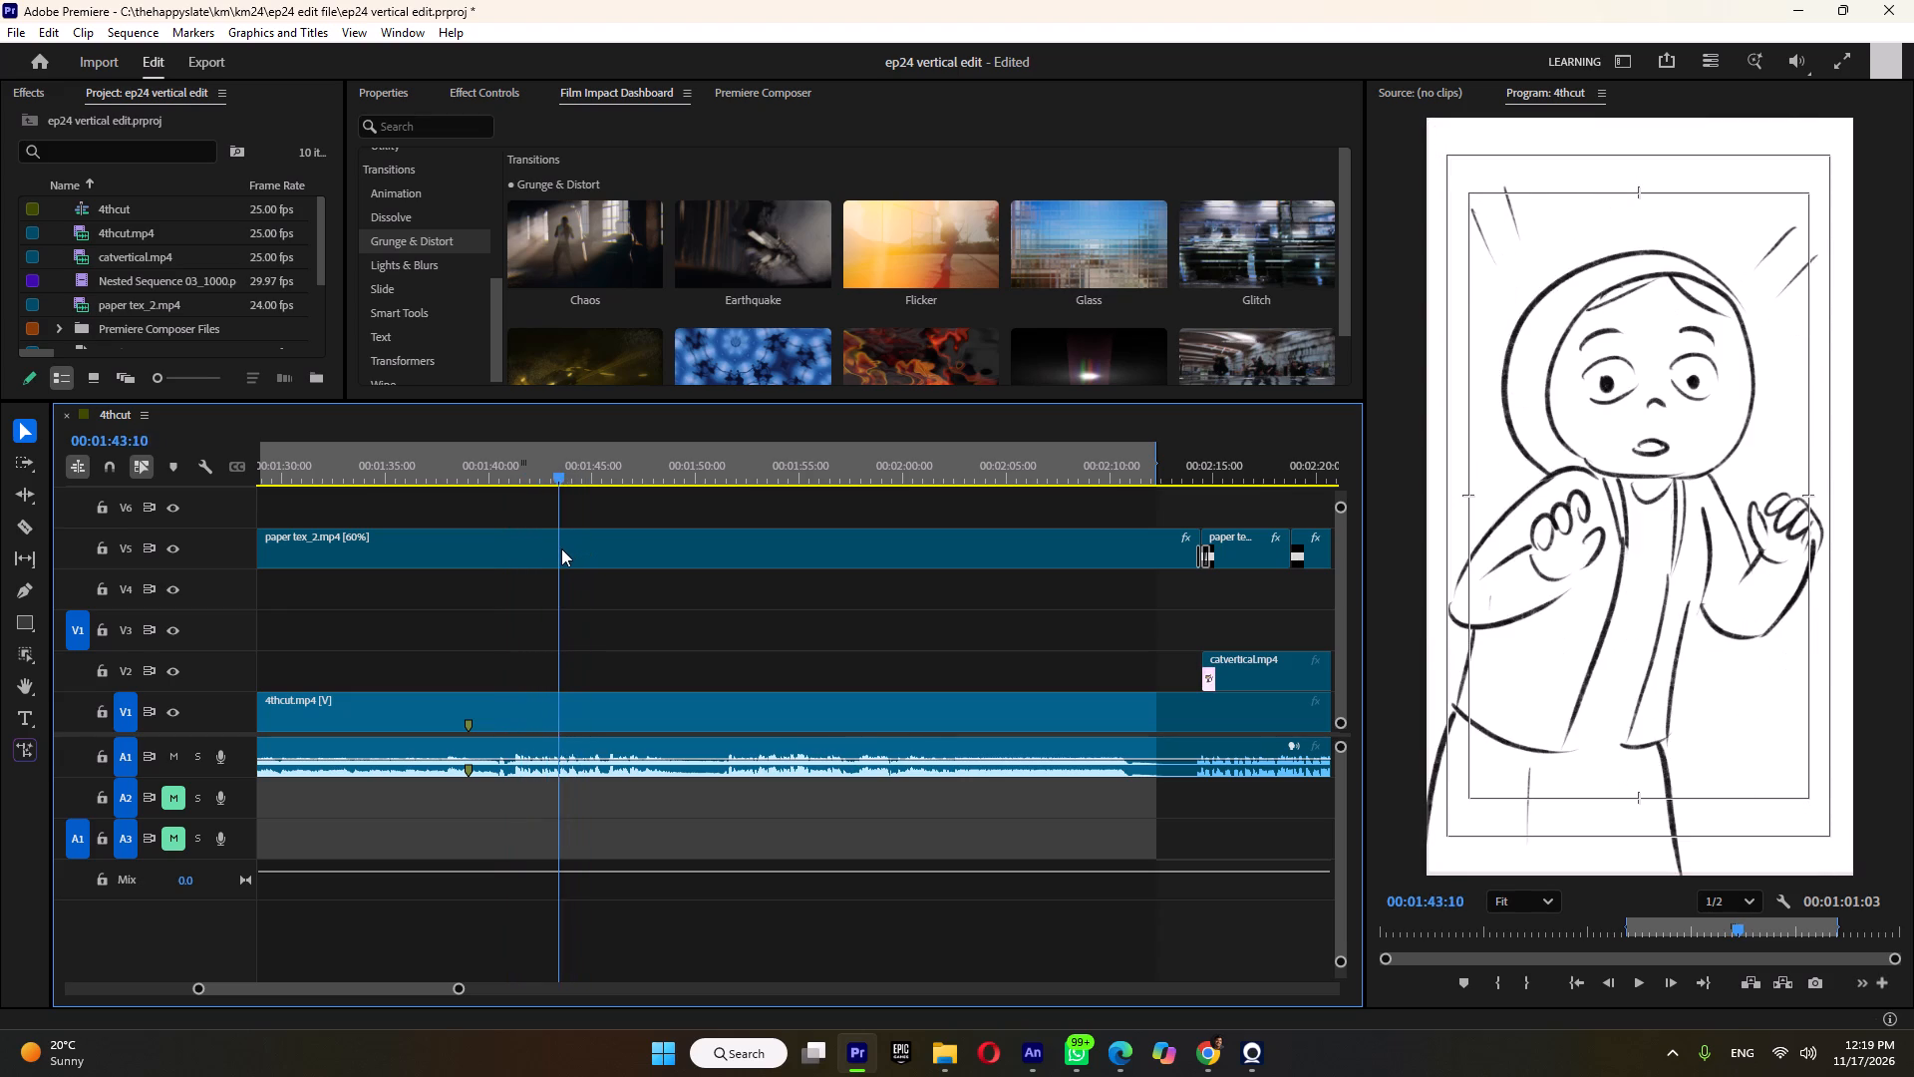
drag(561, 548, 573, 551)
Set the sequence's out point at 00:01:43:24, on the first frame of the wide shot with the round tub.
alt+scroll(580, 500, up, 7)
alt+scroll(580, 499, up, 20)
alt+scroll(580, 499, up, 4)
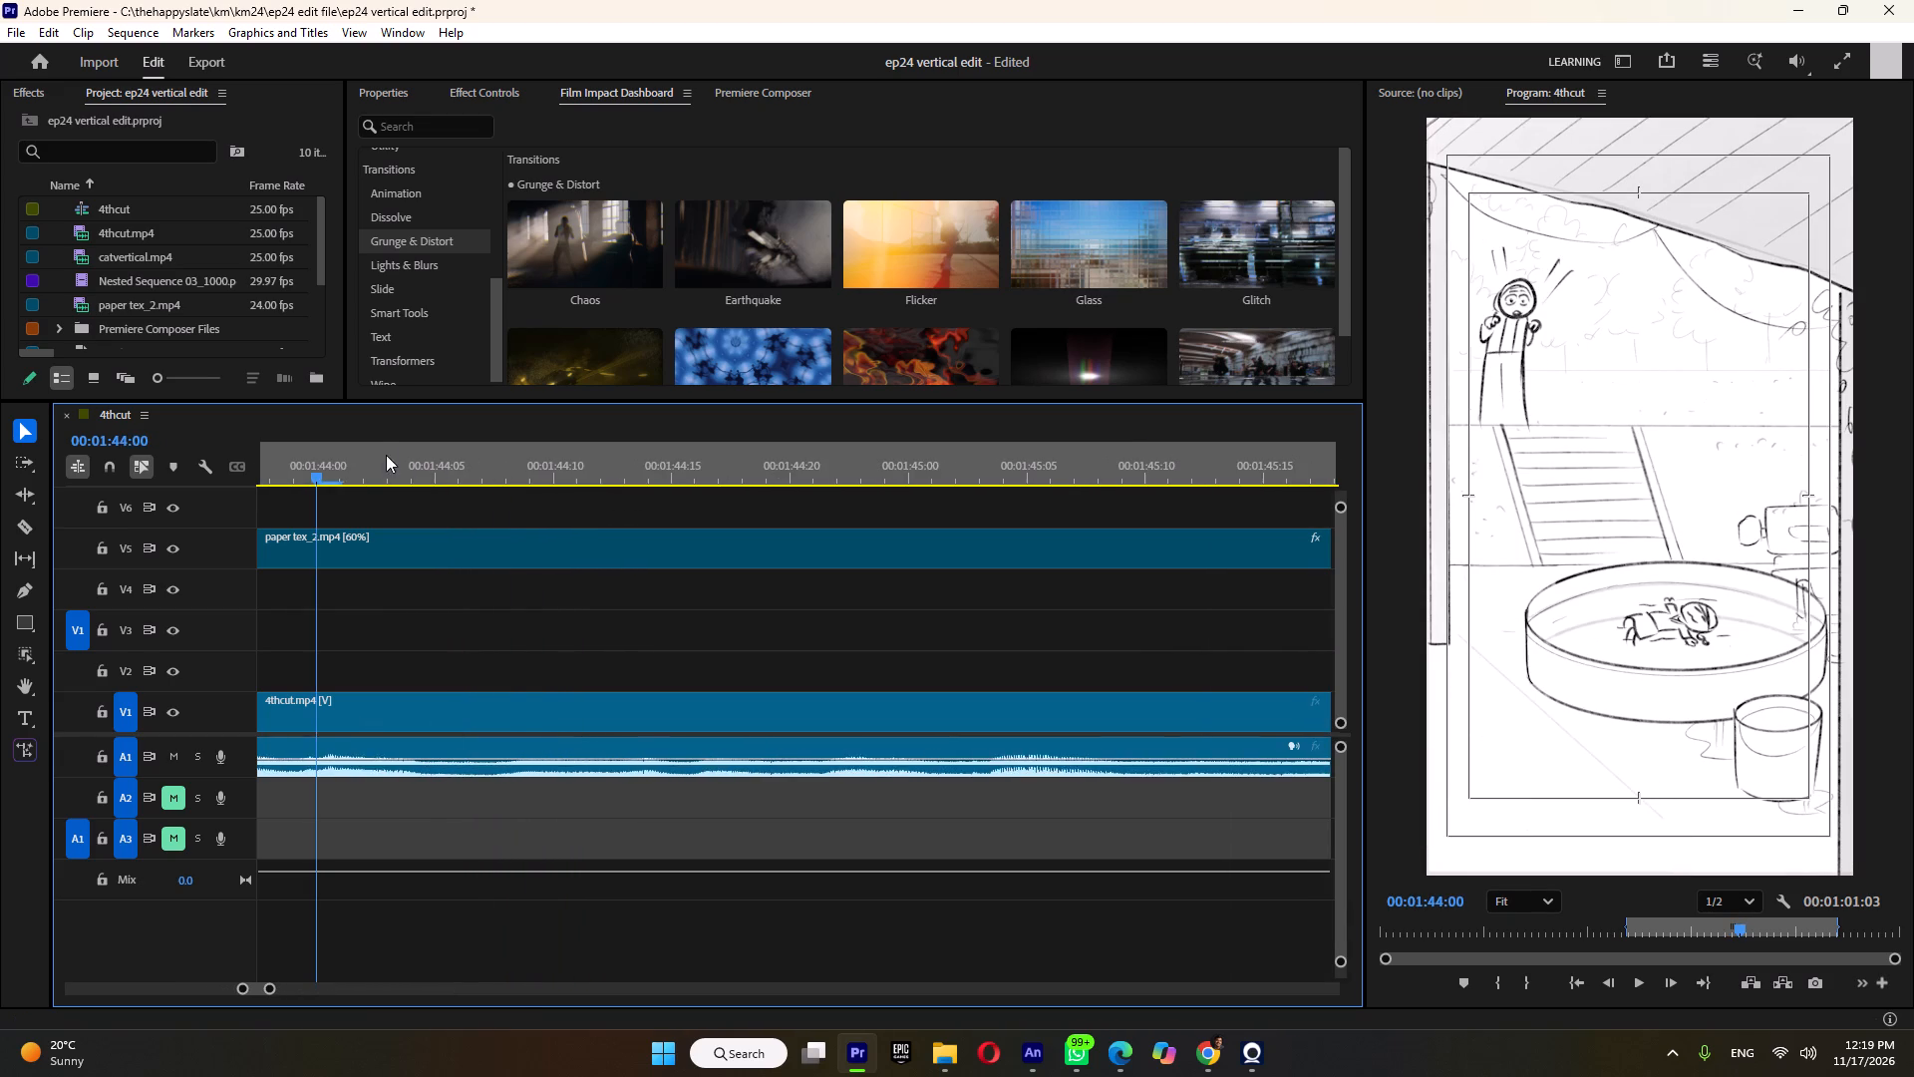
scroll(381, 441, up, 6)
drag(477, 476, 445, 490)
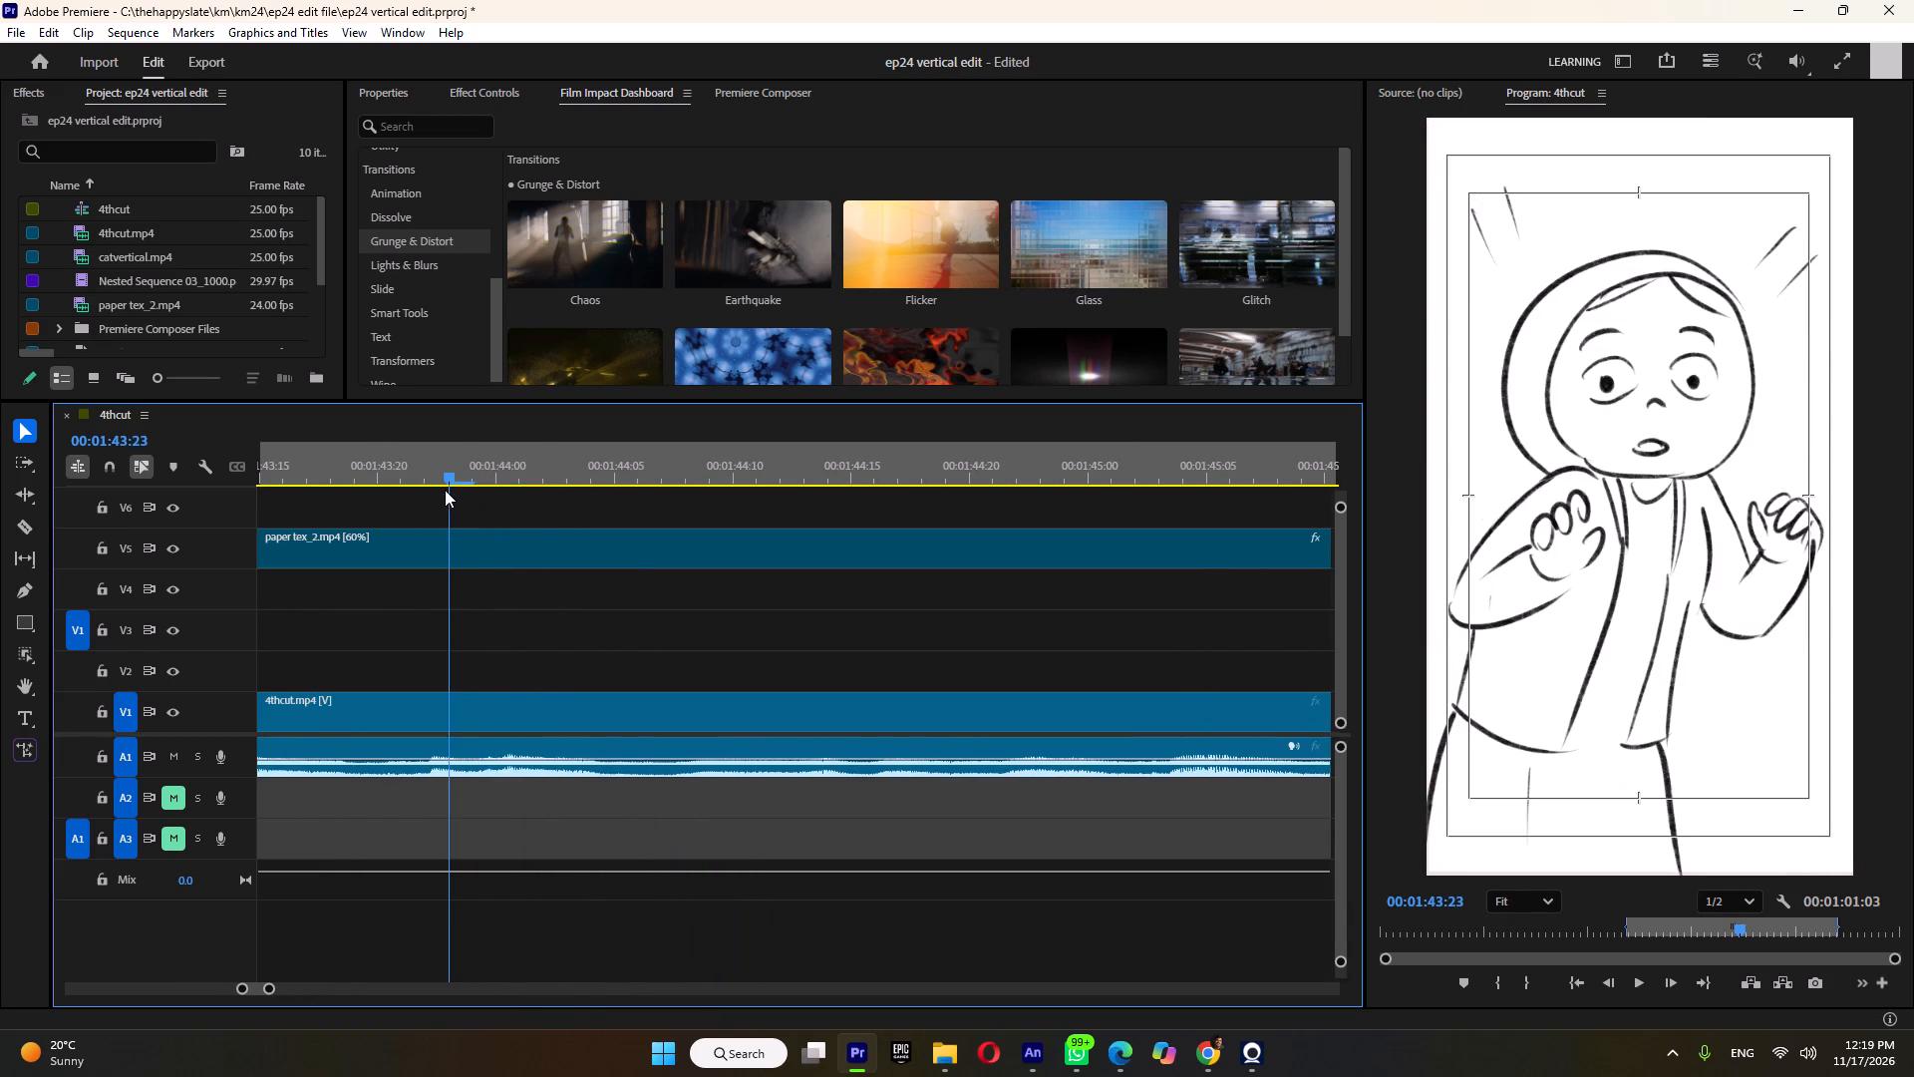
drag(445, 490, 469, 497)
right_click(469, 482)
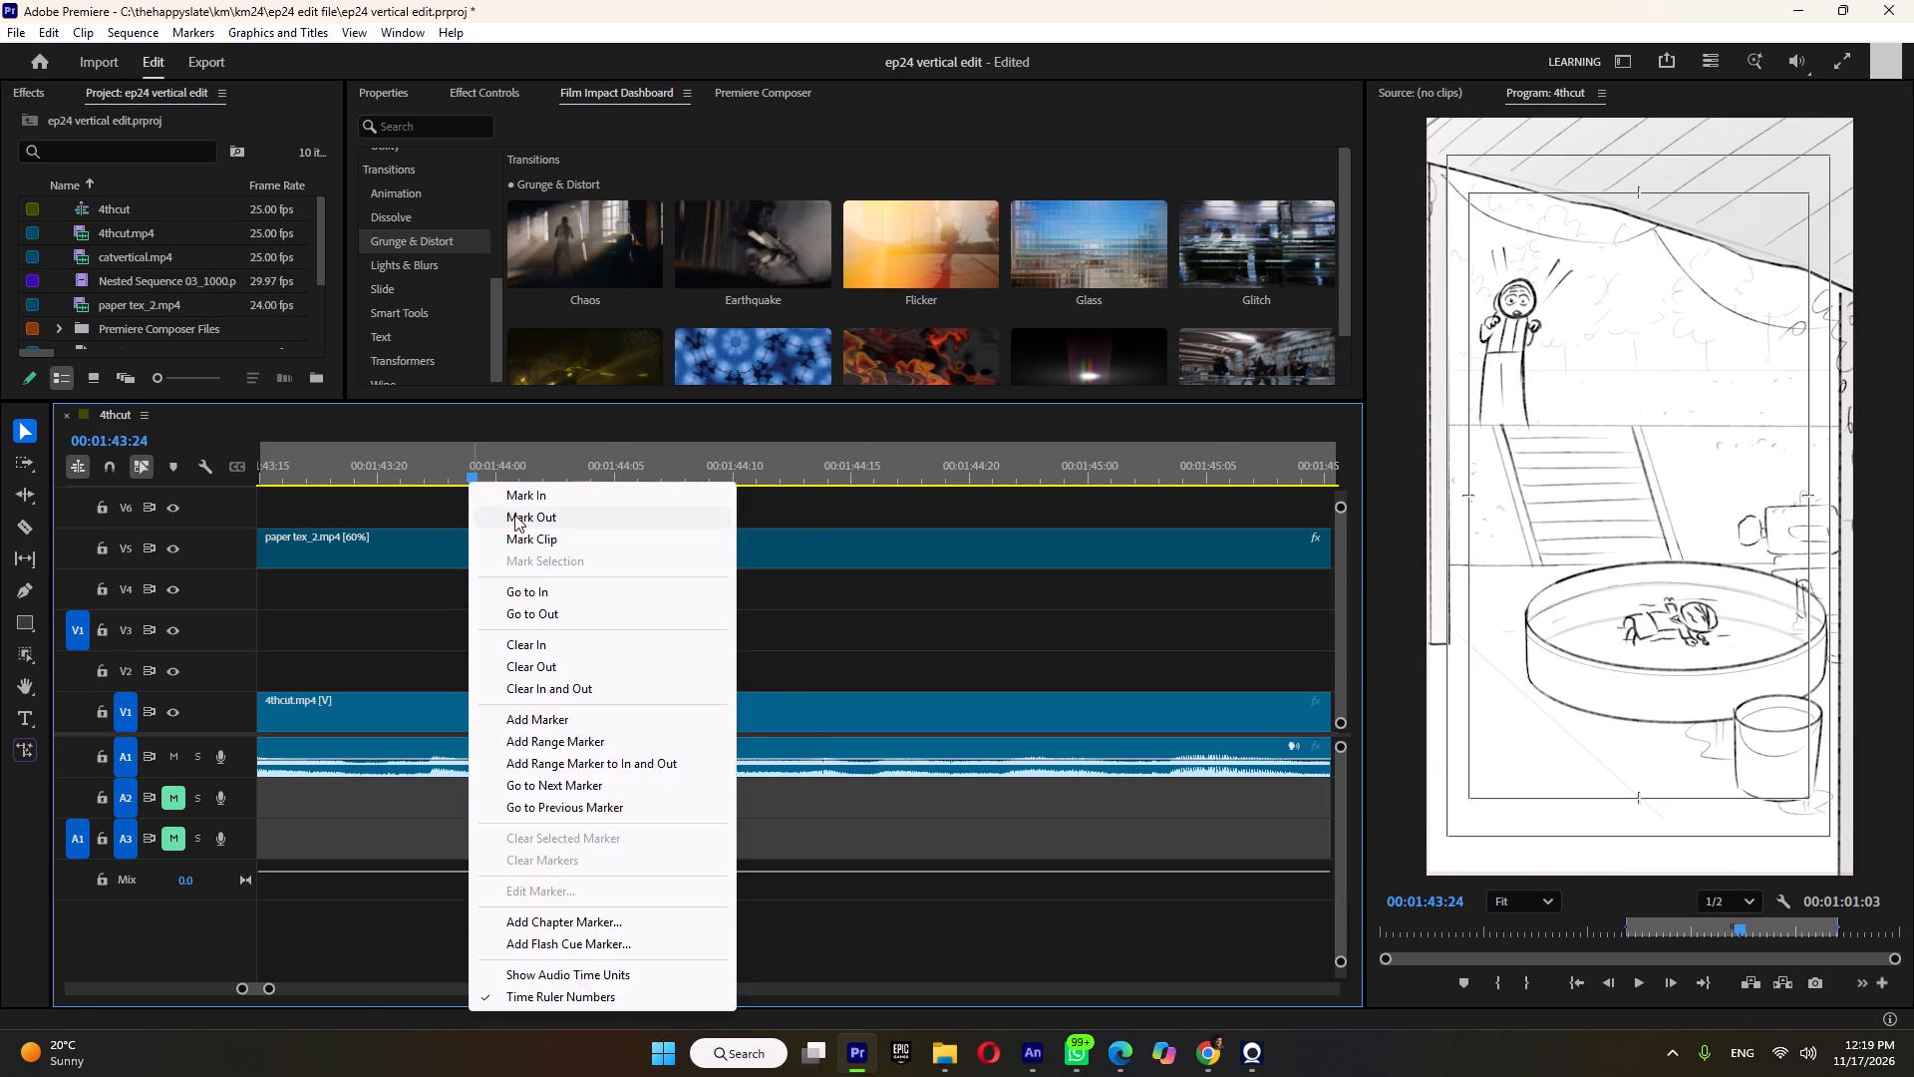
click(514, 515)
Export the marked range as sh03 to the km24 folder, keeping the H.264 Match Source - Adaptive High Bitrate preset.
alt+scroll(522, 524, down, 3)
drag(506, 461, 492, 461)
alt+scroll(576, 579, down, 20)
alt+scroll(576, 579, down, 20)
alt+scroll(576, 579, down, 1)
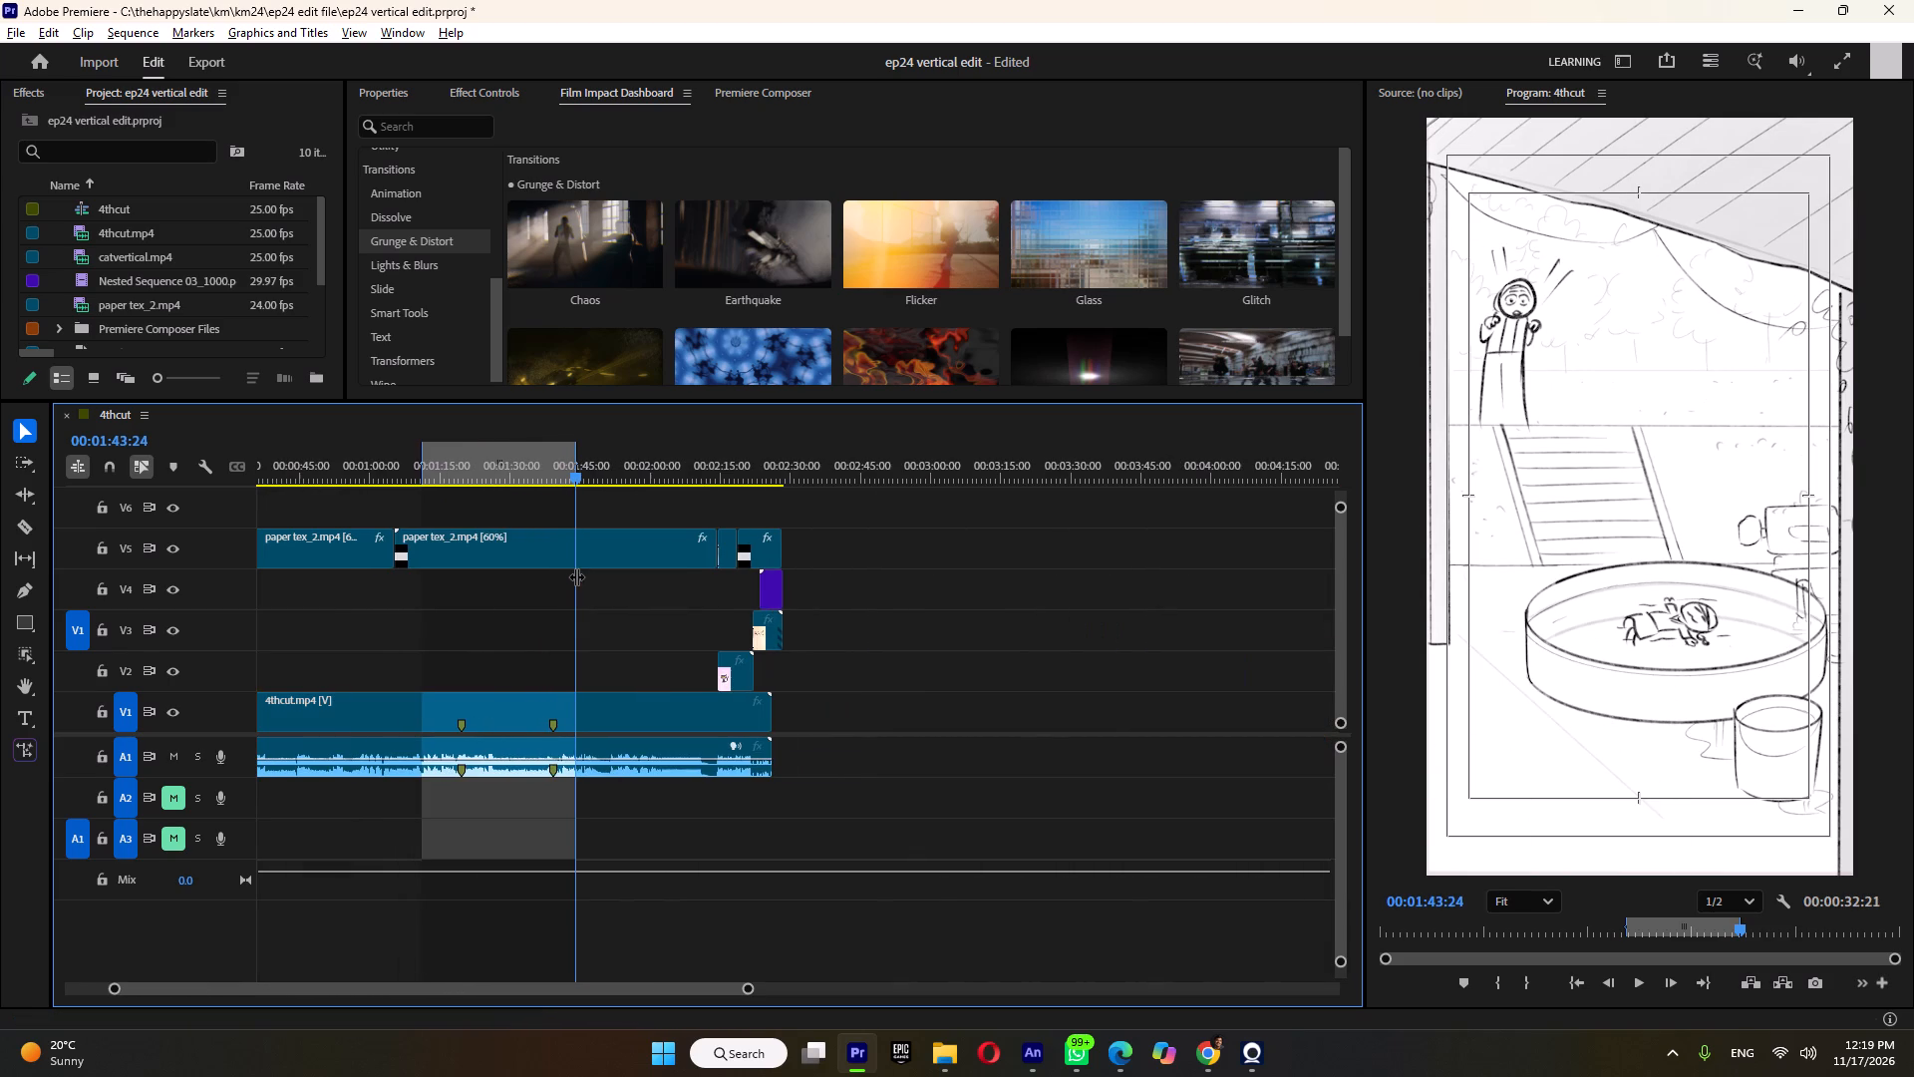
key(ctrl+m)
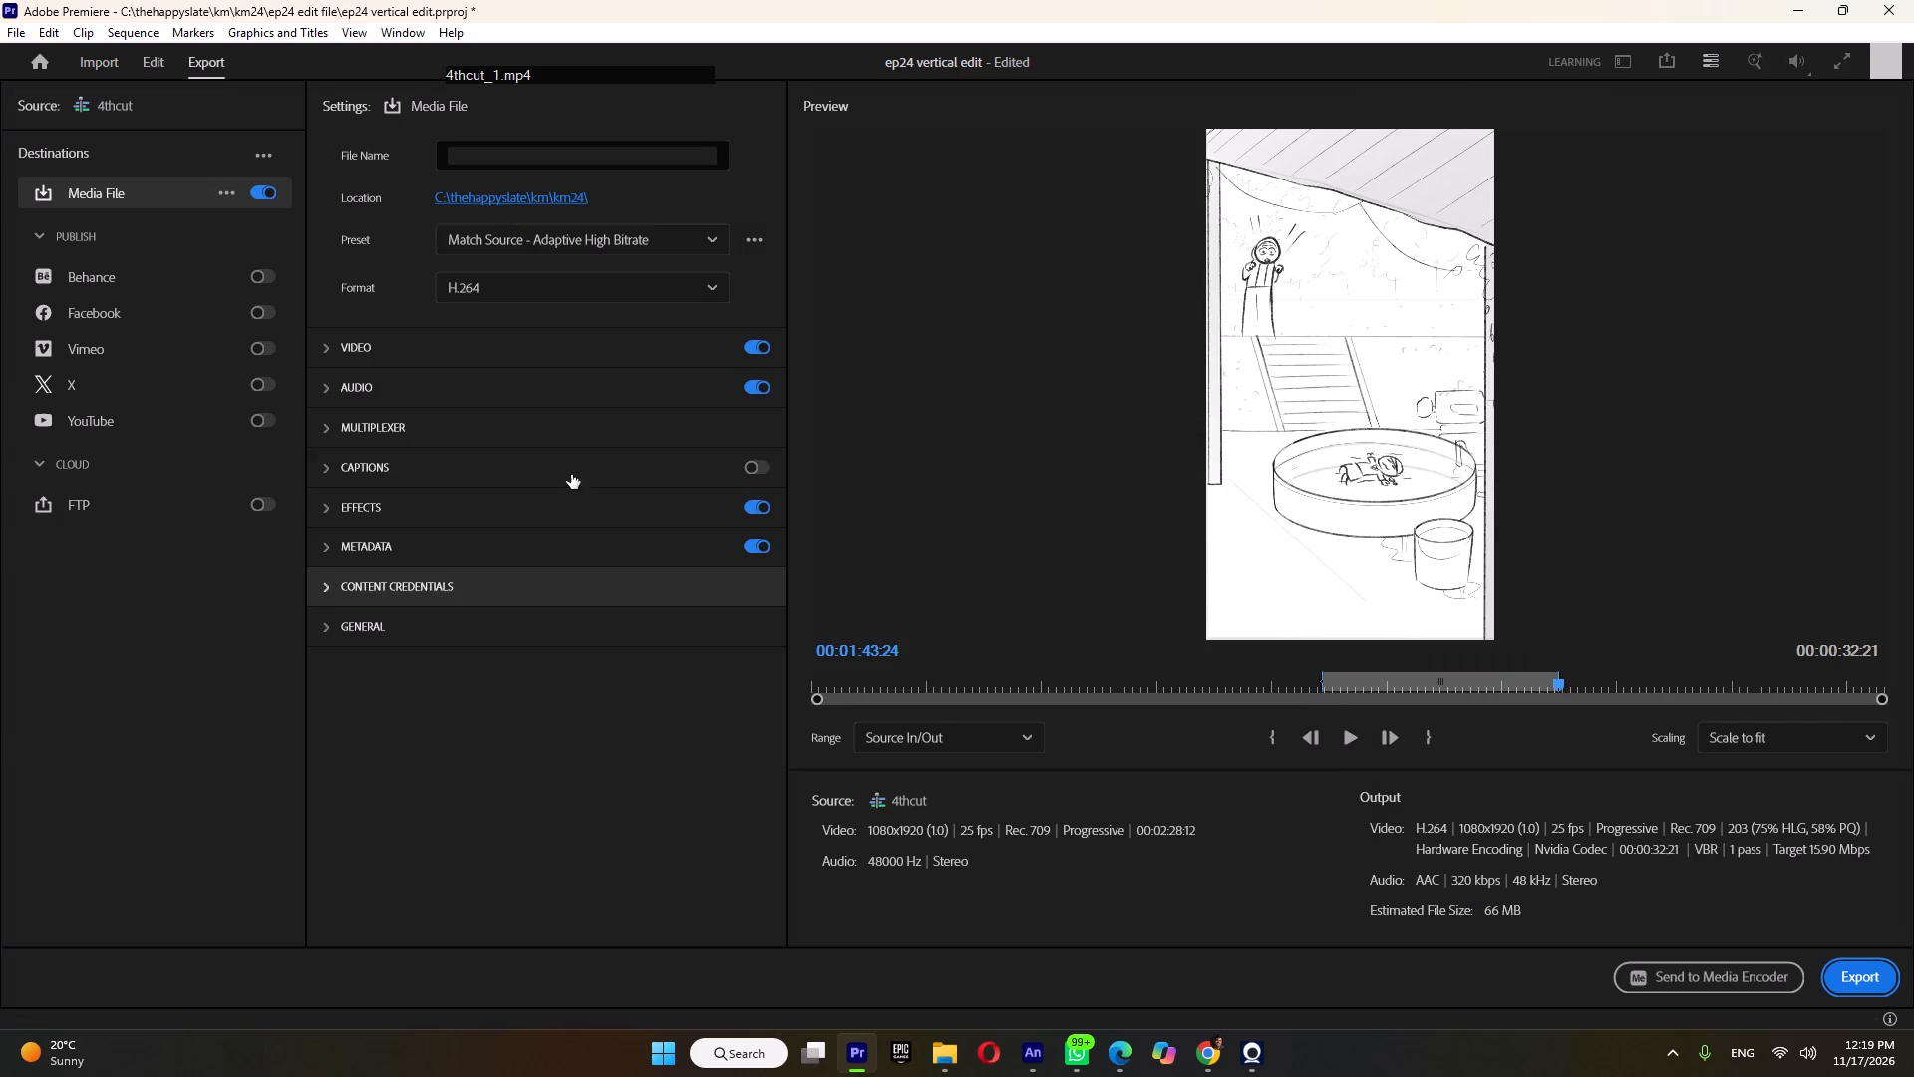
click(485, 196)
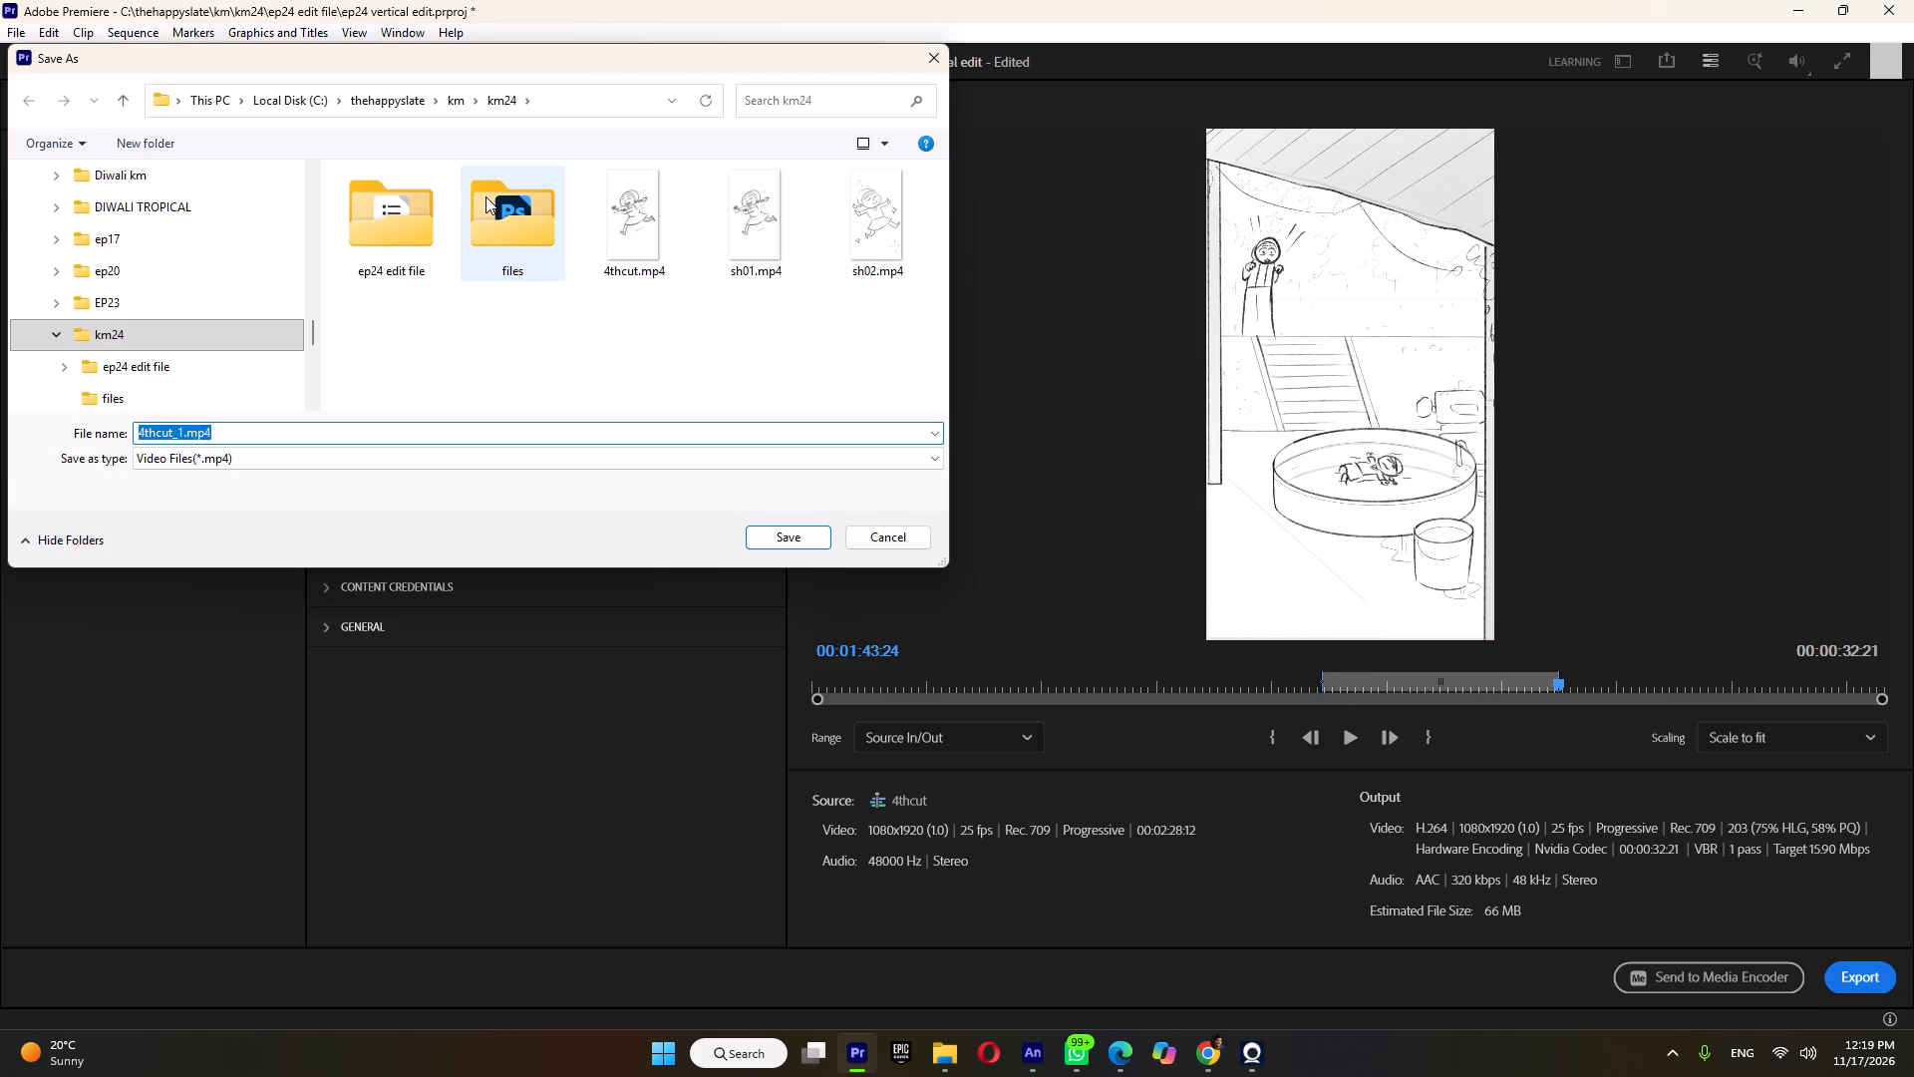
text(sh03)
key(Return)
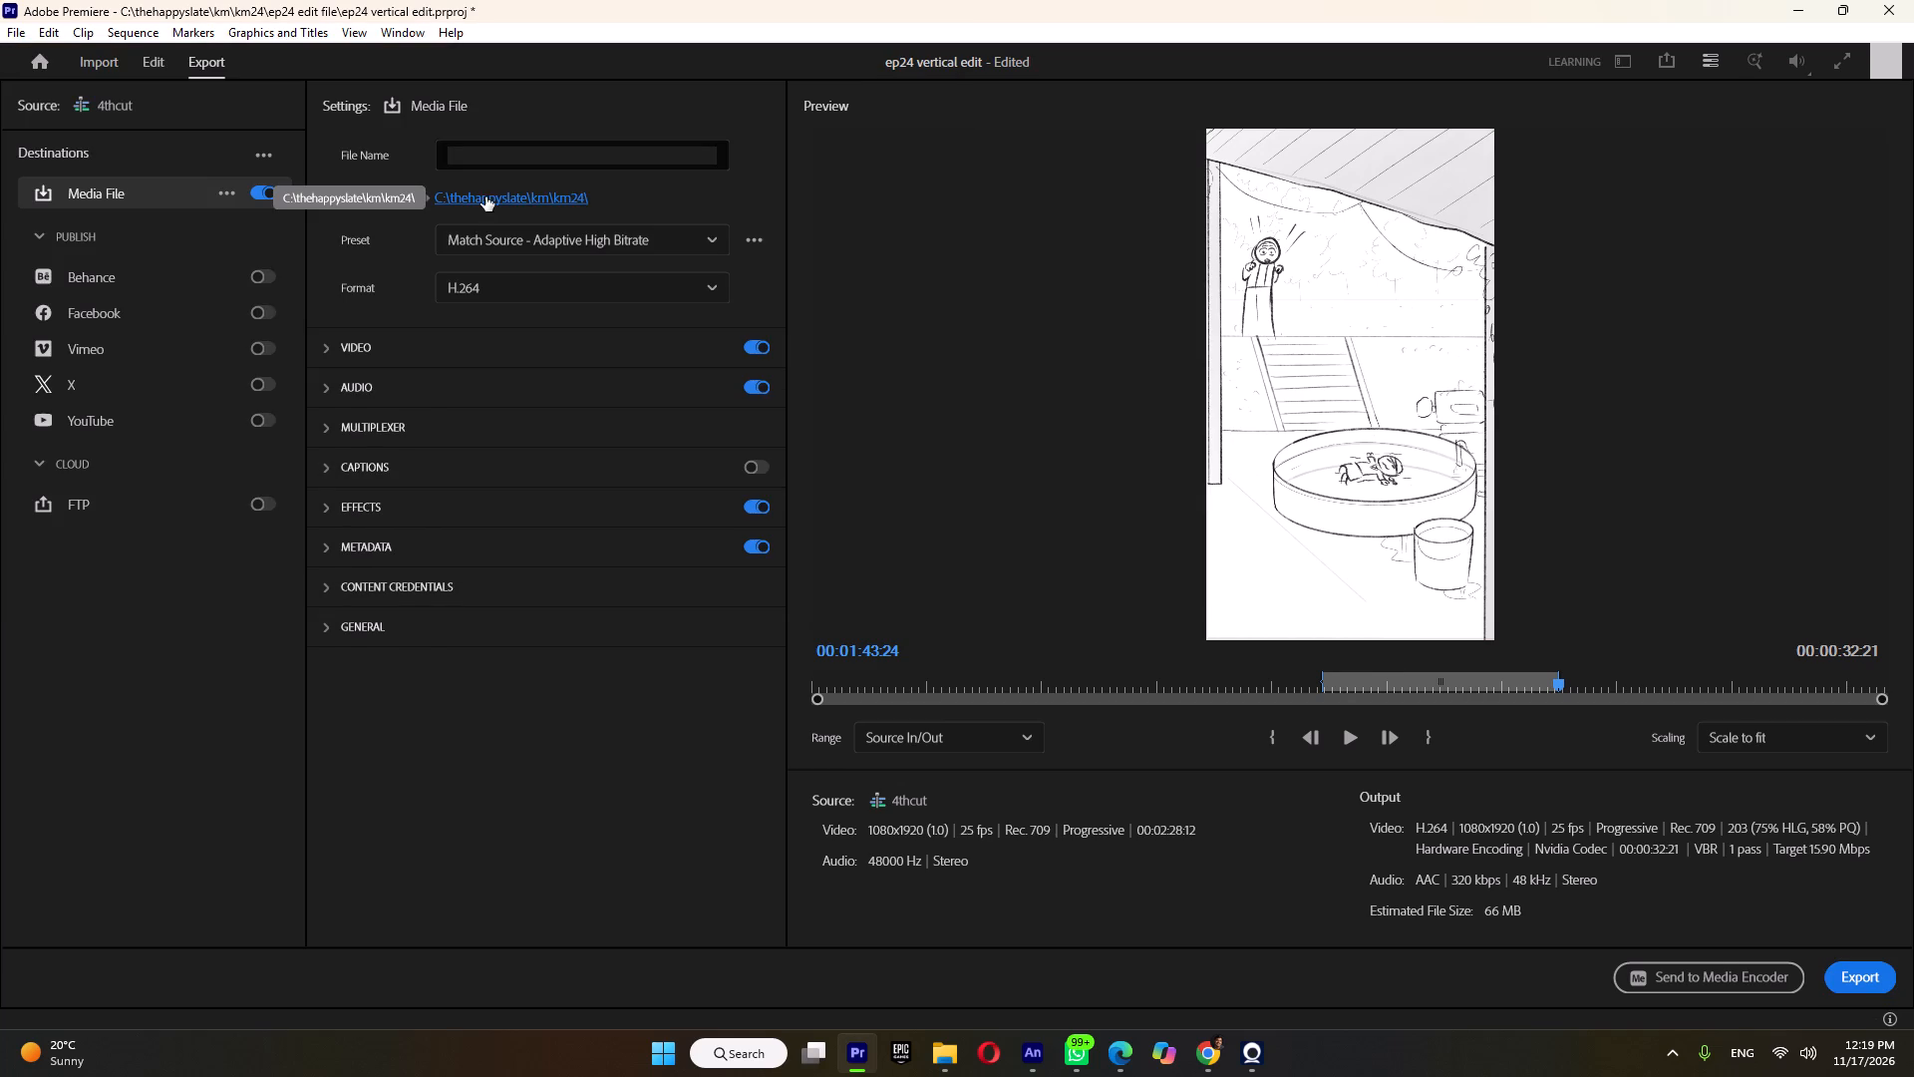
click(1864, 981)
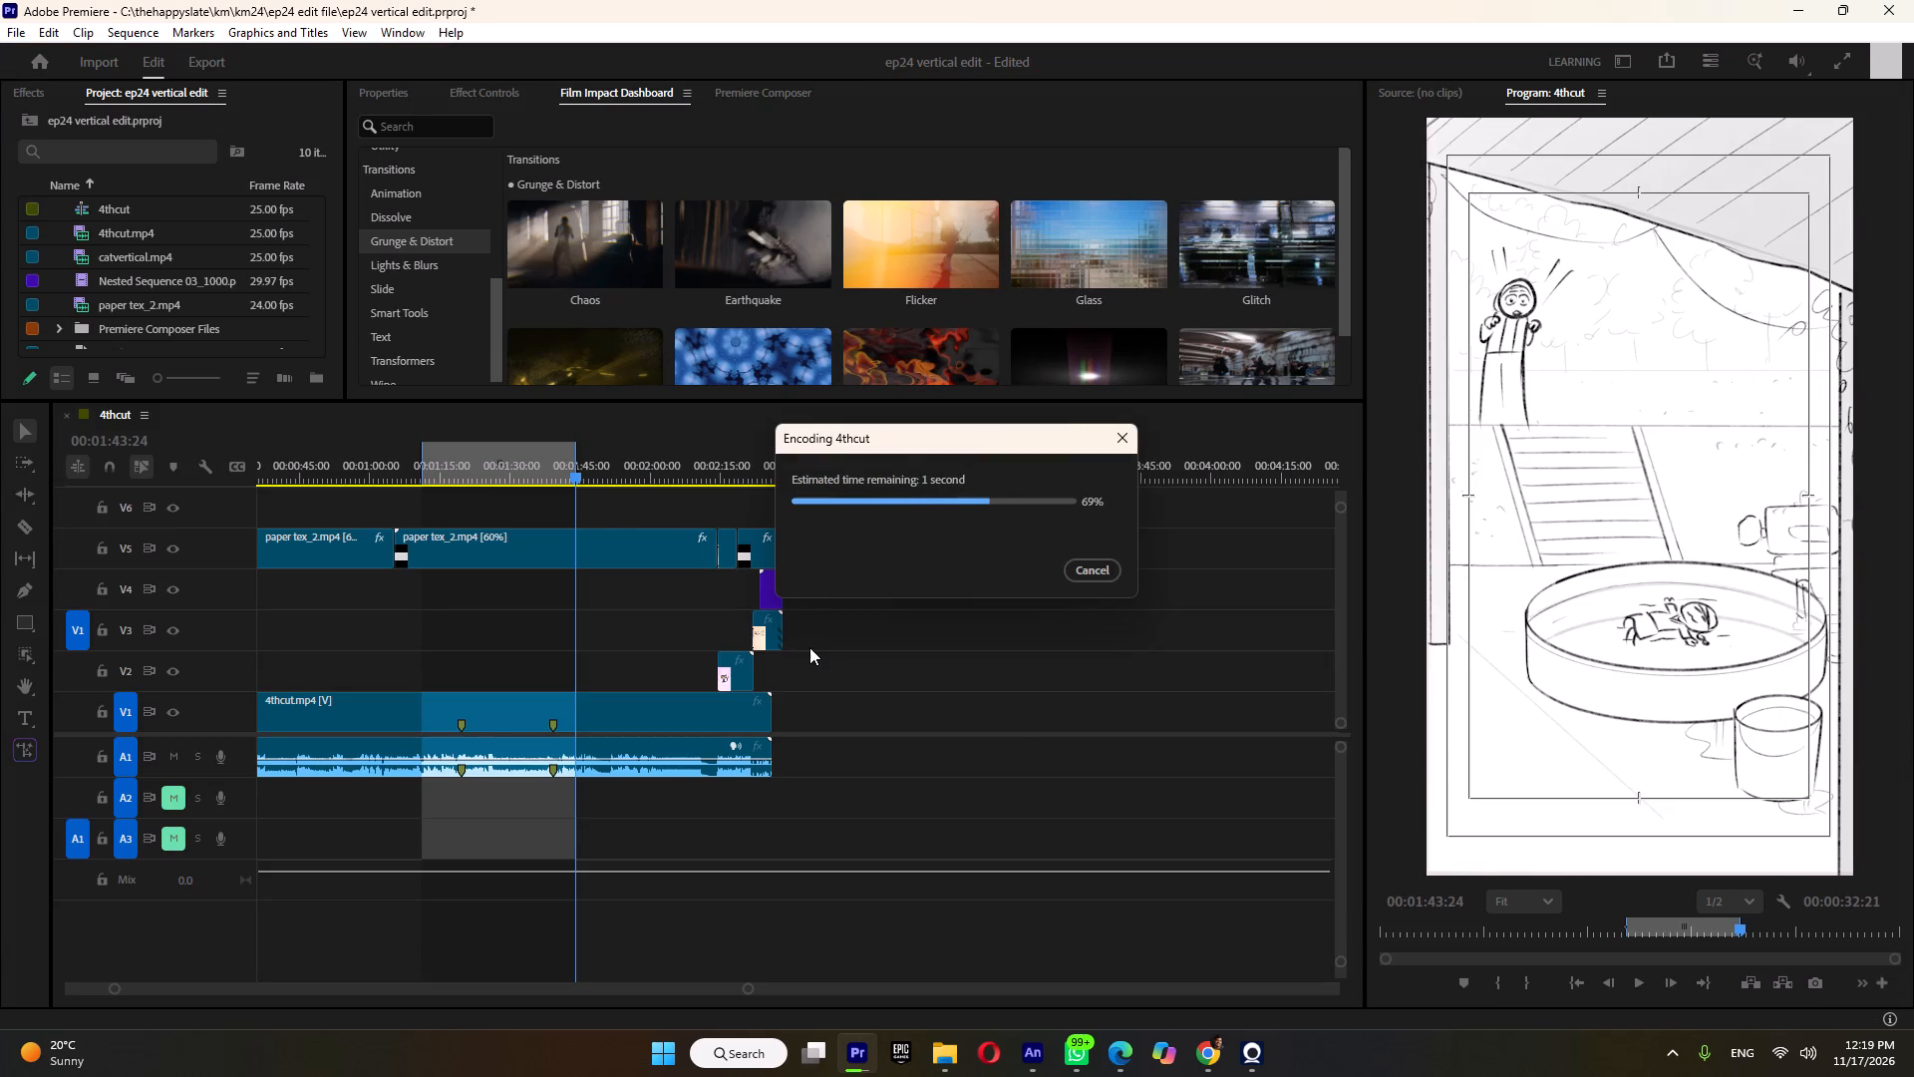
Shift the whole in/out range along the timeline so that it starts at 00:01:43:24.
drag(499, 463, 650, 476)
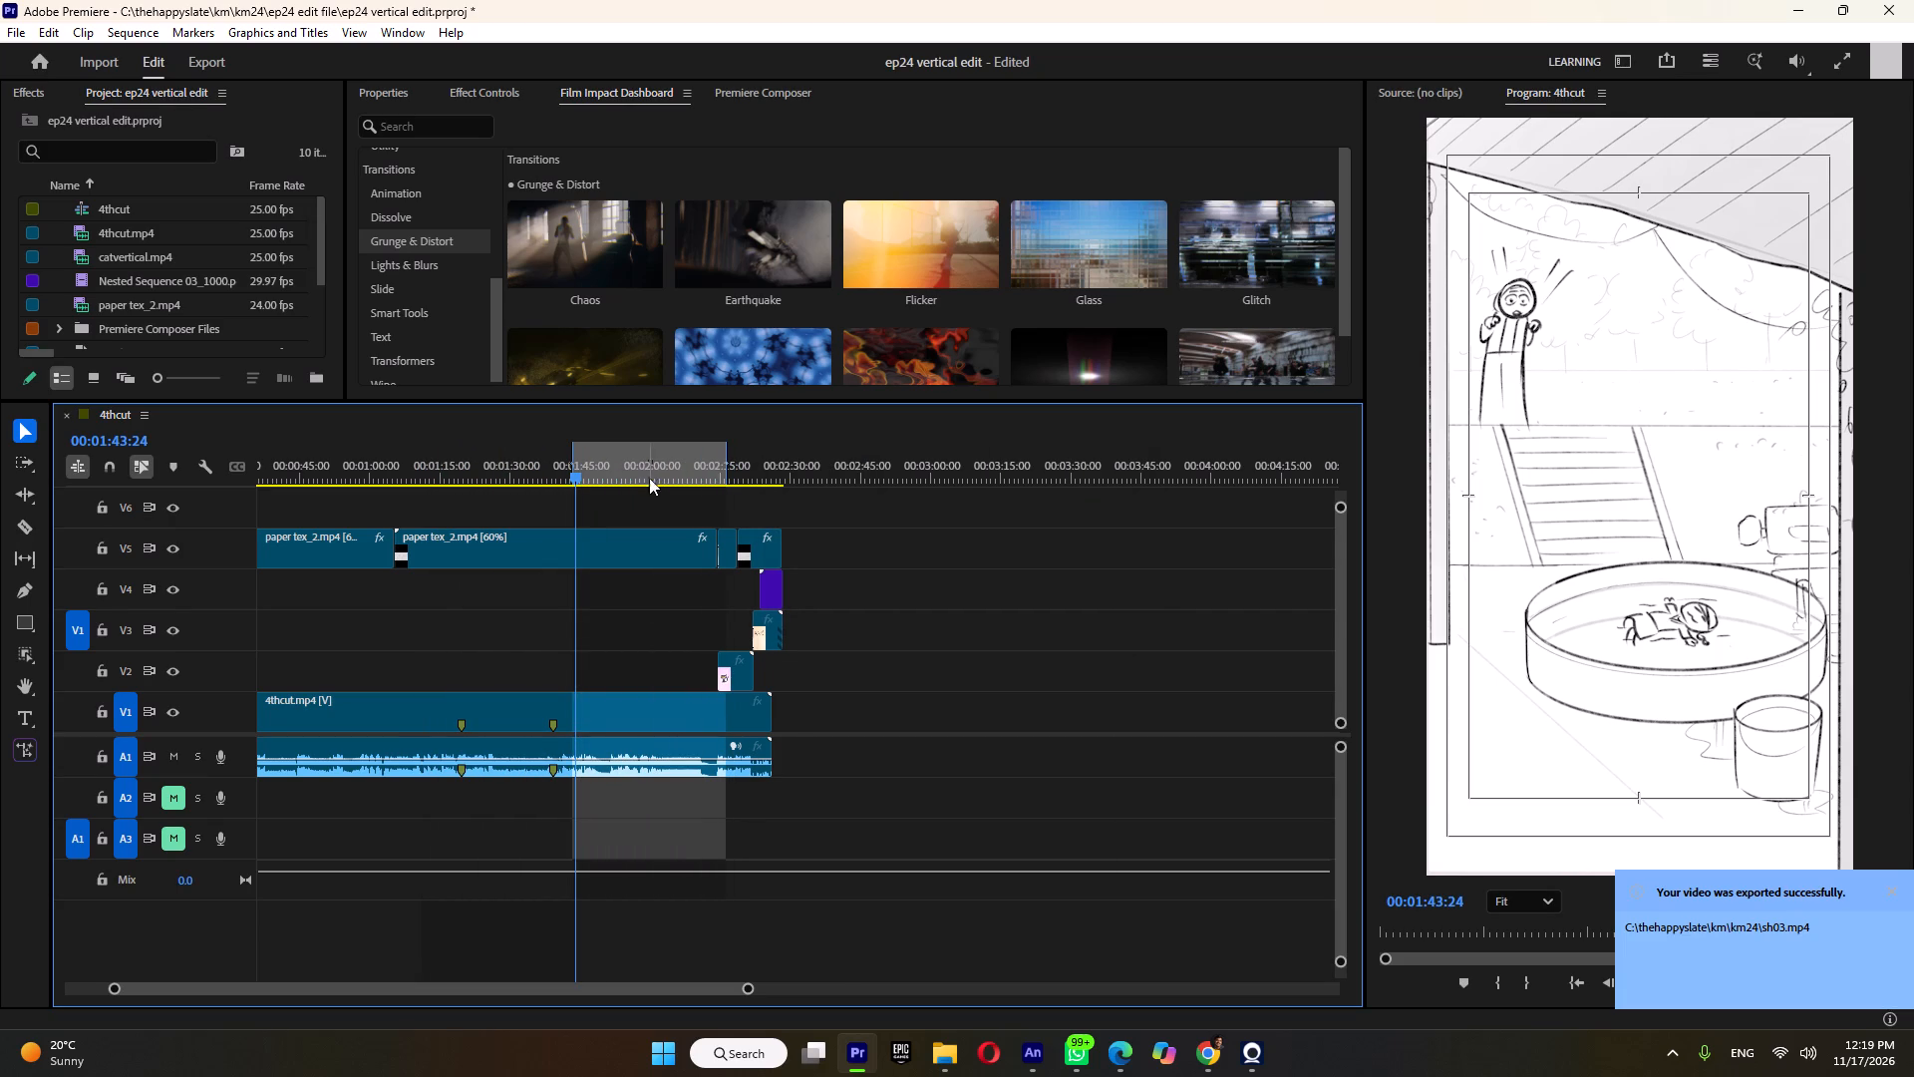
alt+scroll(590, 466, up, 20)
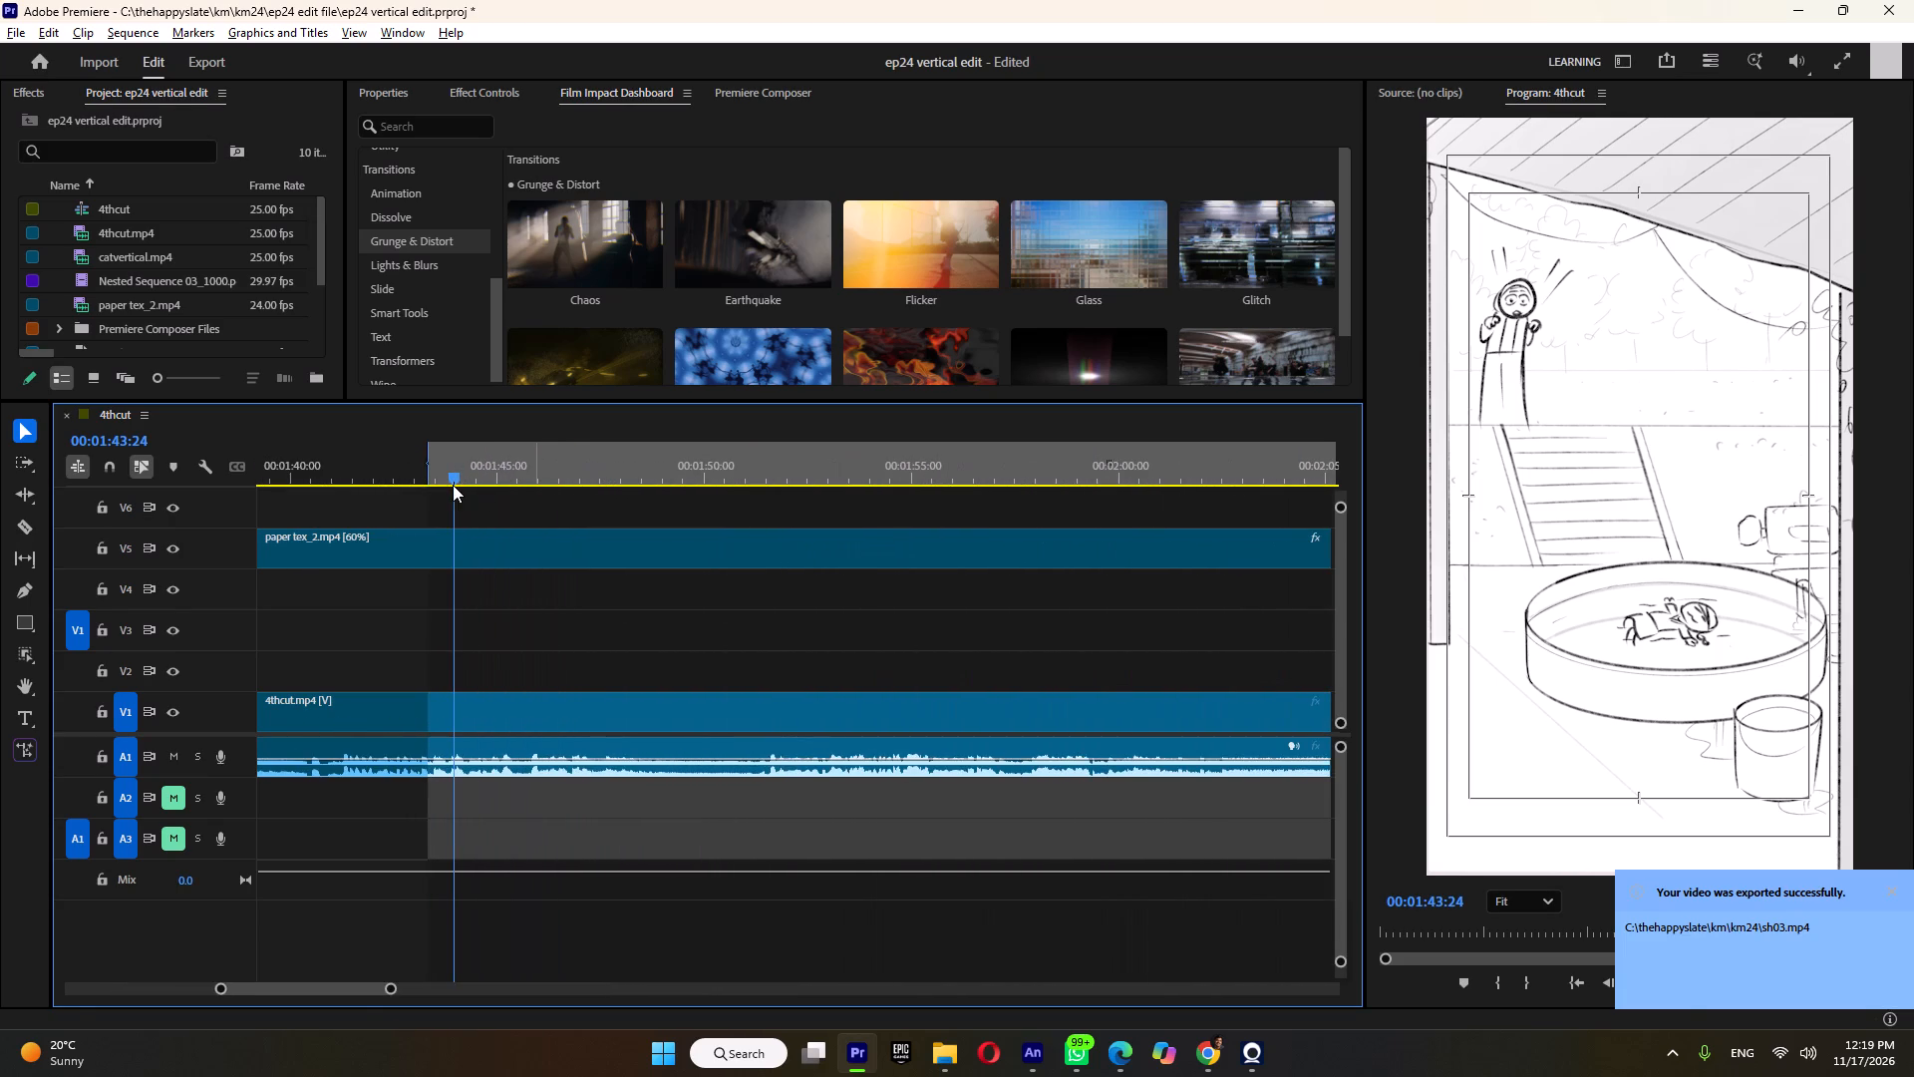
alt+scroll(450, 485, up, 13)
drag(379, 463, 420, 470)
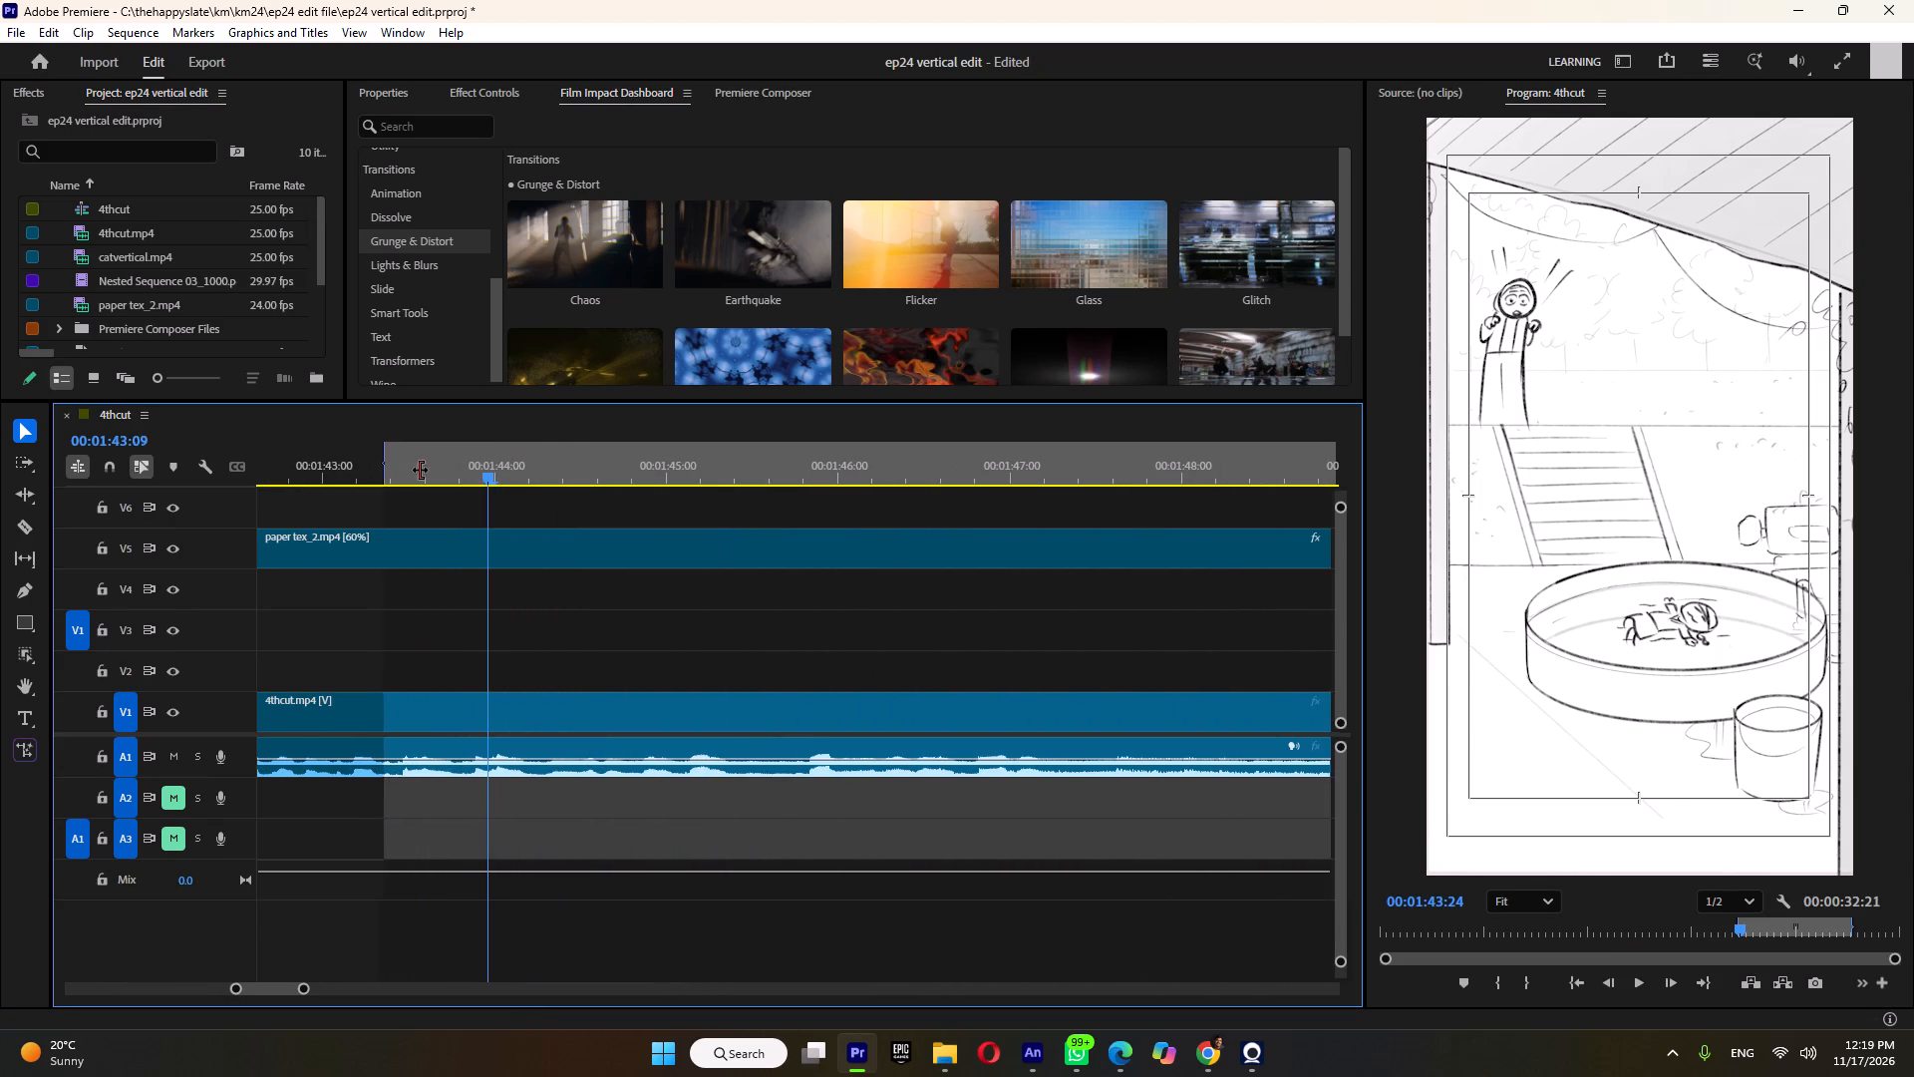
drag(420, 470, 486, 474)
alt+scroll(483, 484, up, 6)
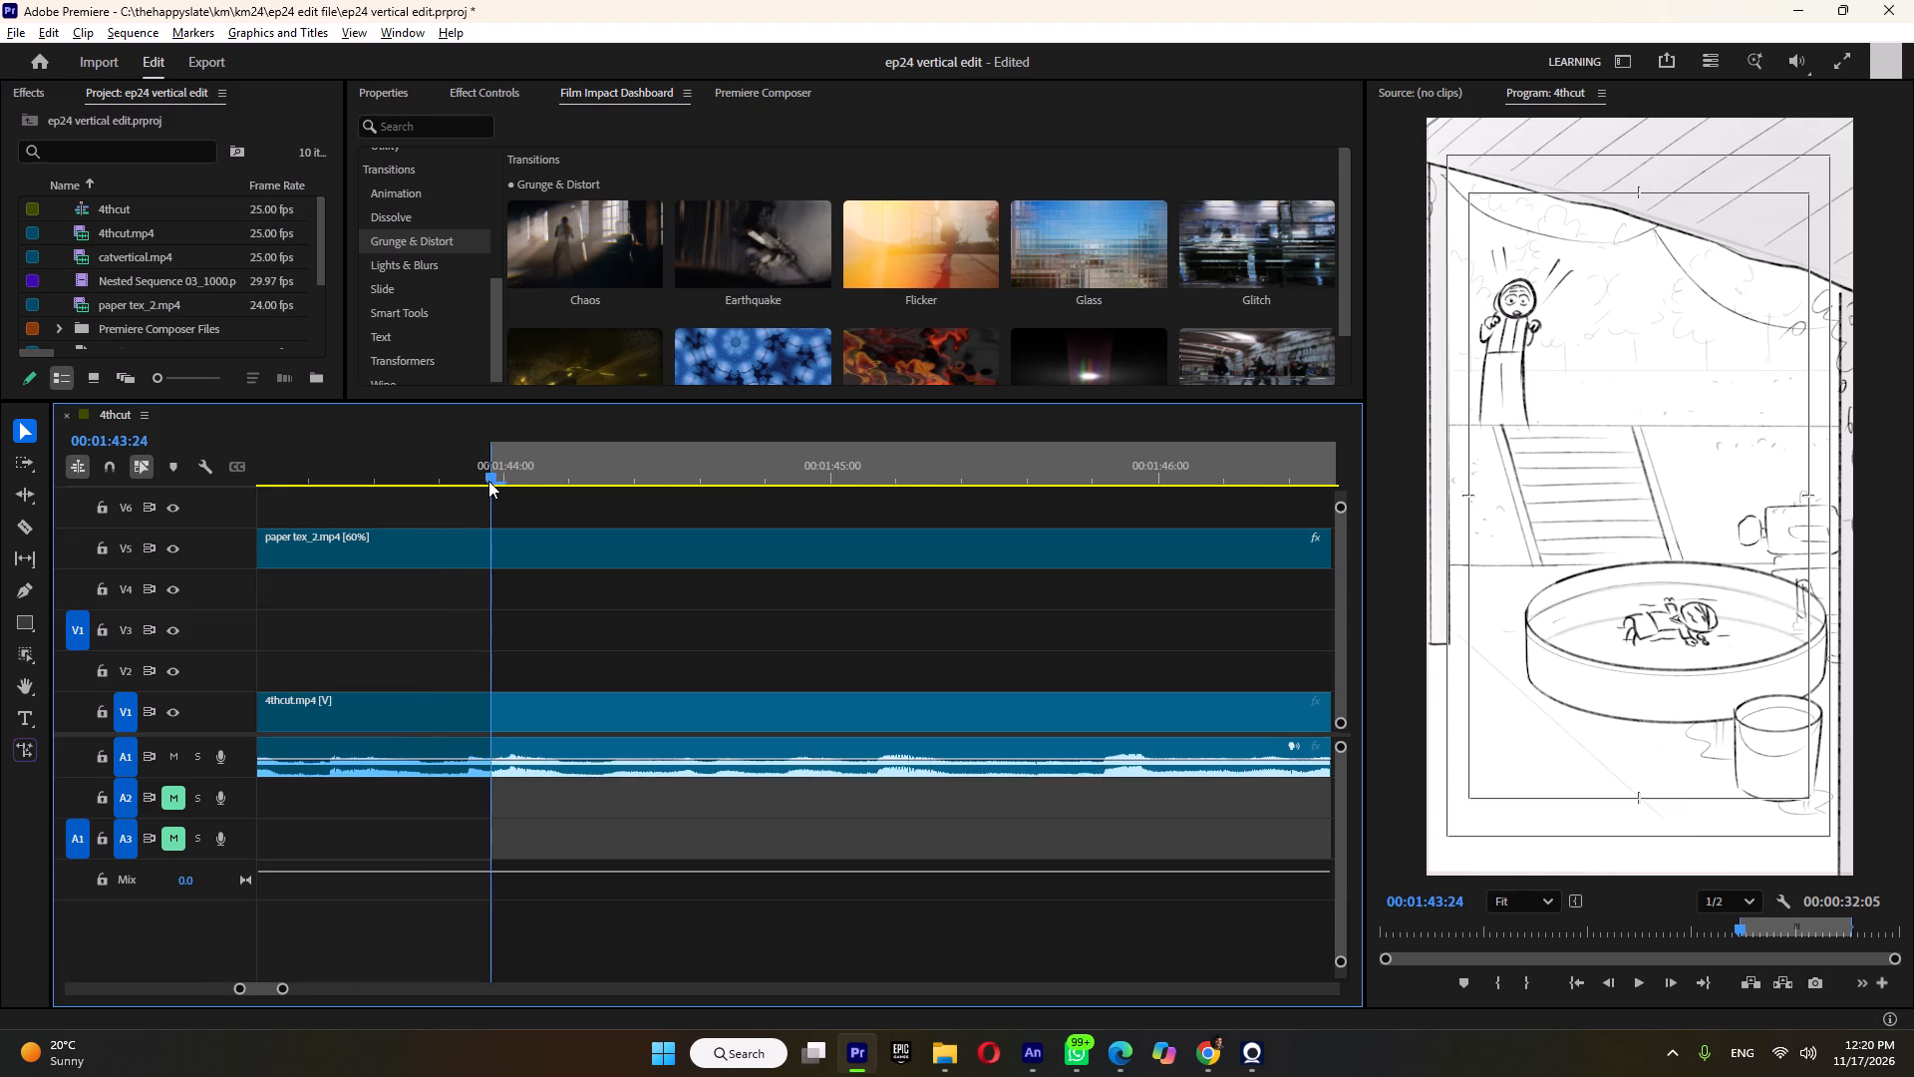
alt+scroll(488, 481, up, 7)
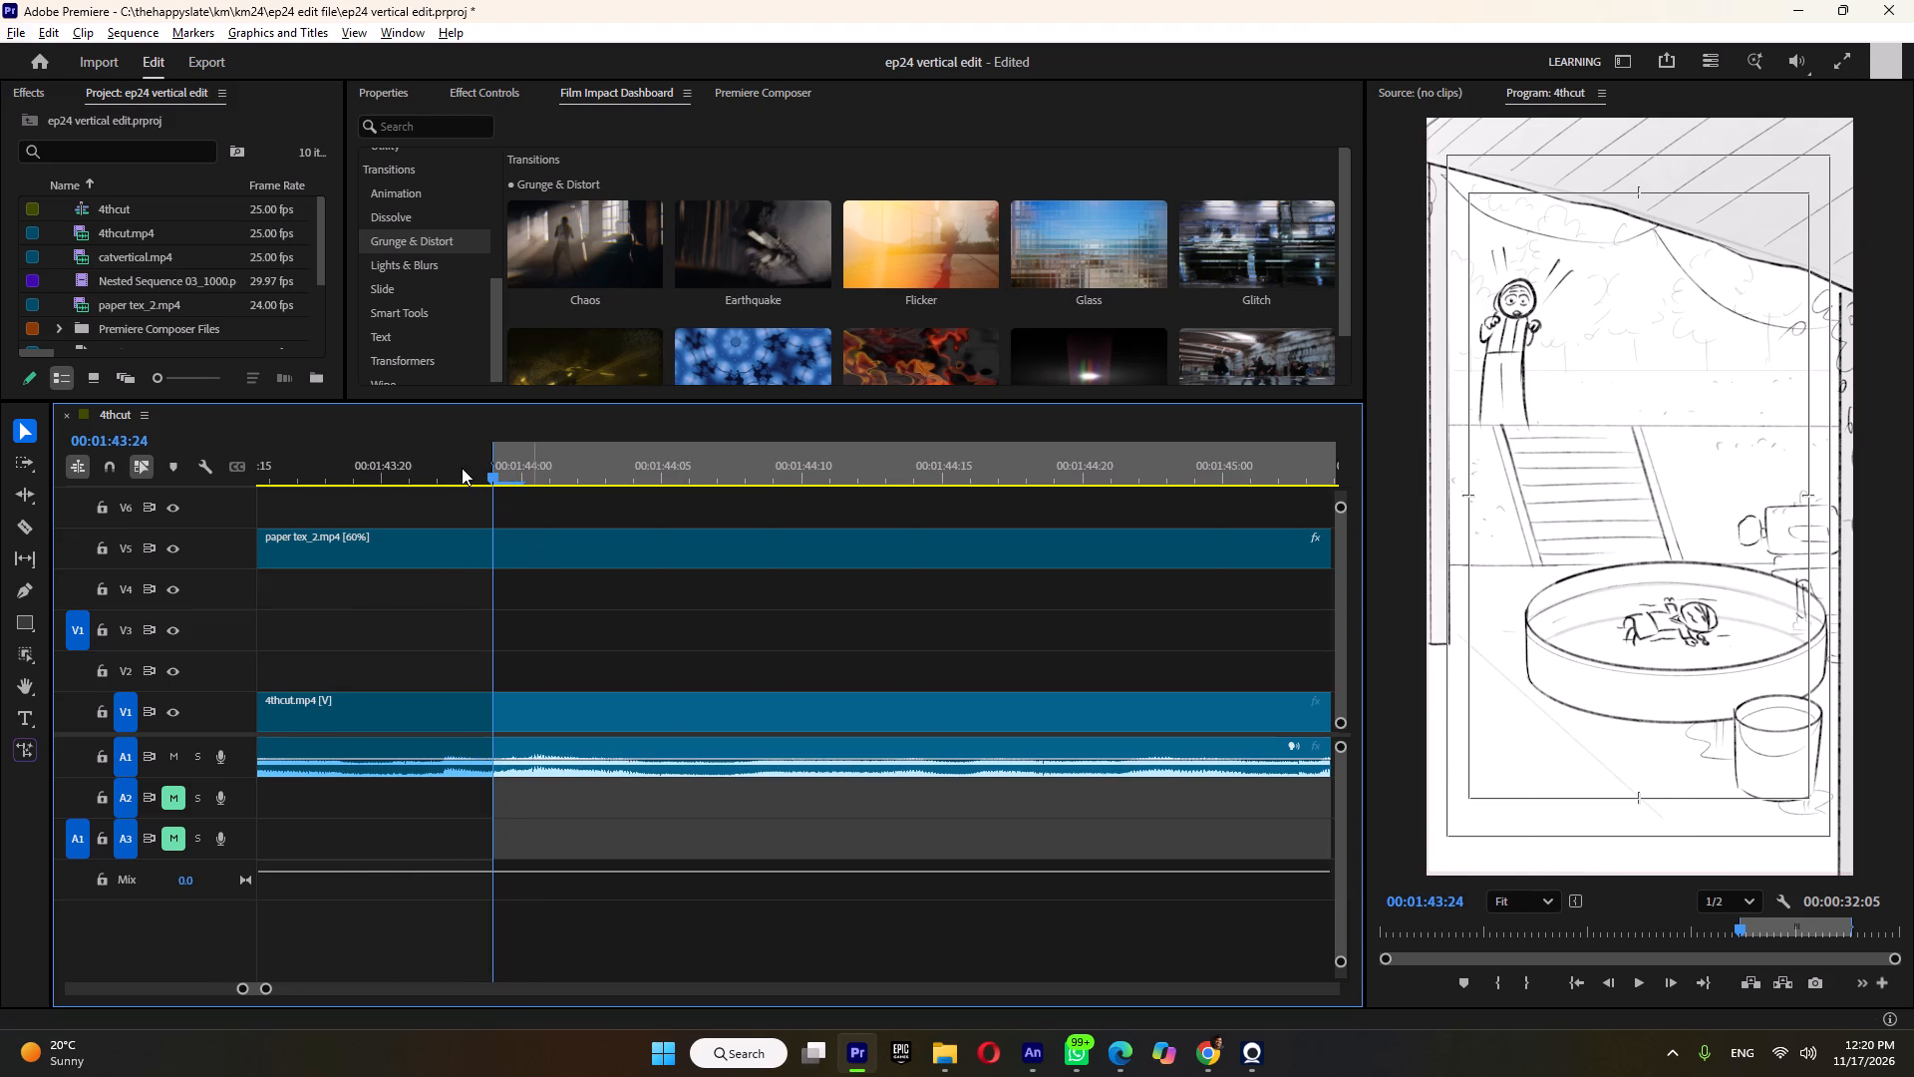
Play the sequence from about 00:01:43:24 to review the beginning of the newly marked section.
drag(462, 468, 484, 474)
key(space)
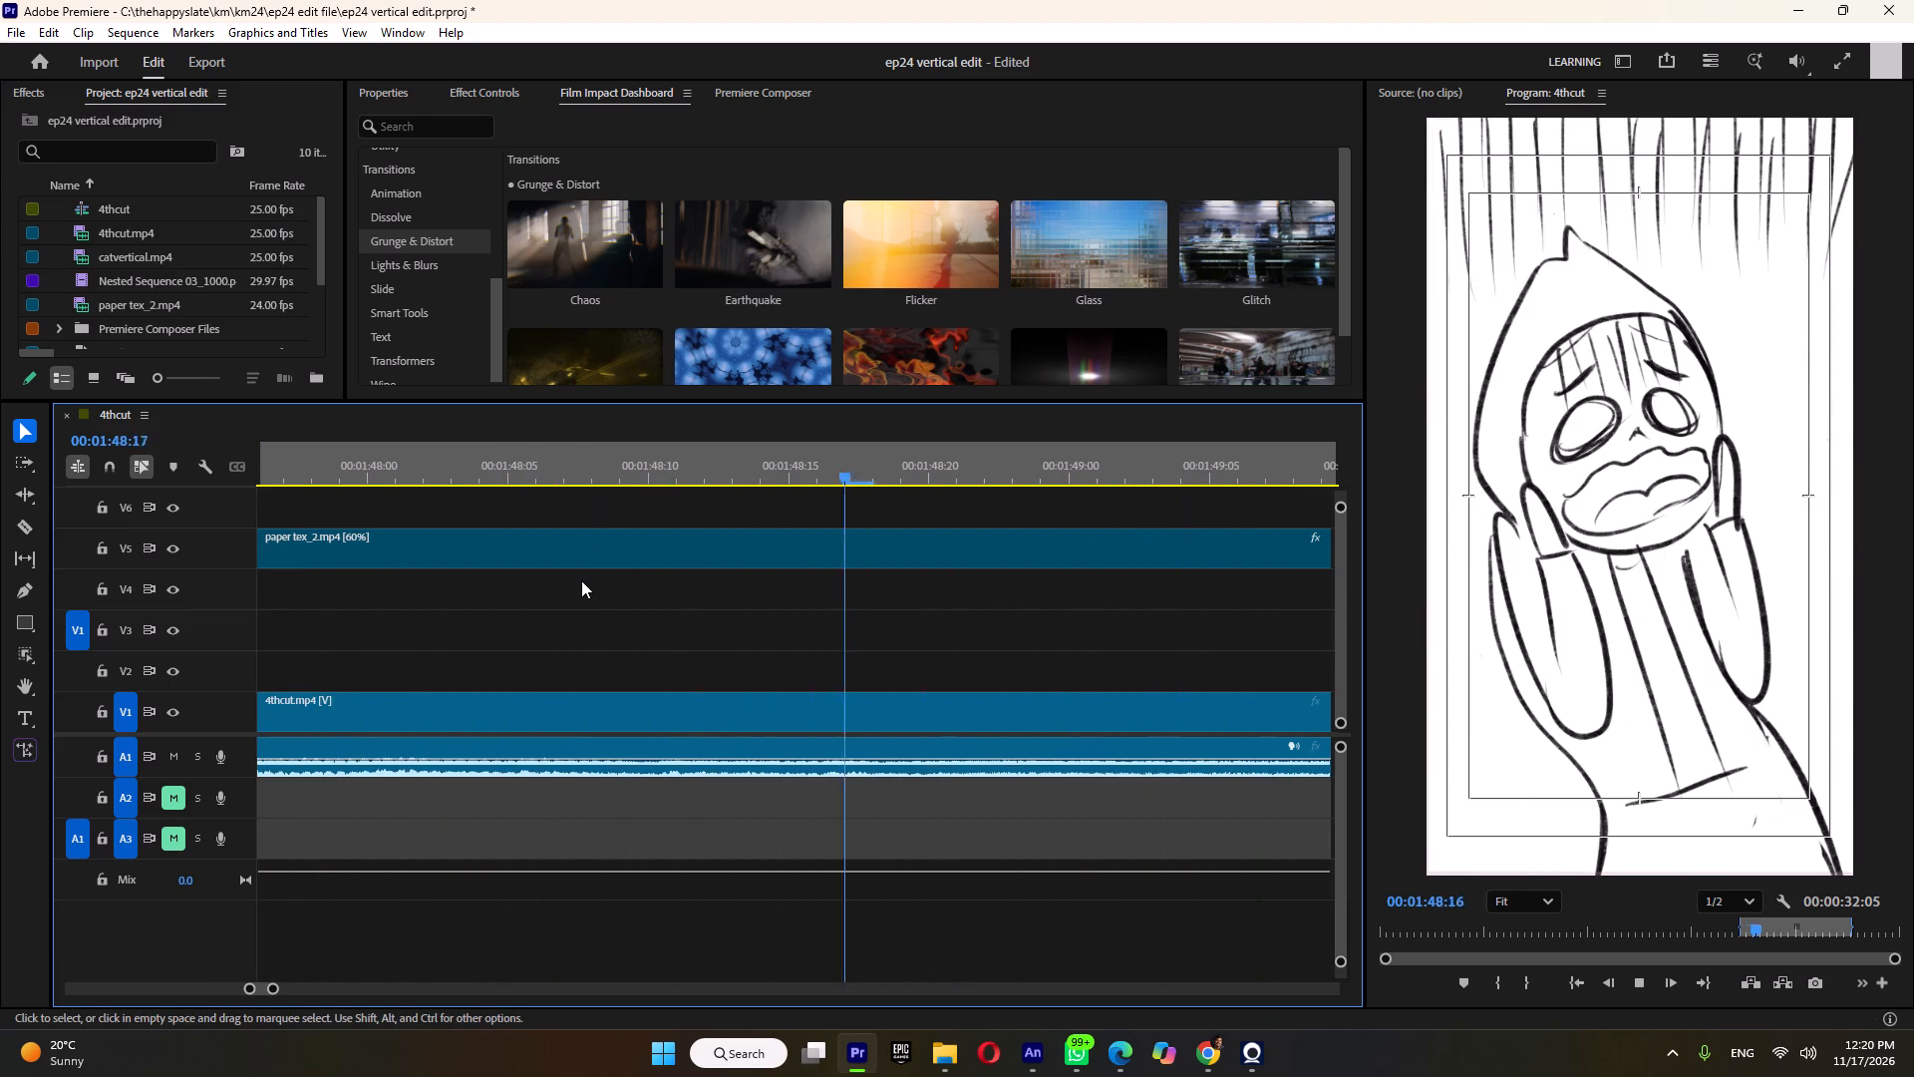
key(space)
alt+scroll(721, 607, down, 20)
alt+scroll(721, 607, down, 15)
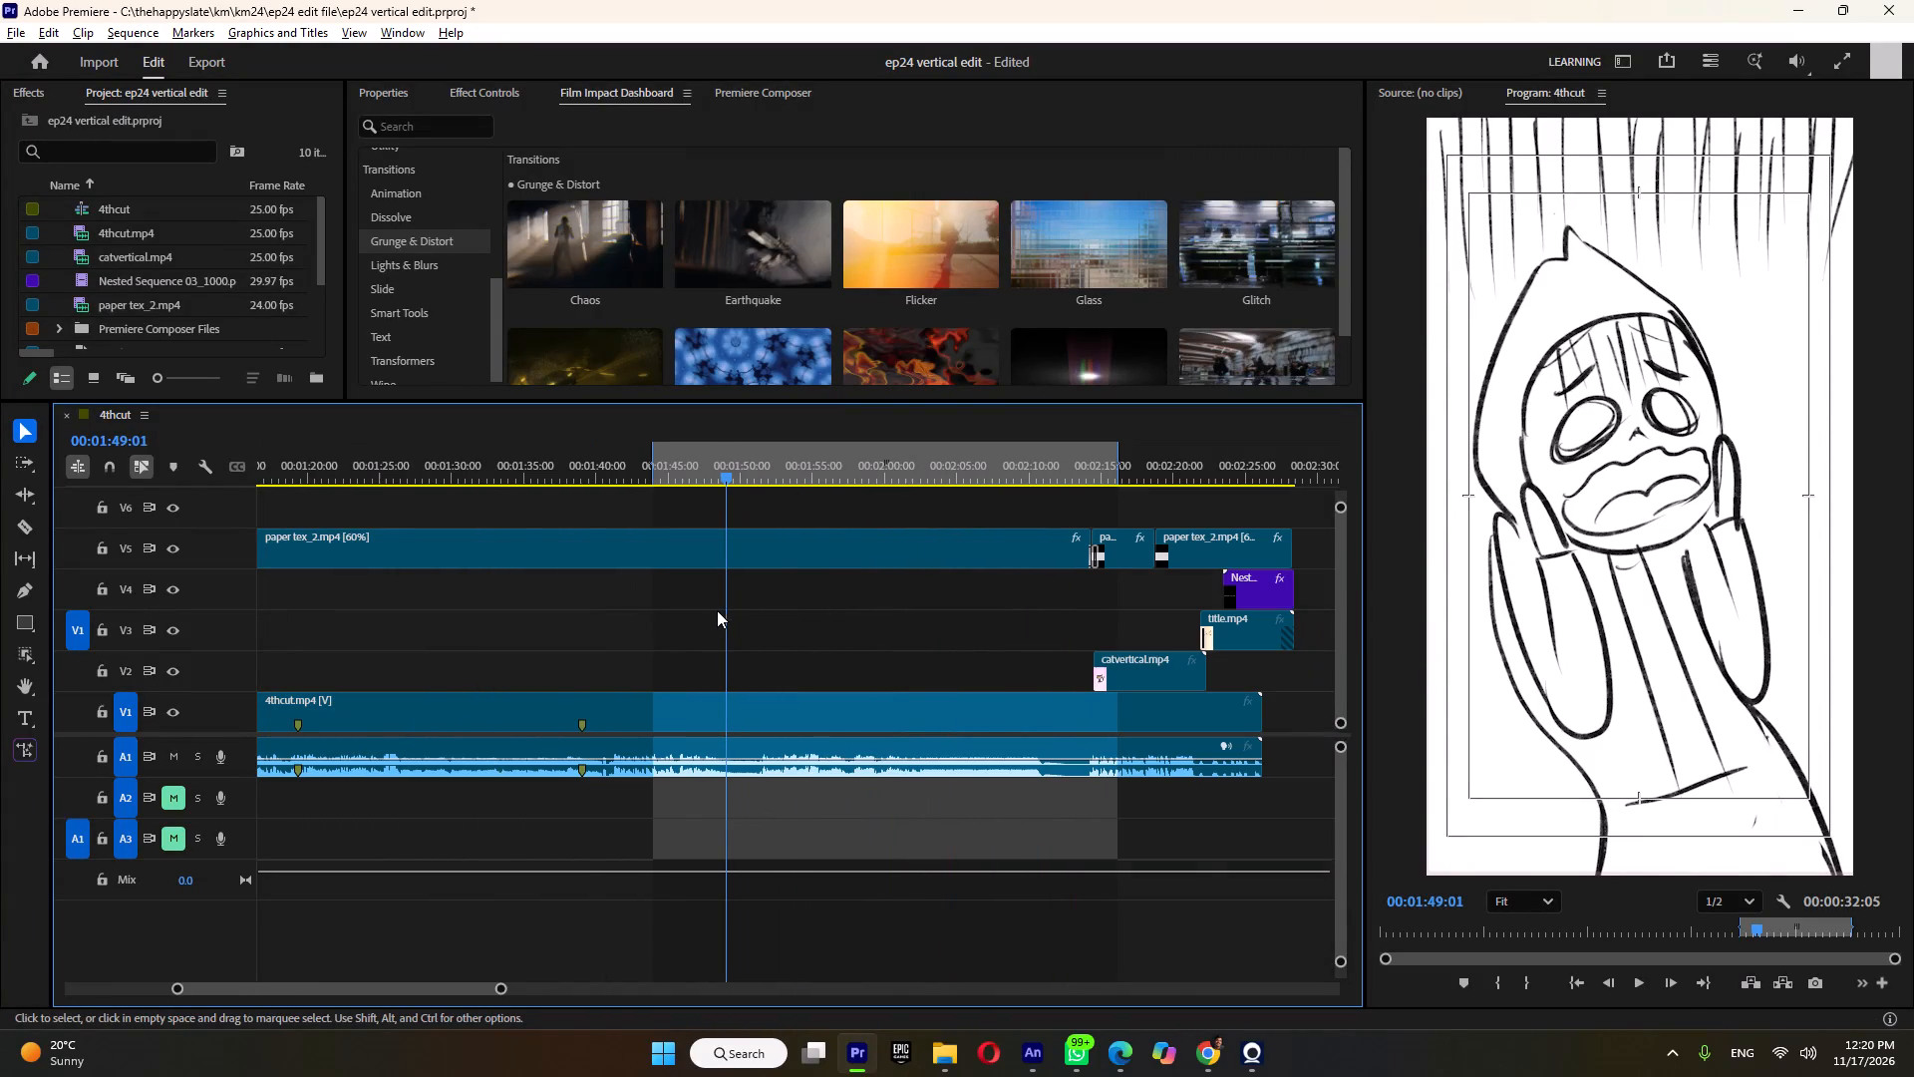
drag(887, 464, 957, 481)
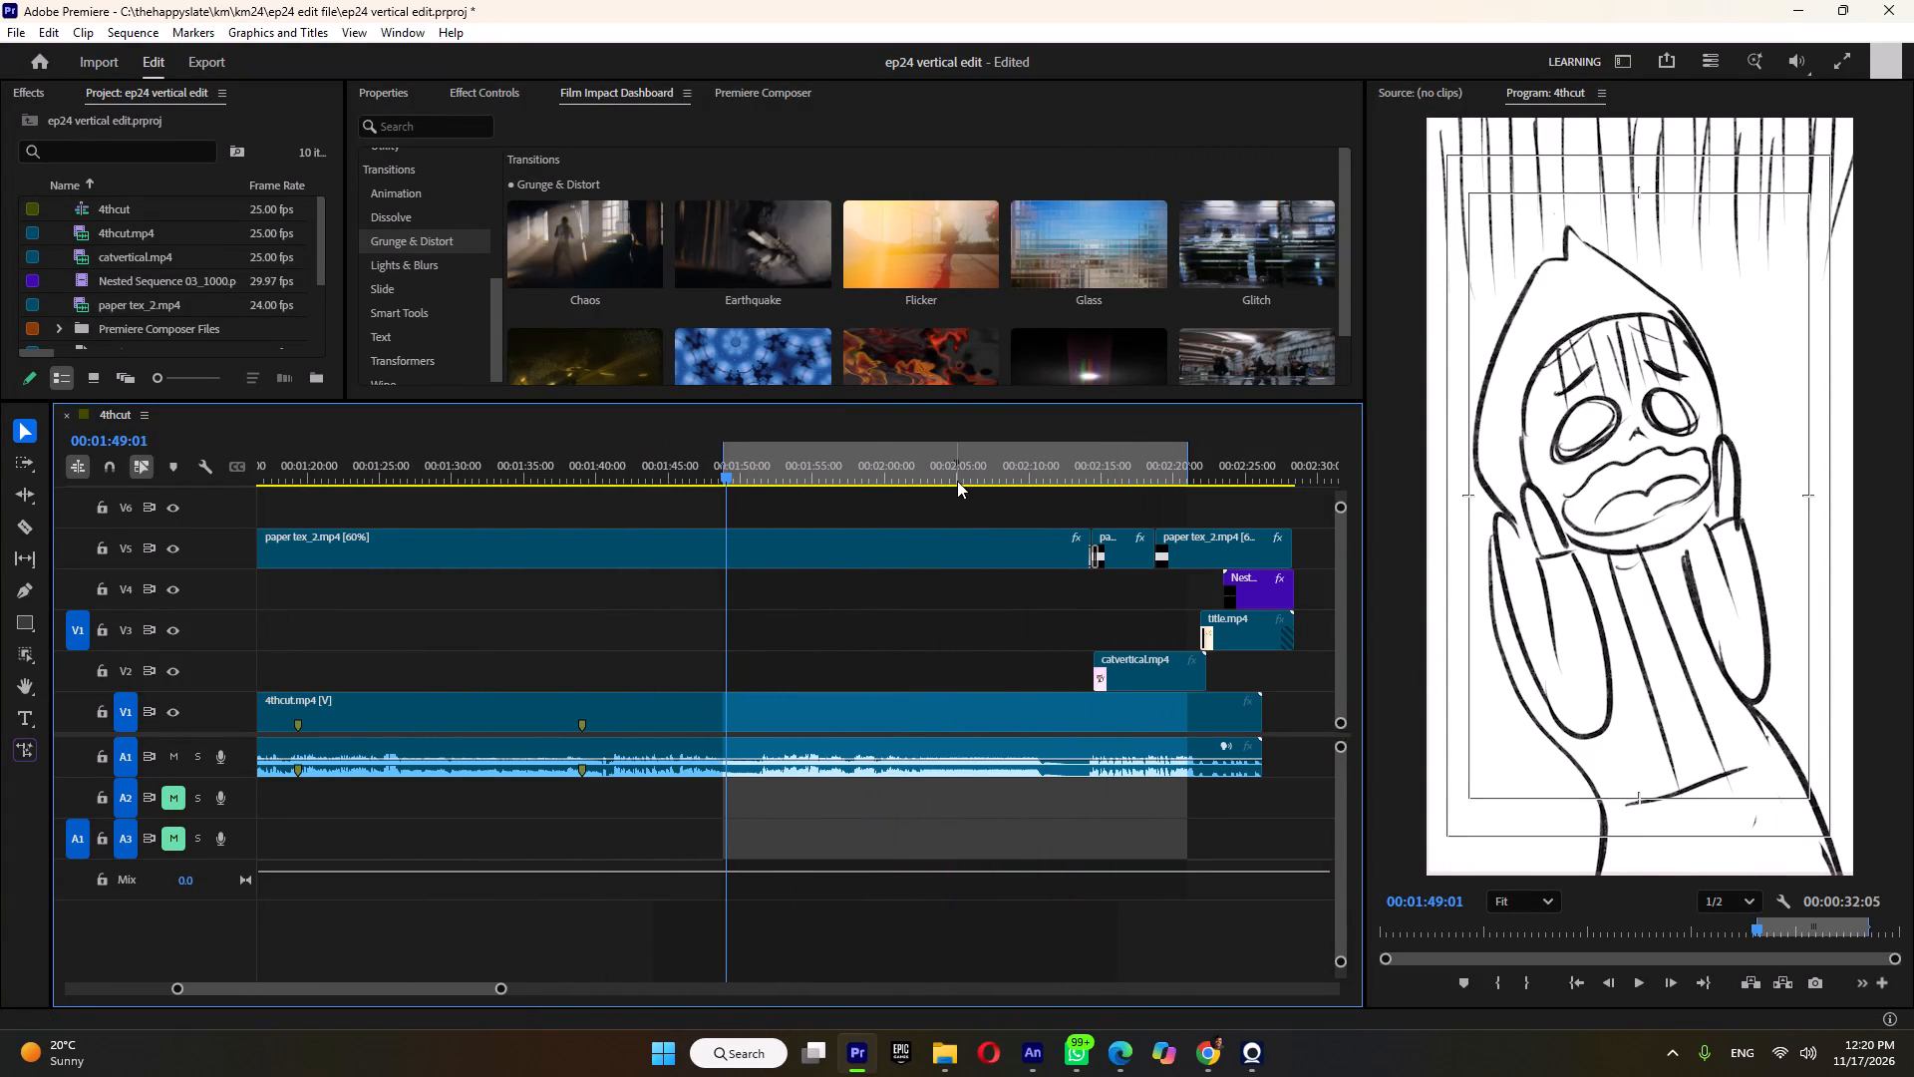
key(ctrl+z)
click(662, 468)
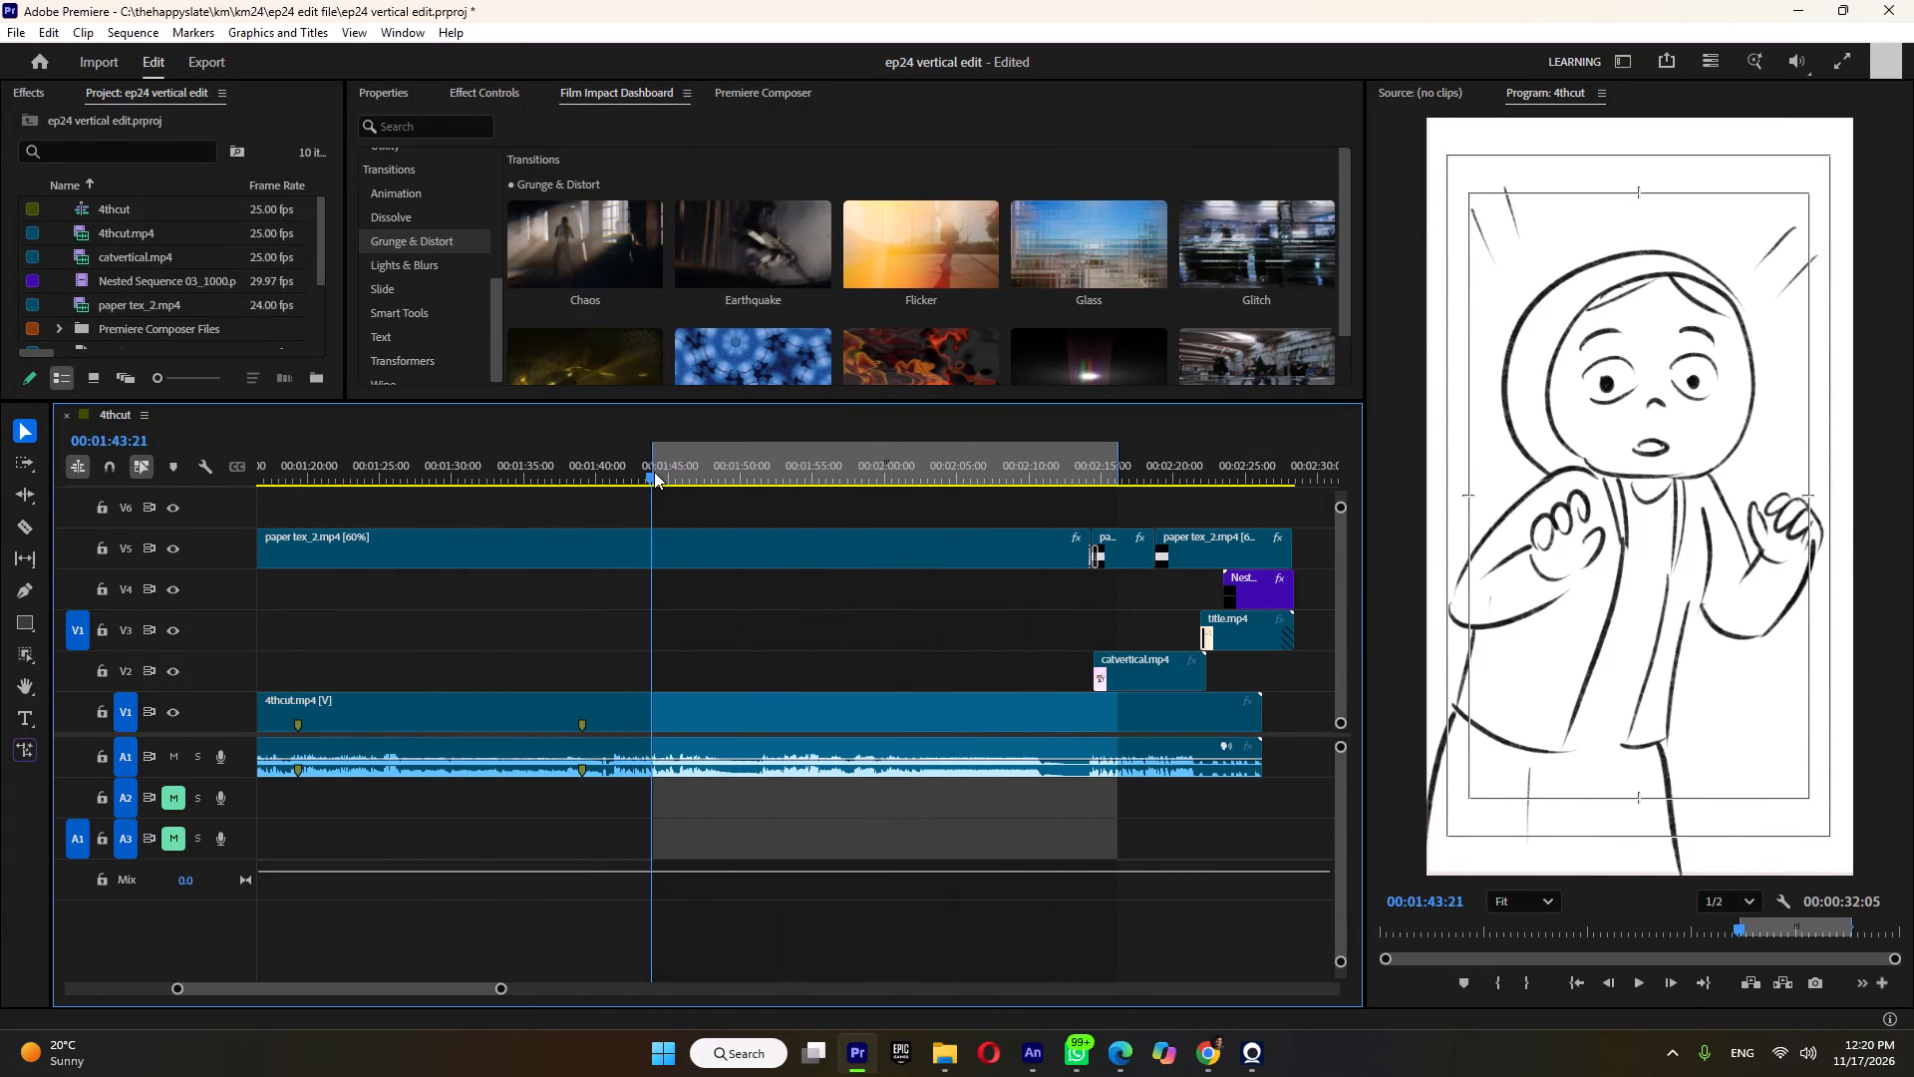
key(space)
Trim the marked range's out point to 00:02:13:16, at the end of the placeholder photo-frame shot.
drag(1014, 465, 1075, 489)
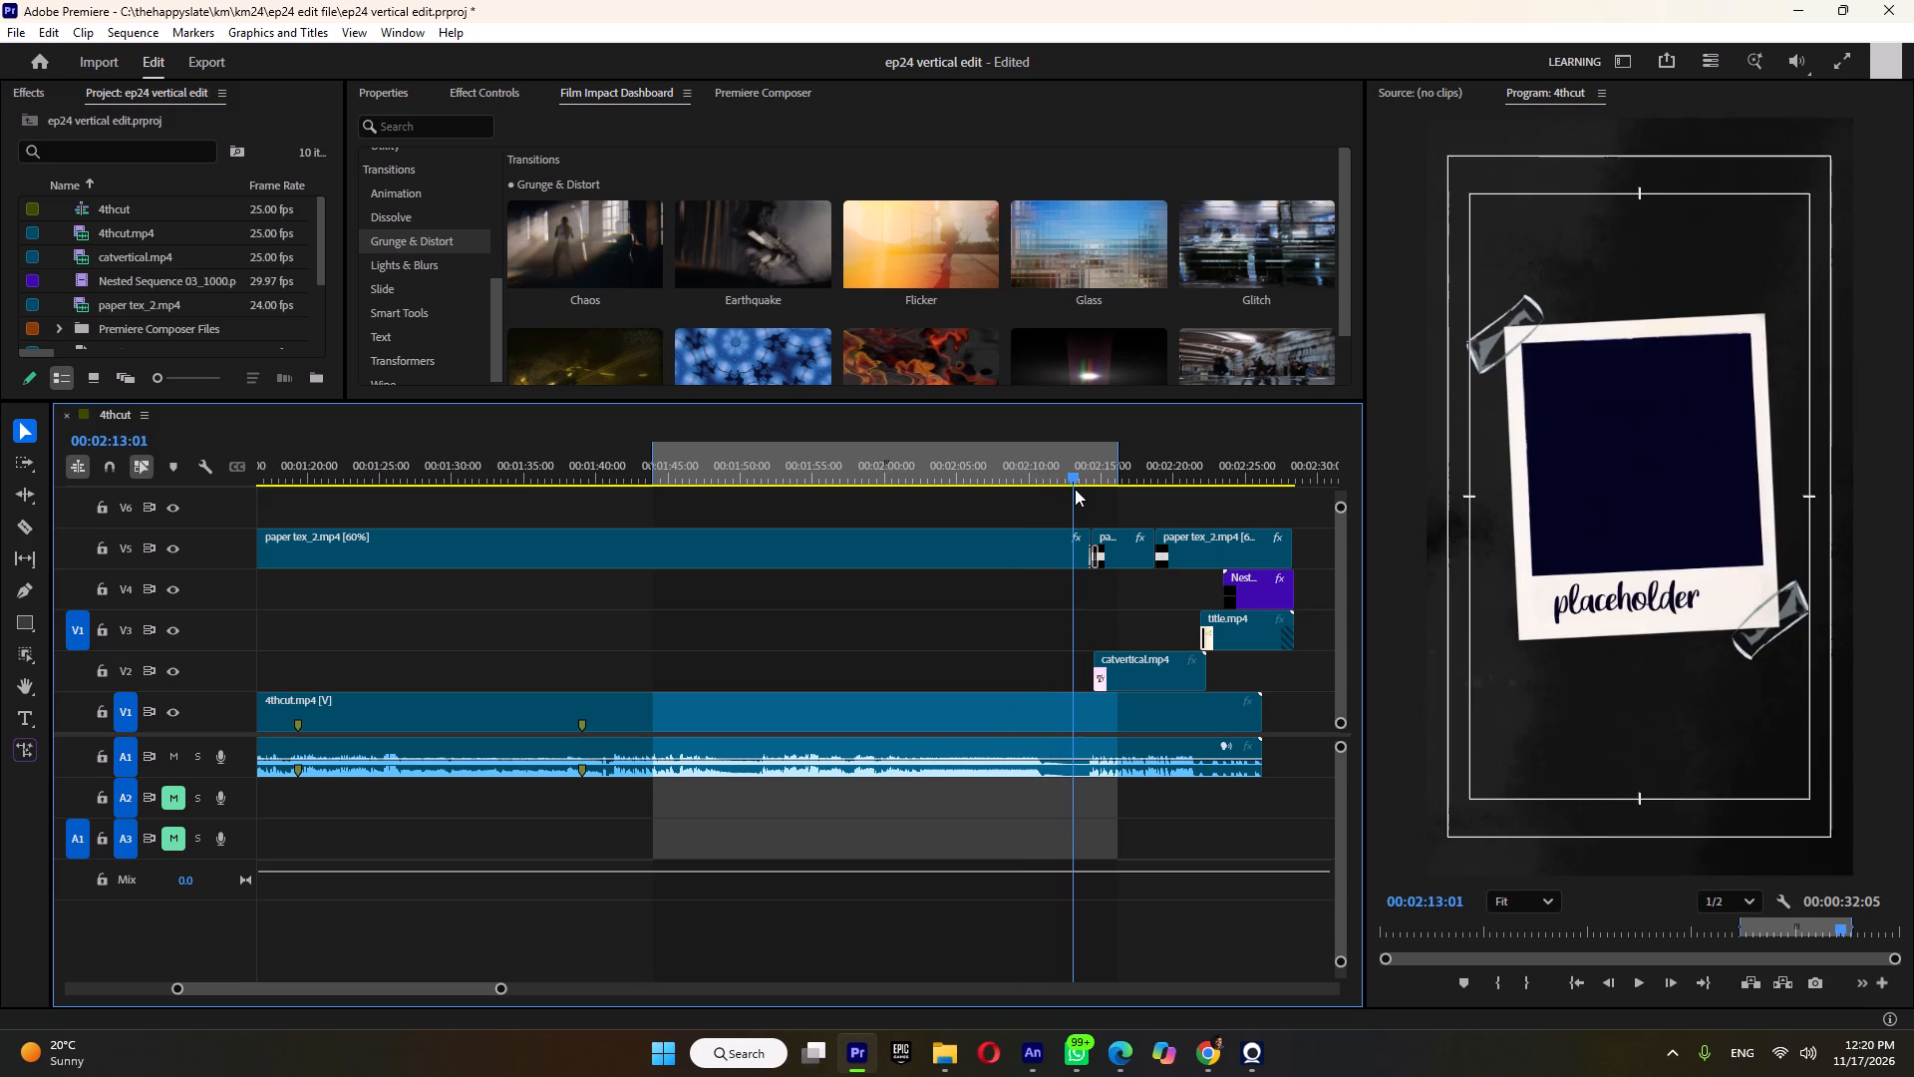
drag(1075, 489, 1084, 494)
drag(1118, 455, 1083, 459)
click(975, 609)
Export the marked range as sh04 to the km24 folder with the same H.264 settings.
key(ctrl+m)
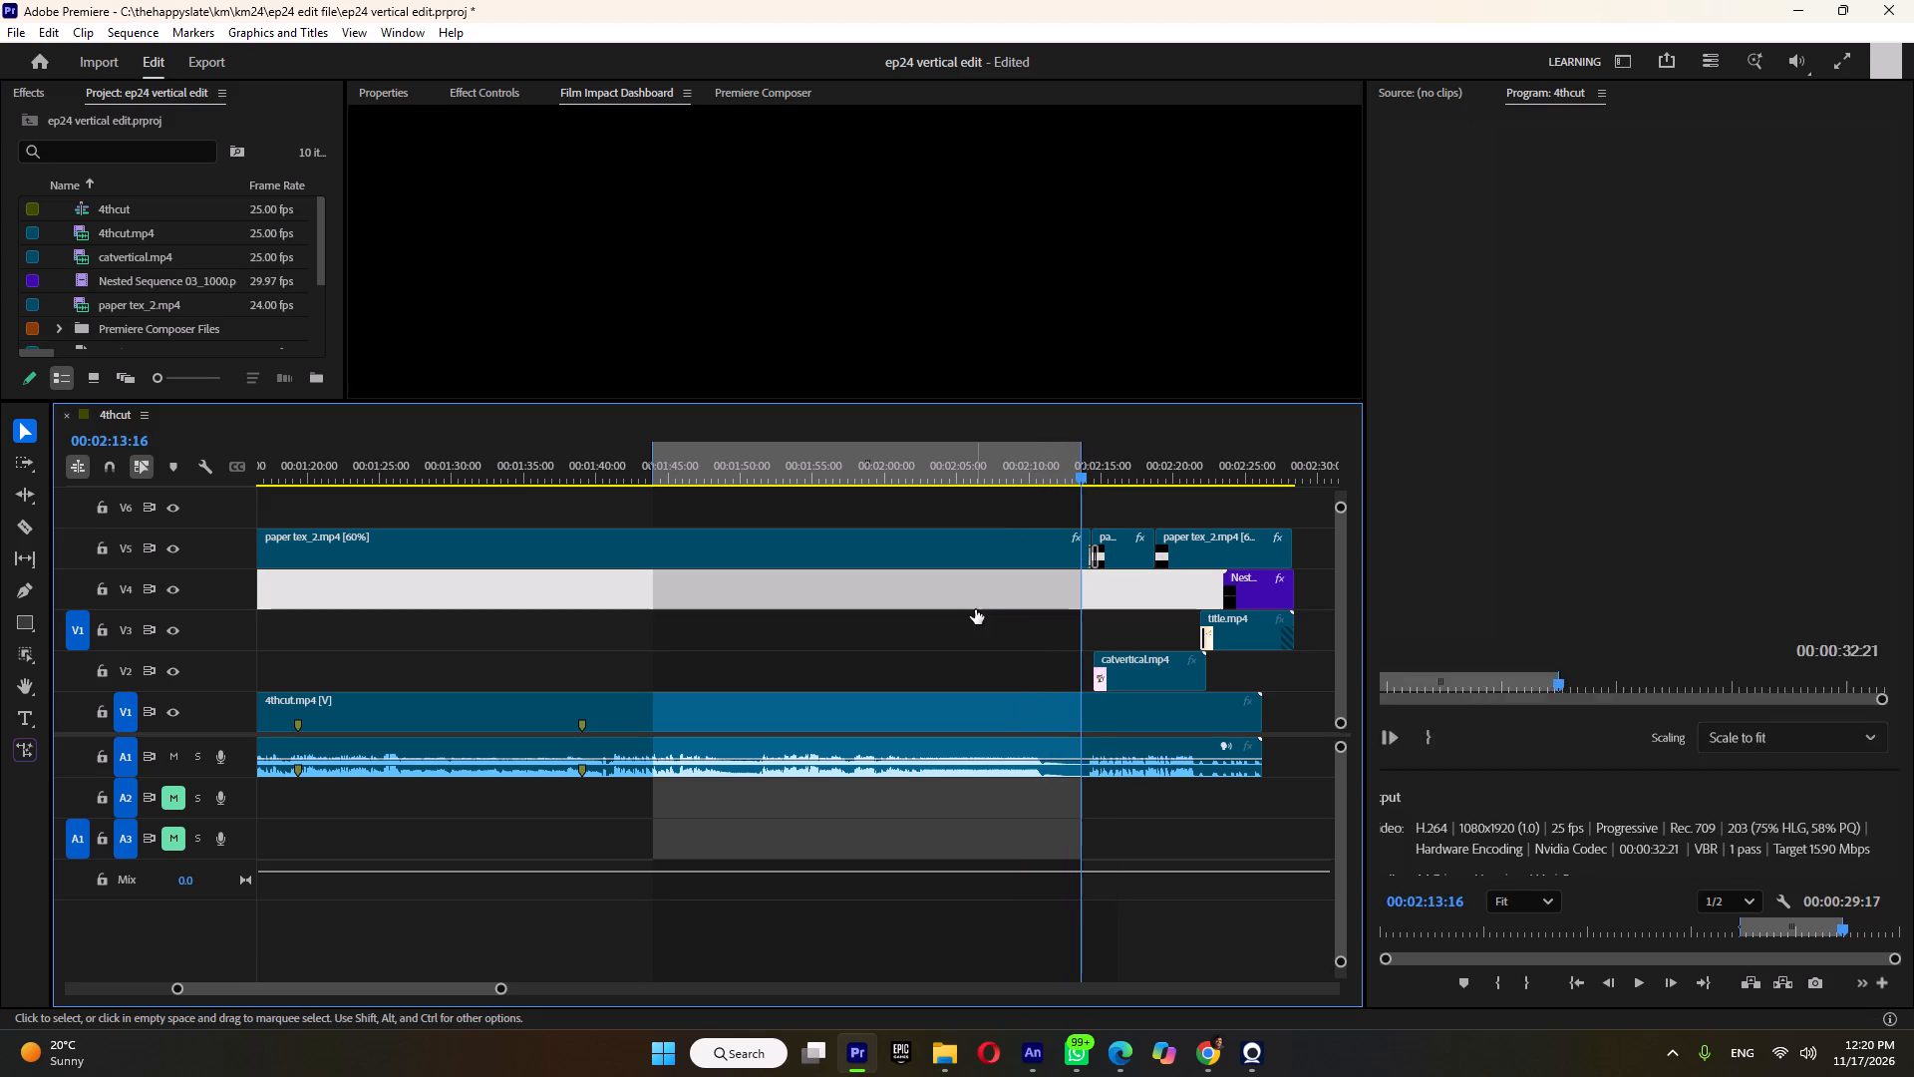
click(556, 196)
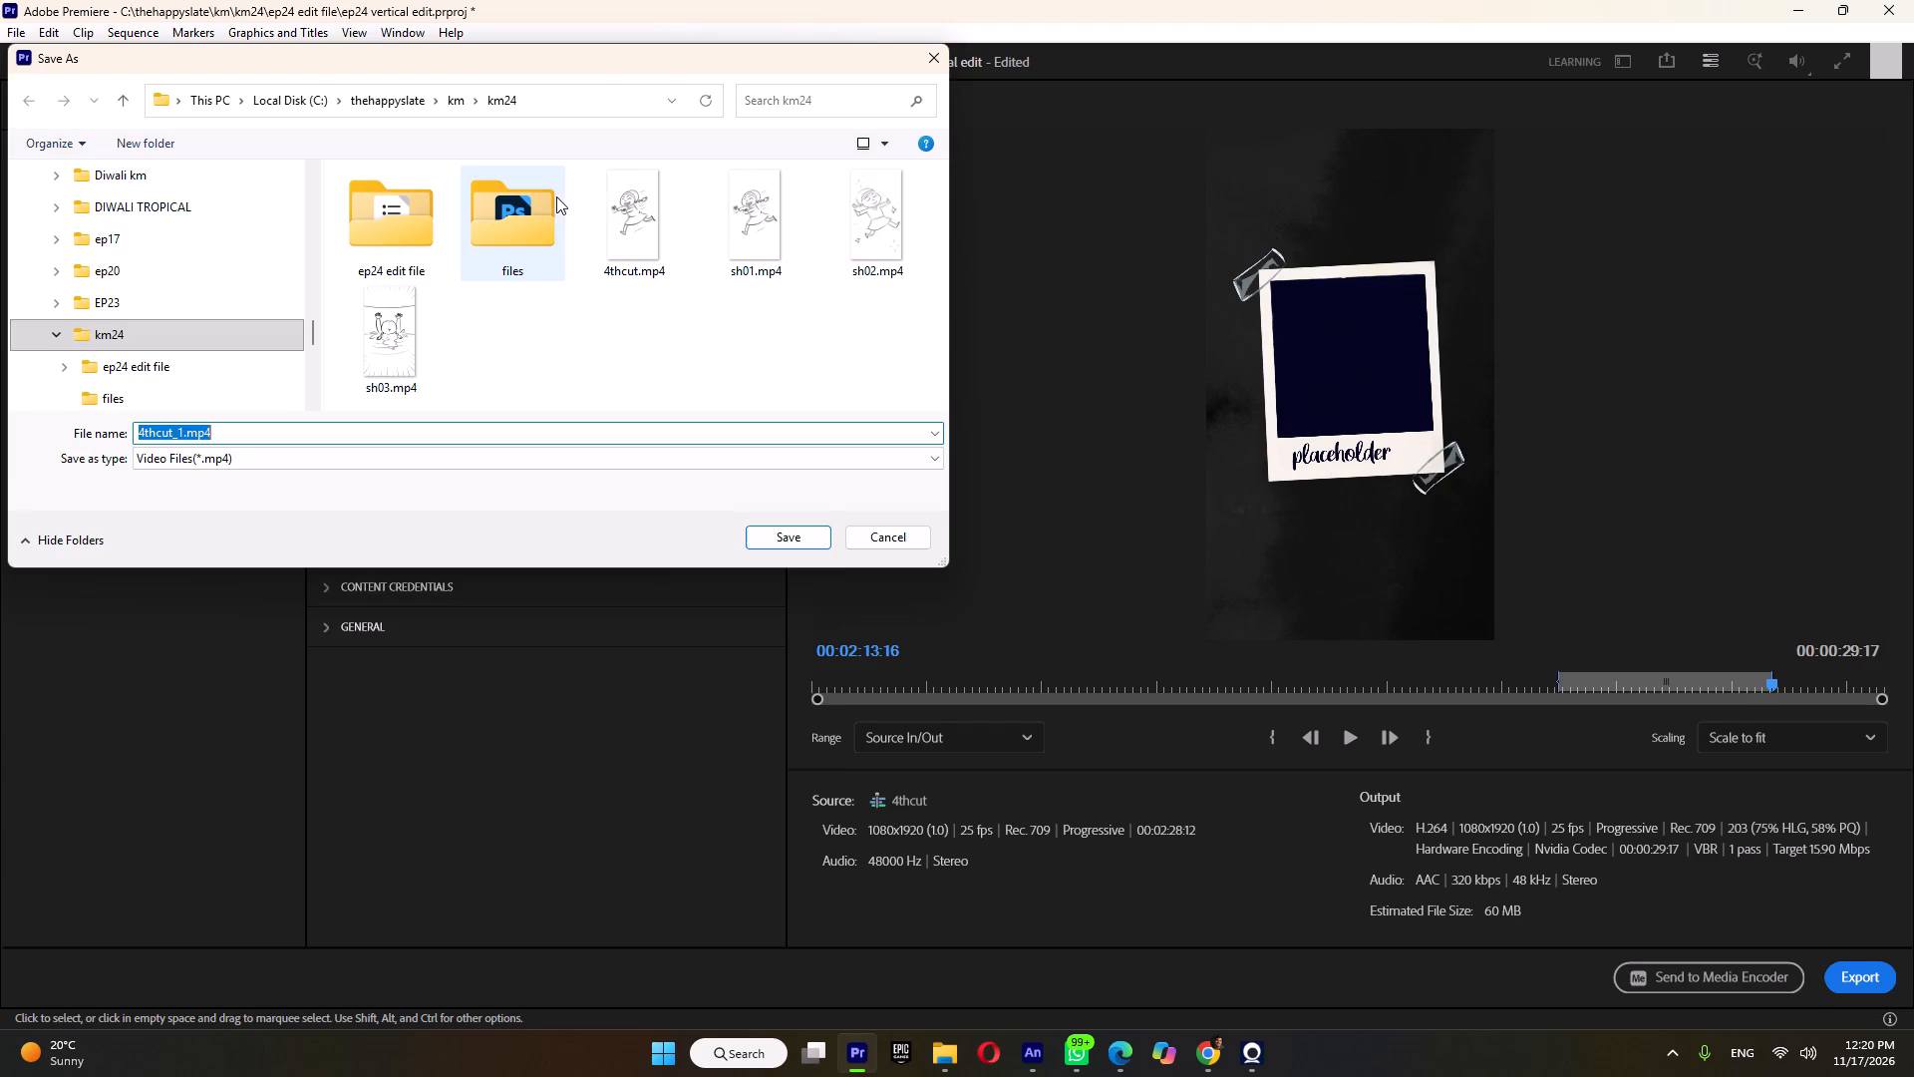
text(sh04)
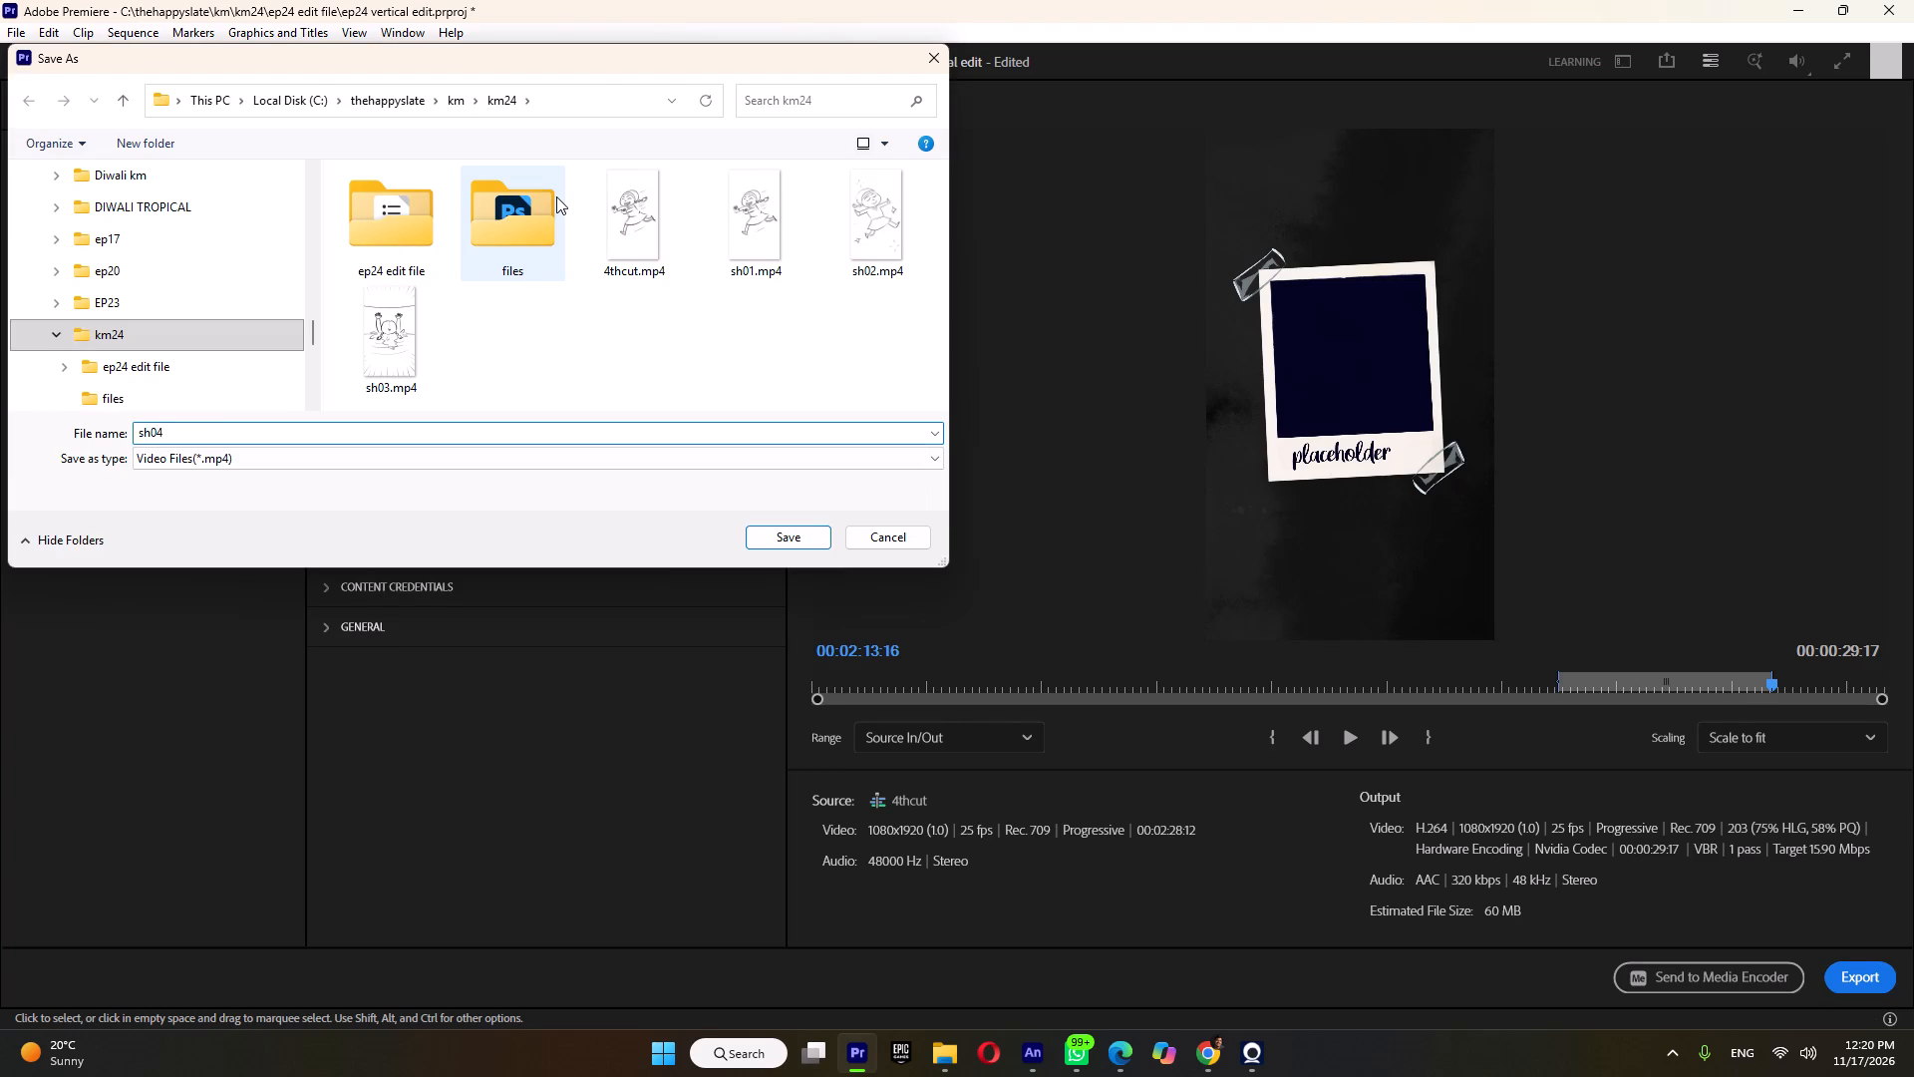
key(Return)
click(1851, 979)
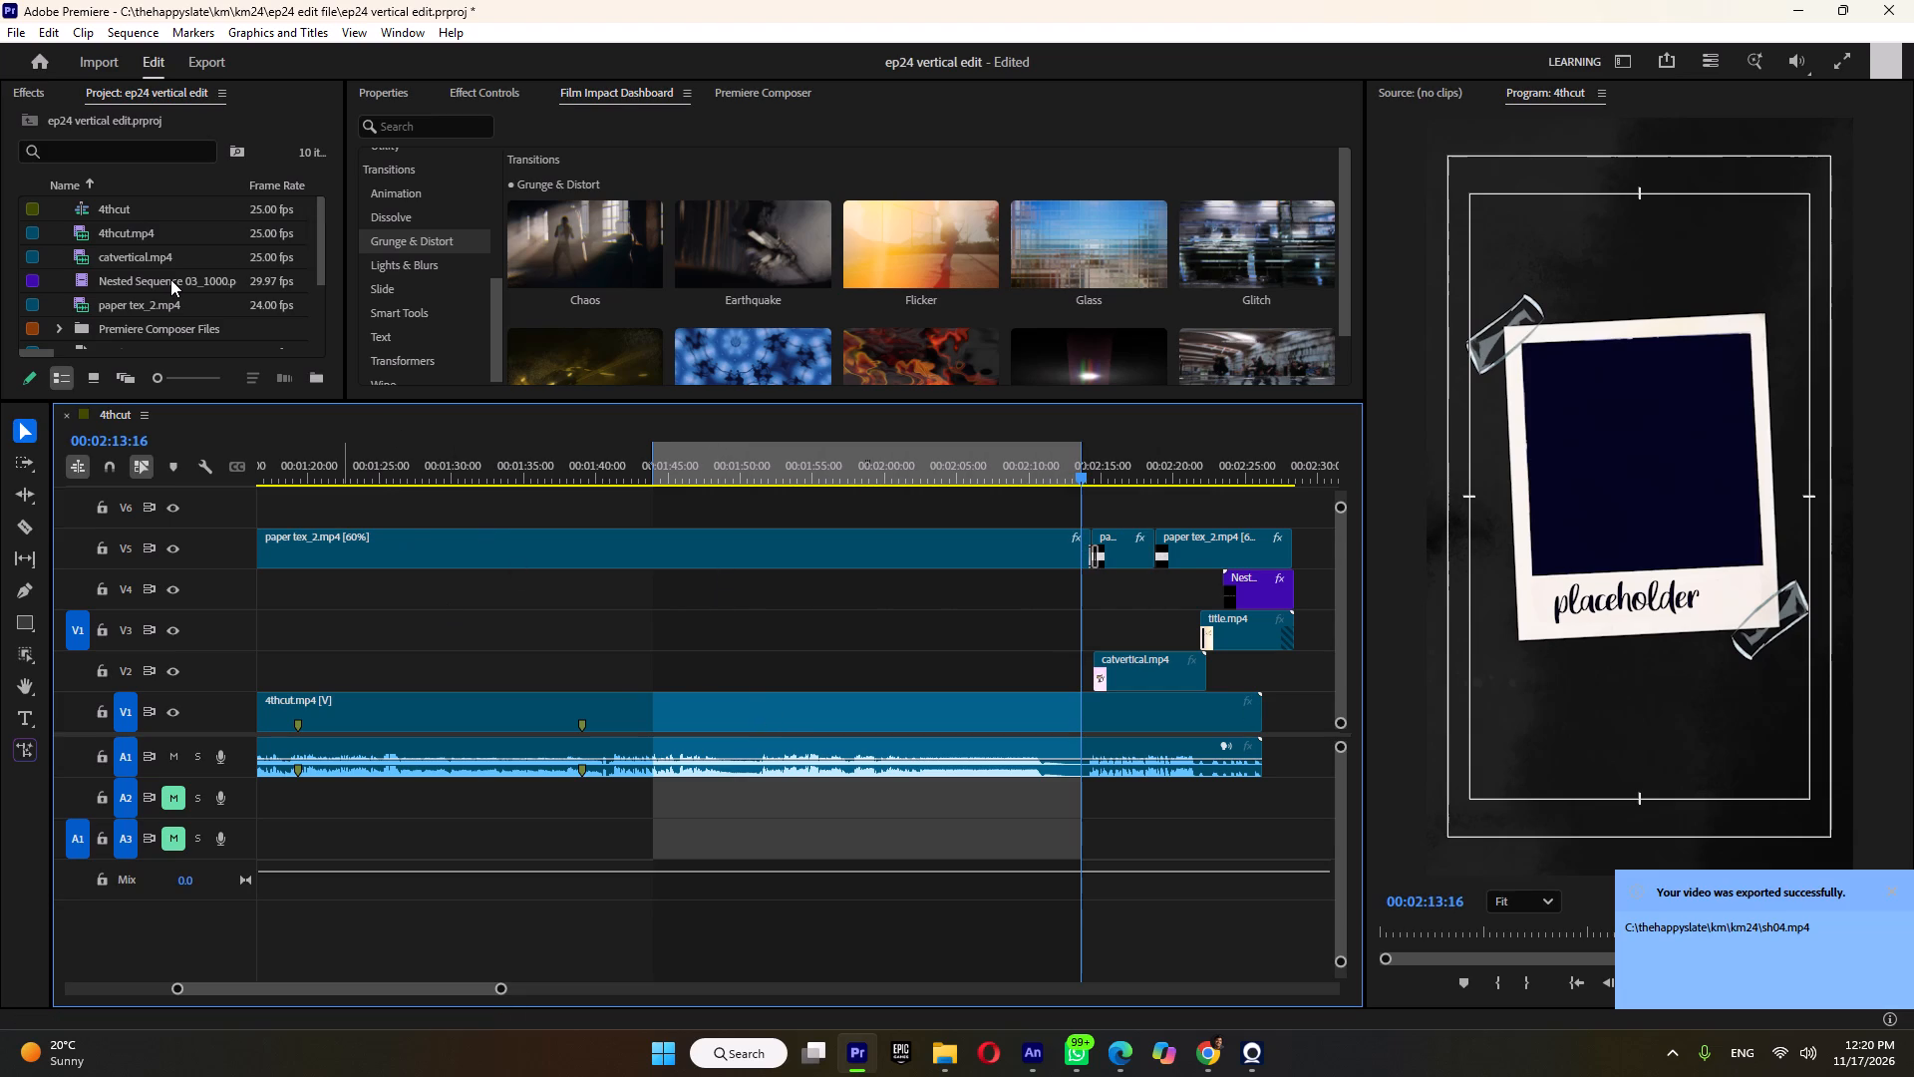
Save the ep24 vertical edit project.
key(ctrl+s)
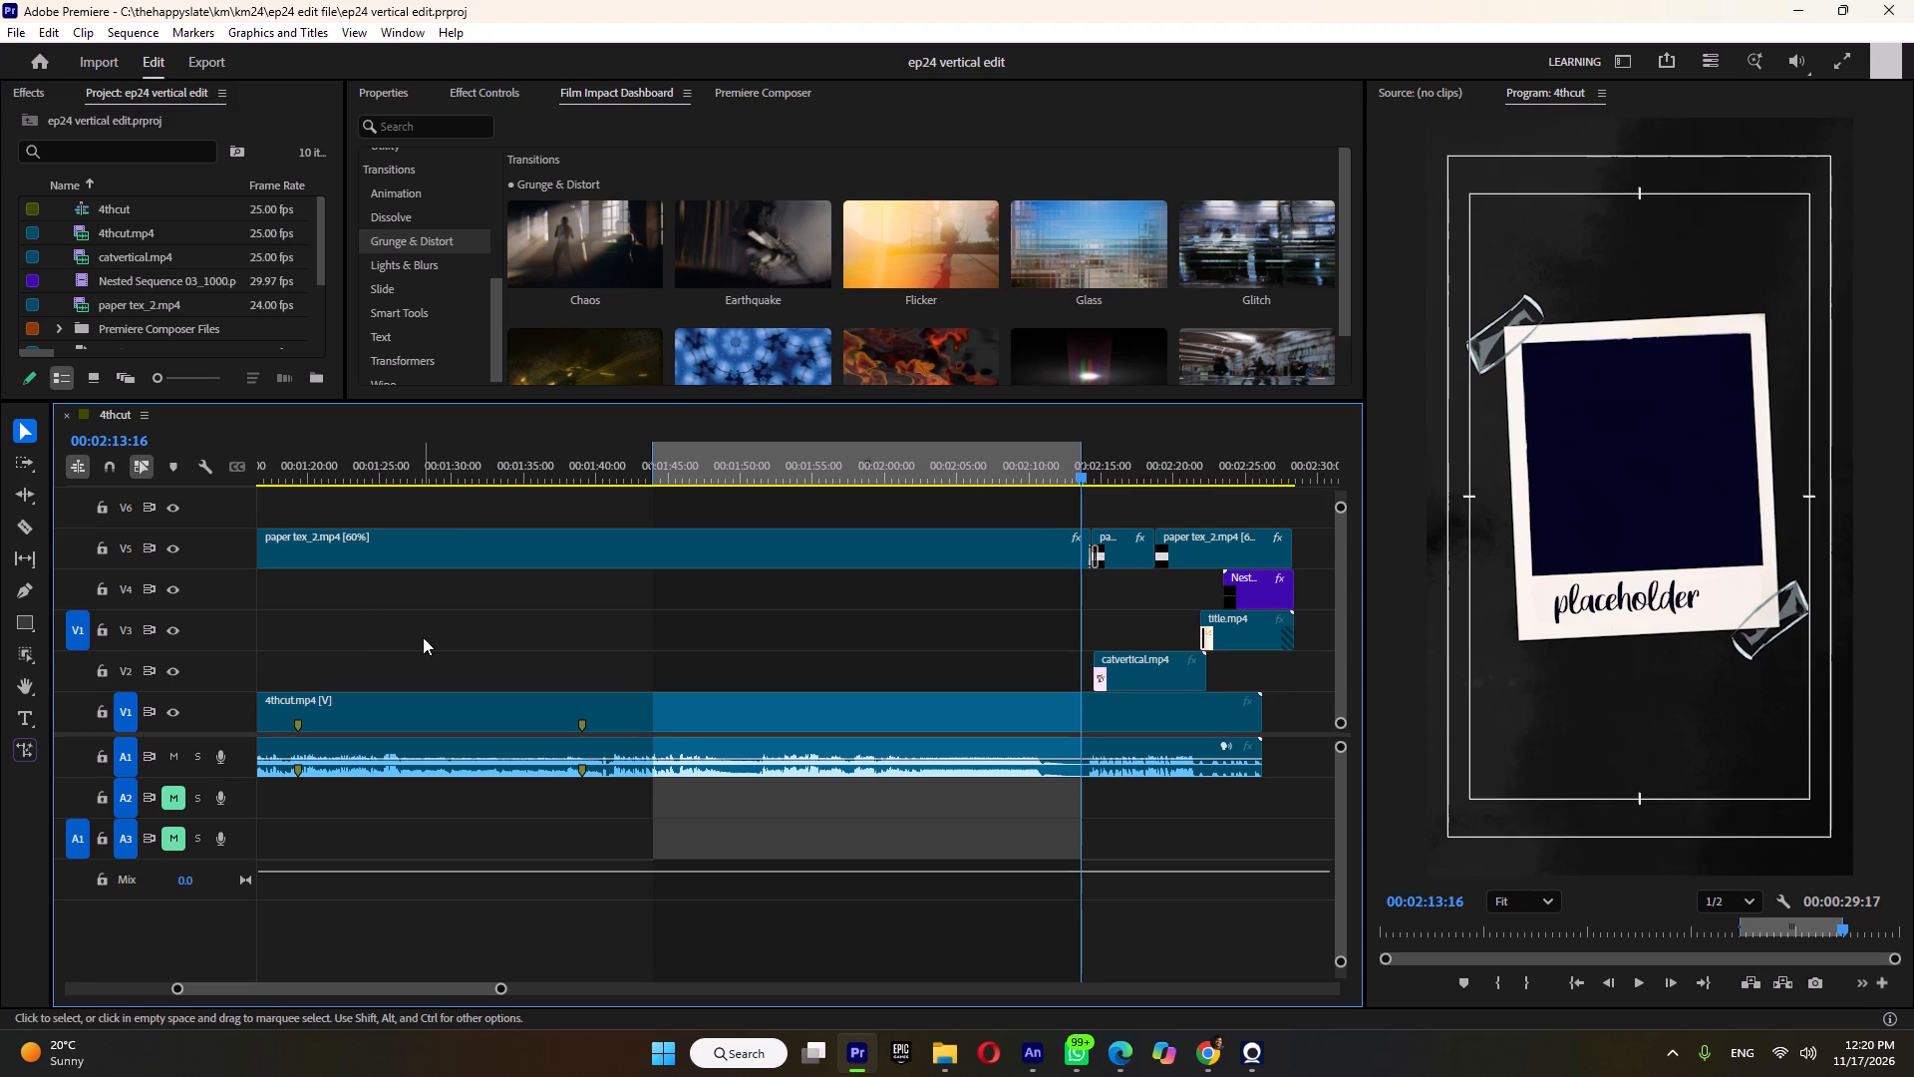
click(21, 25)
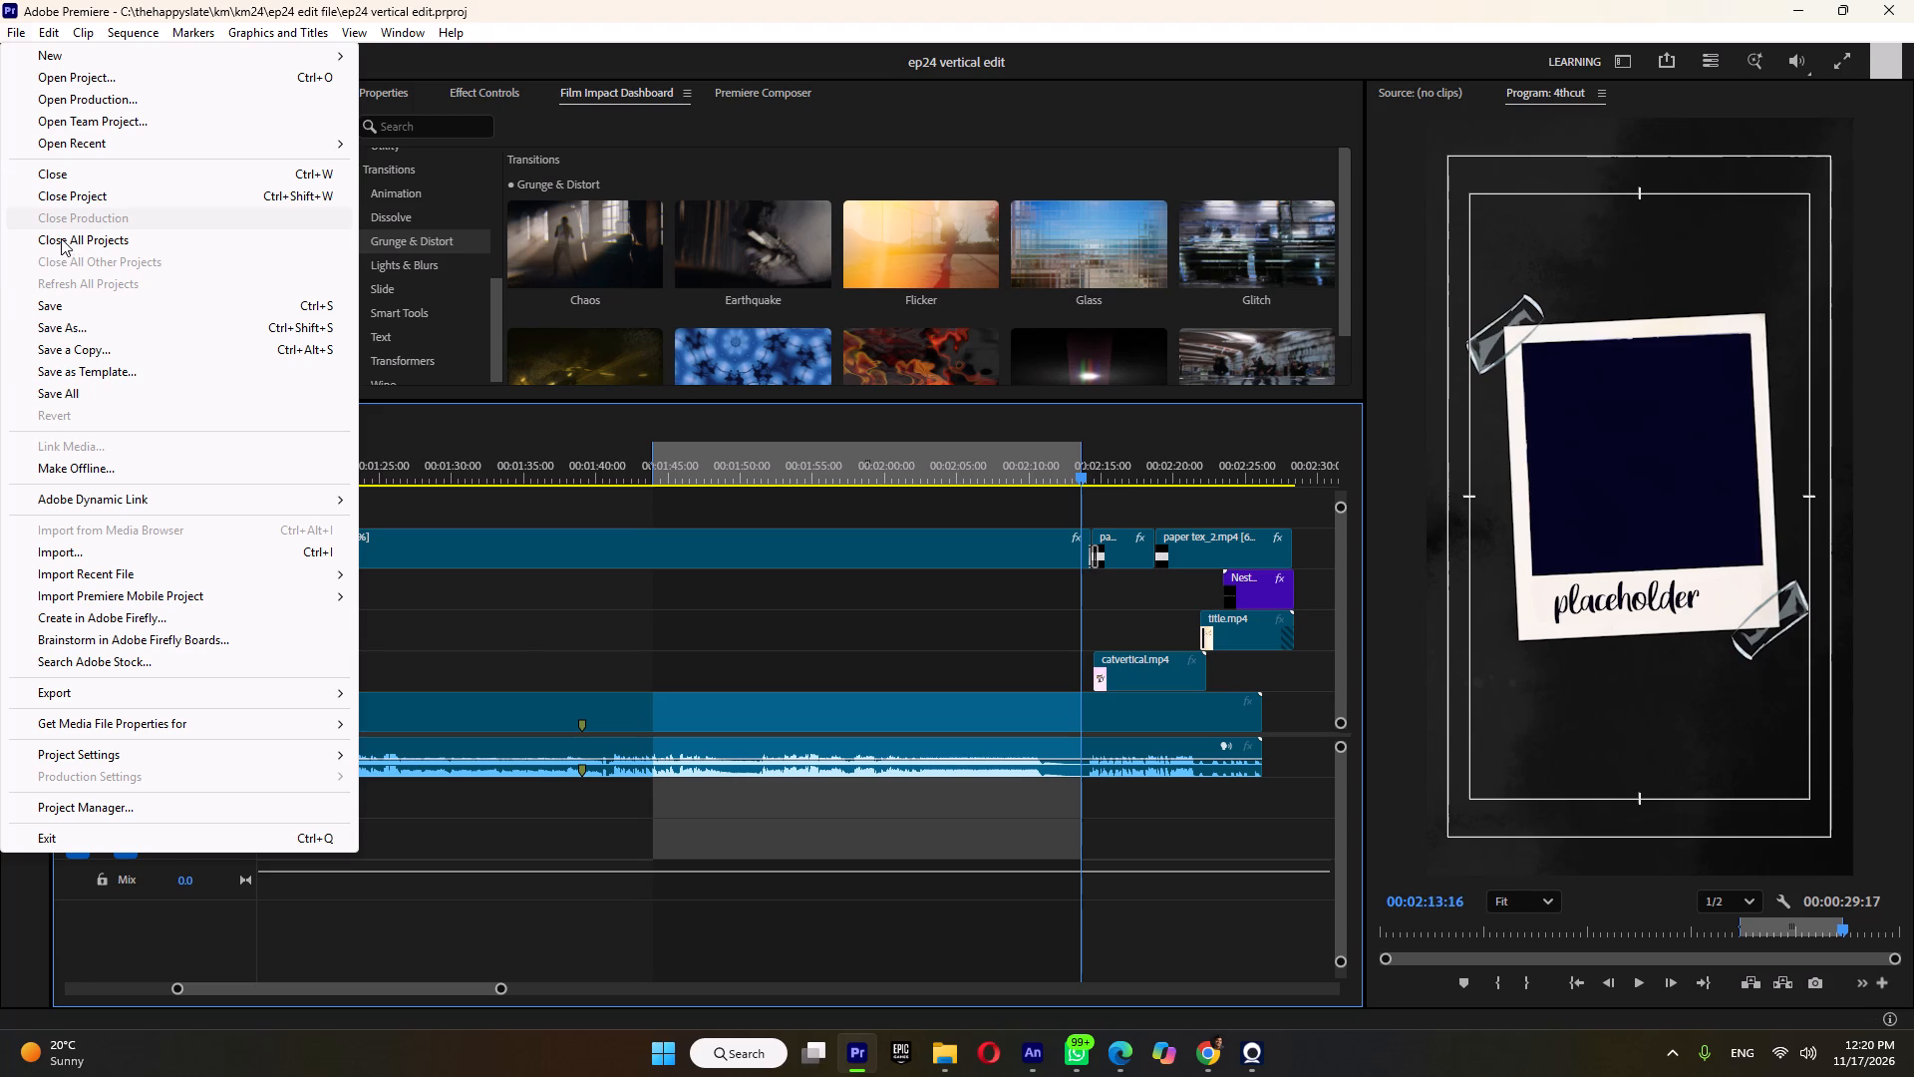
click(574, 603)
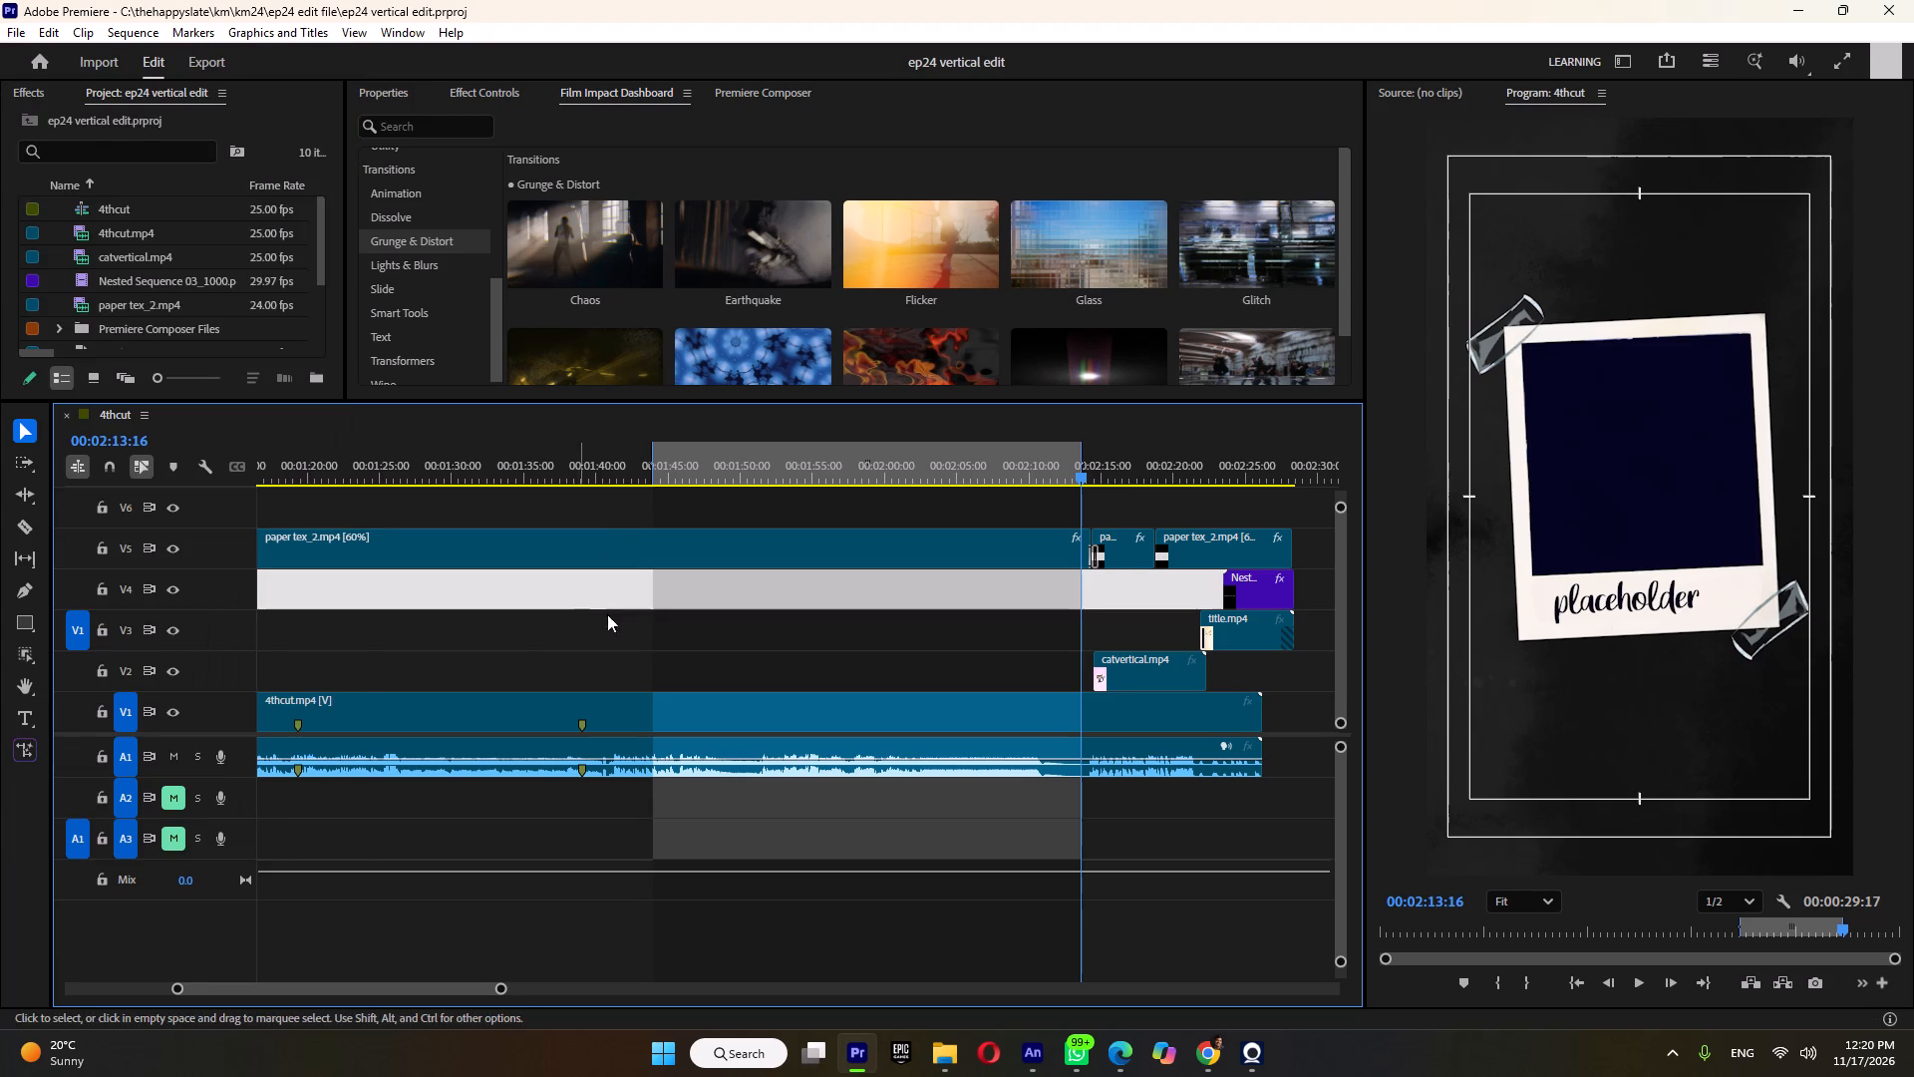
Split the 4thcut.mp4 clip on V1, with its linked audio, at the in point 00:01:43:24 using the Razor tool.
scroll(641, 625, up, 3)
click(21, 526)
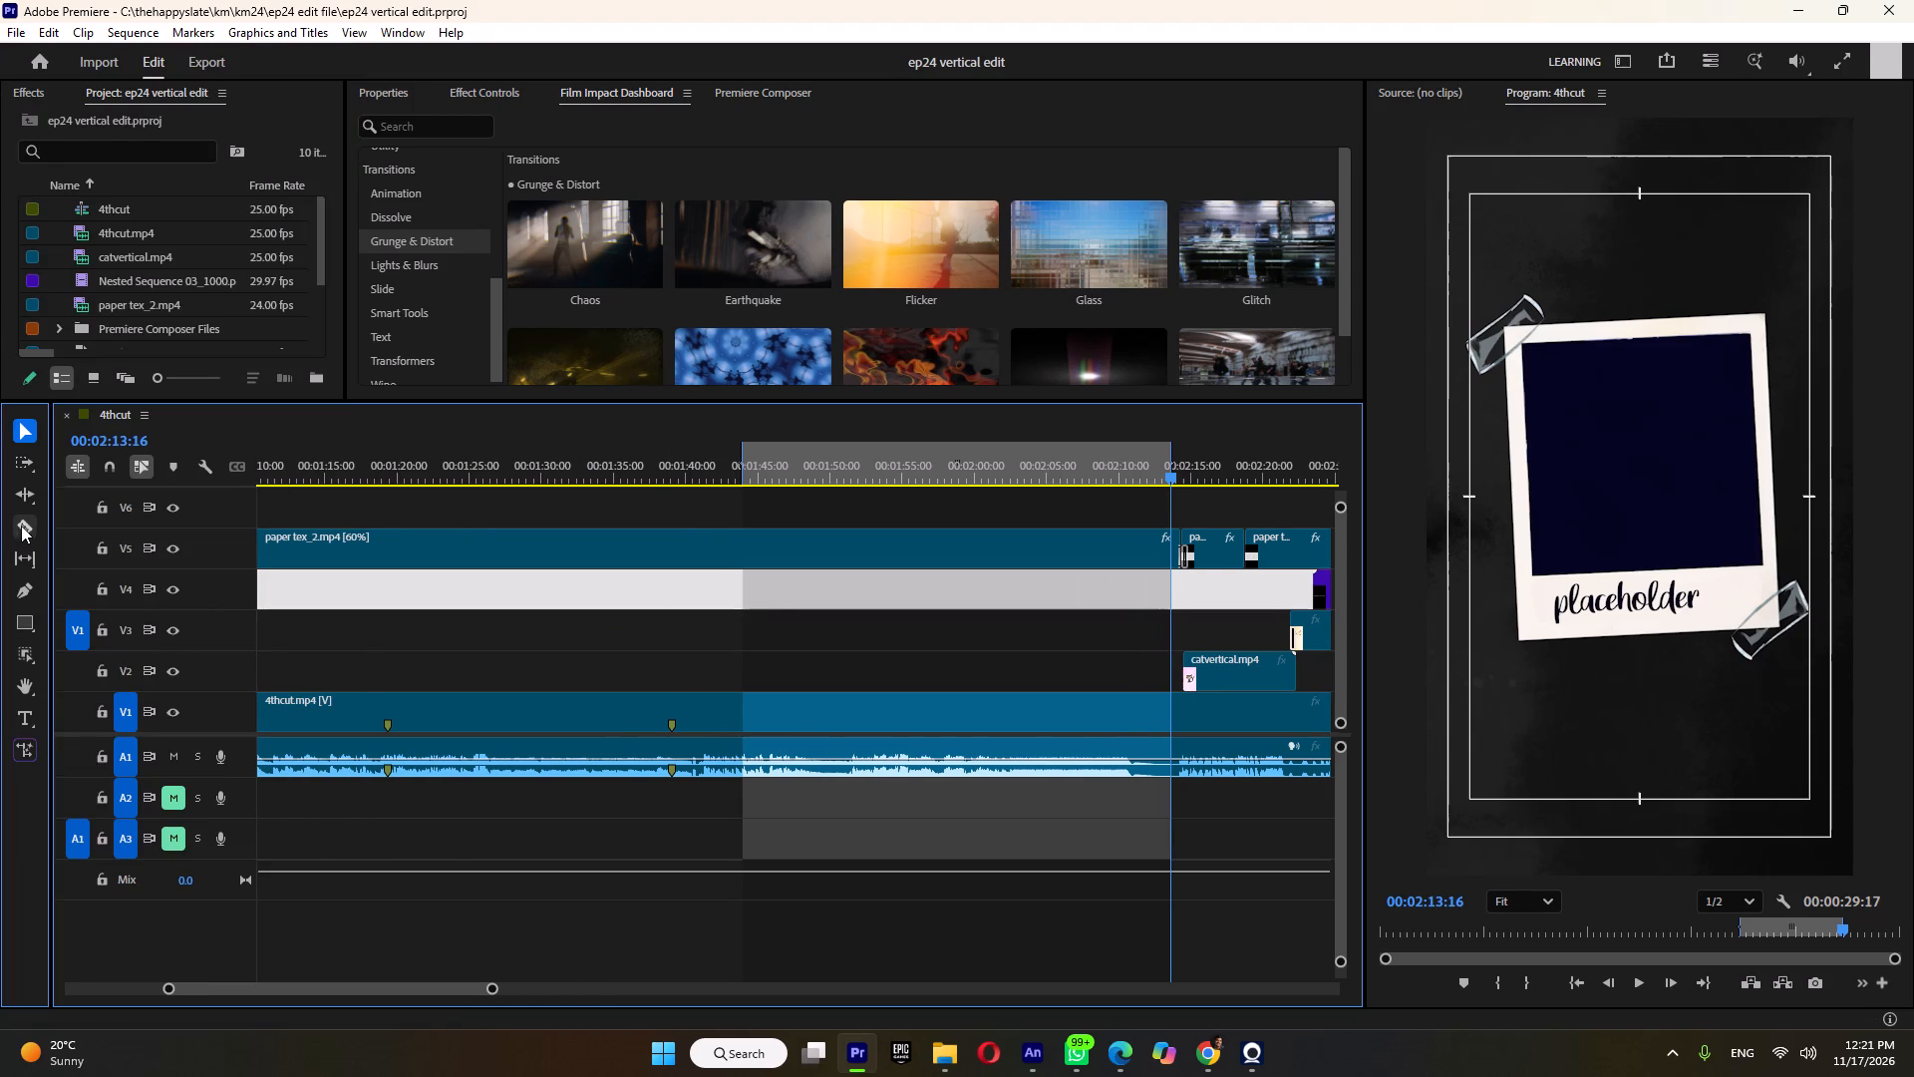
click(744, 703)
alt+scroll(736, 658, up, 6)
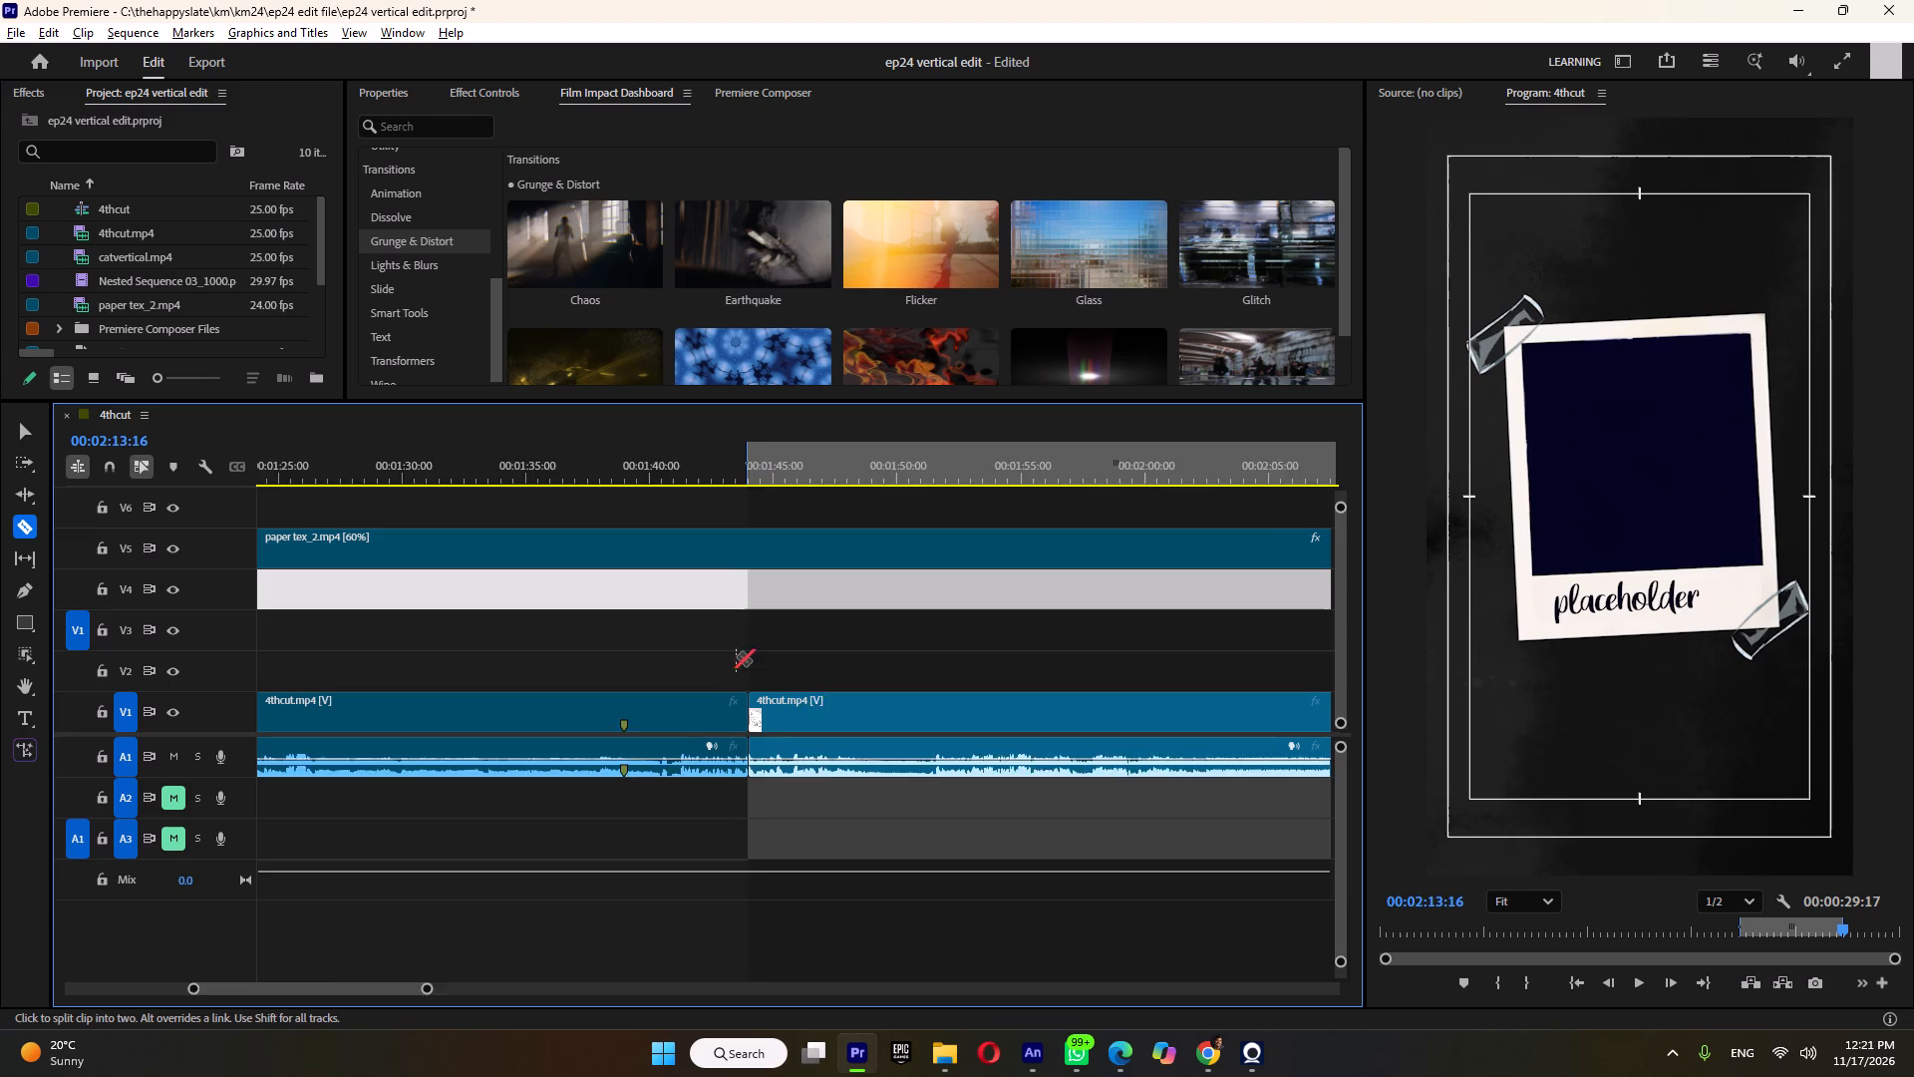
Undo the Razor cut in the 4thcut.mp4 clip at the in point, then save the project.
alt+scroll(736, 656, up, 13)
key(ctrl+z)
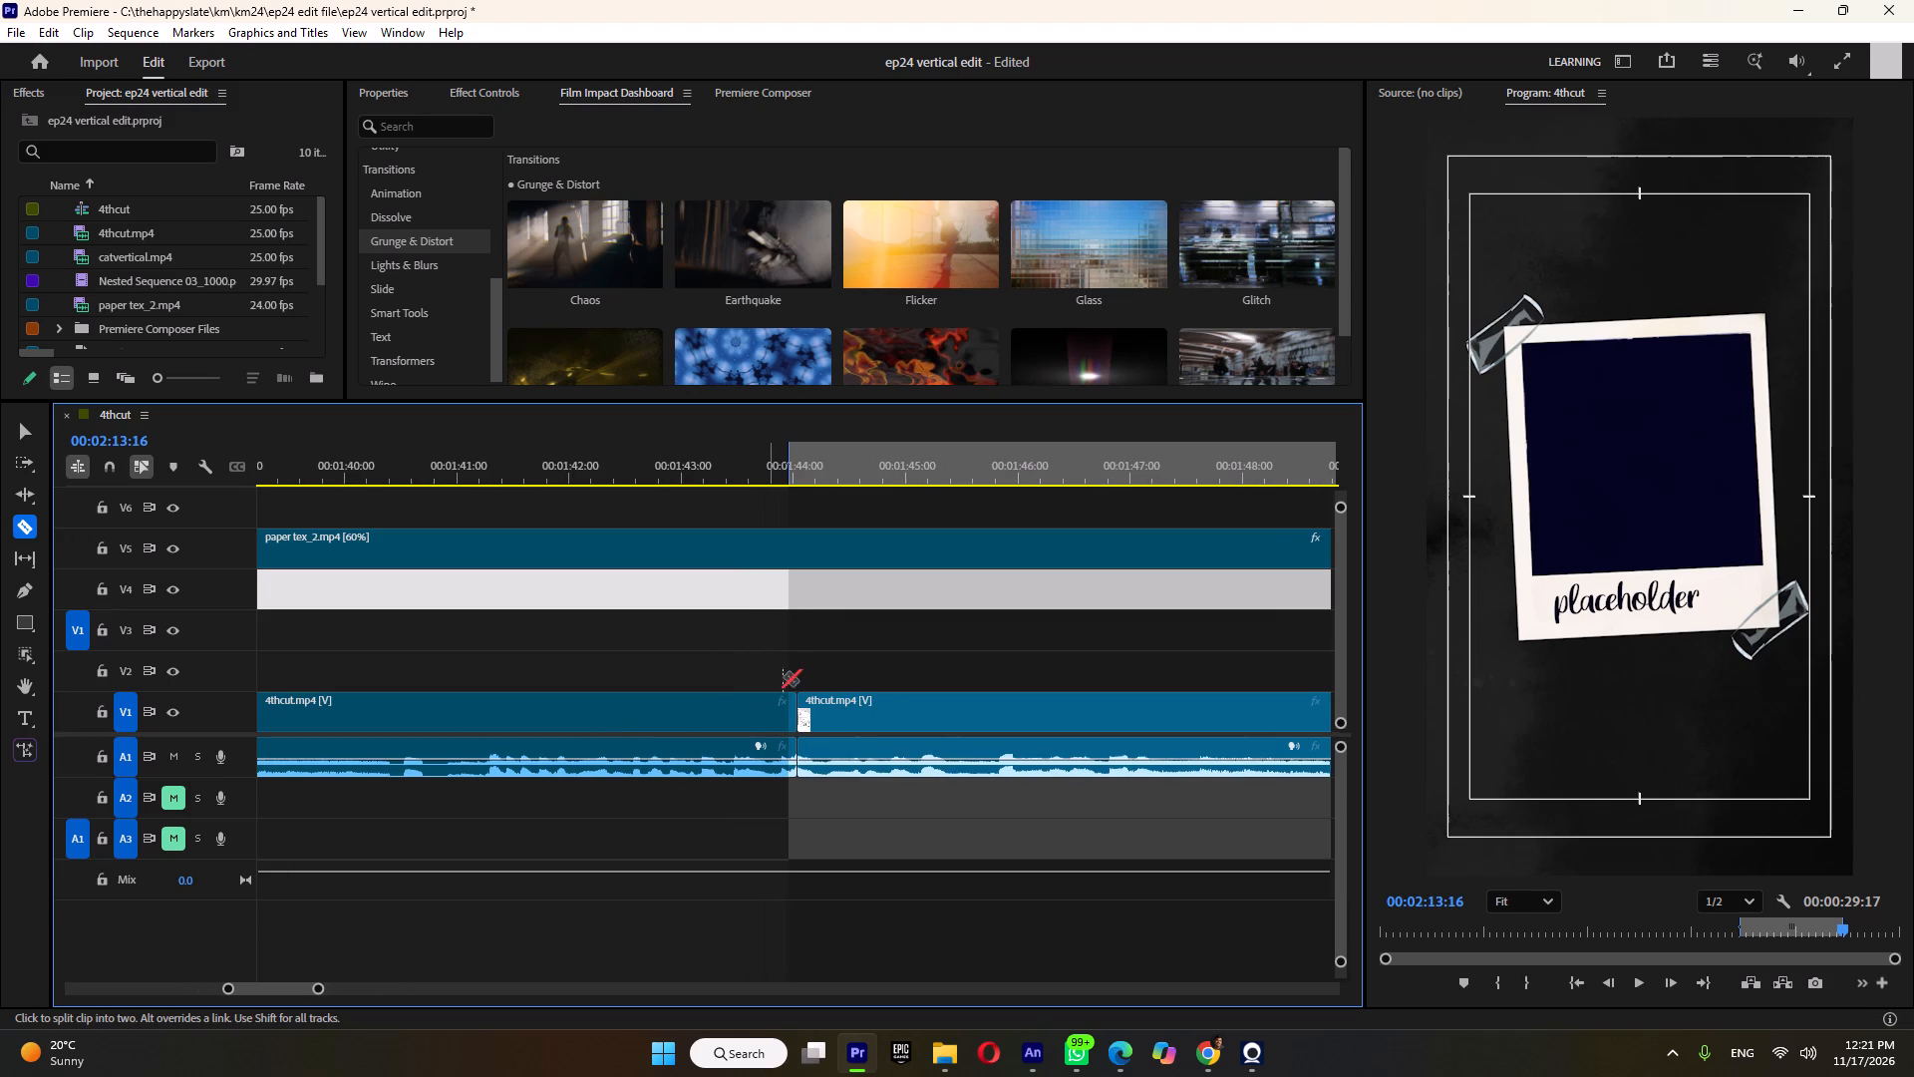
click(808, 660)
key(ctrl+z)
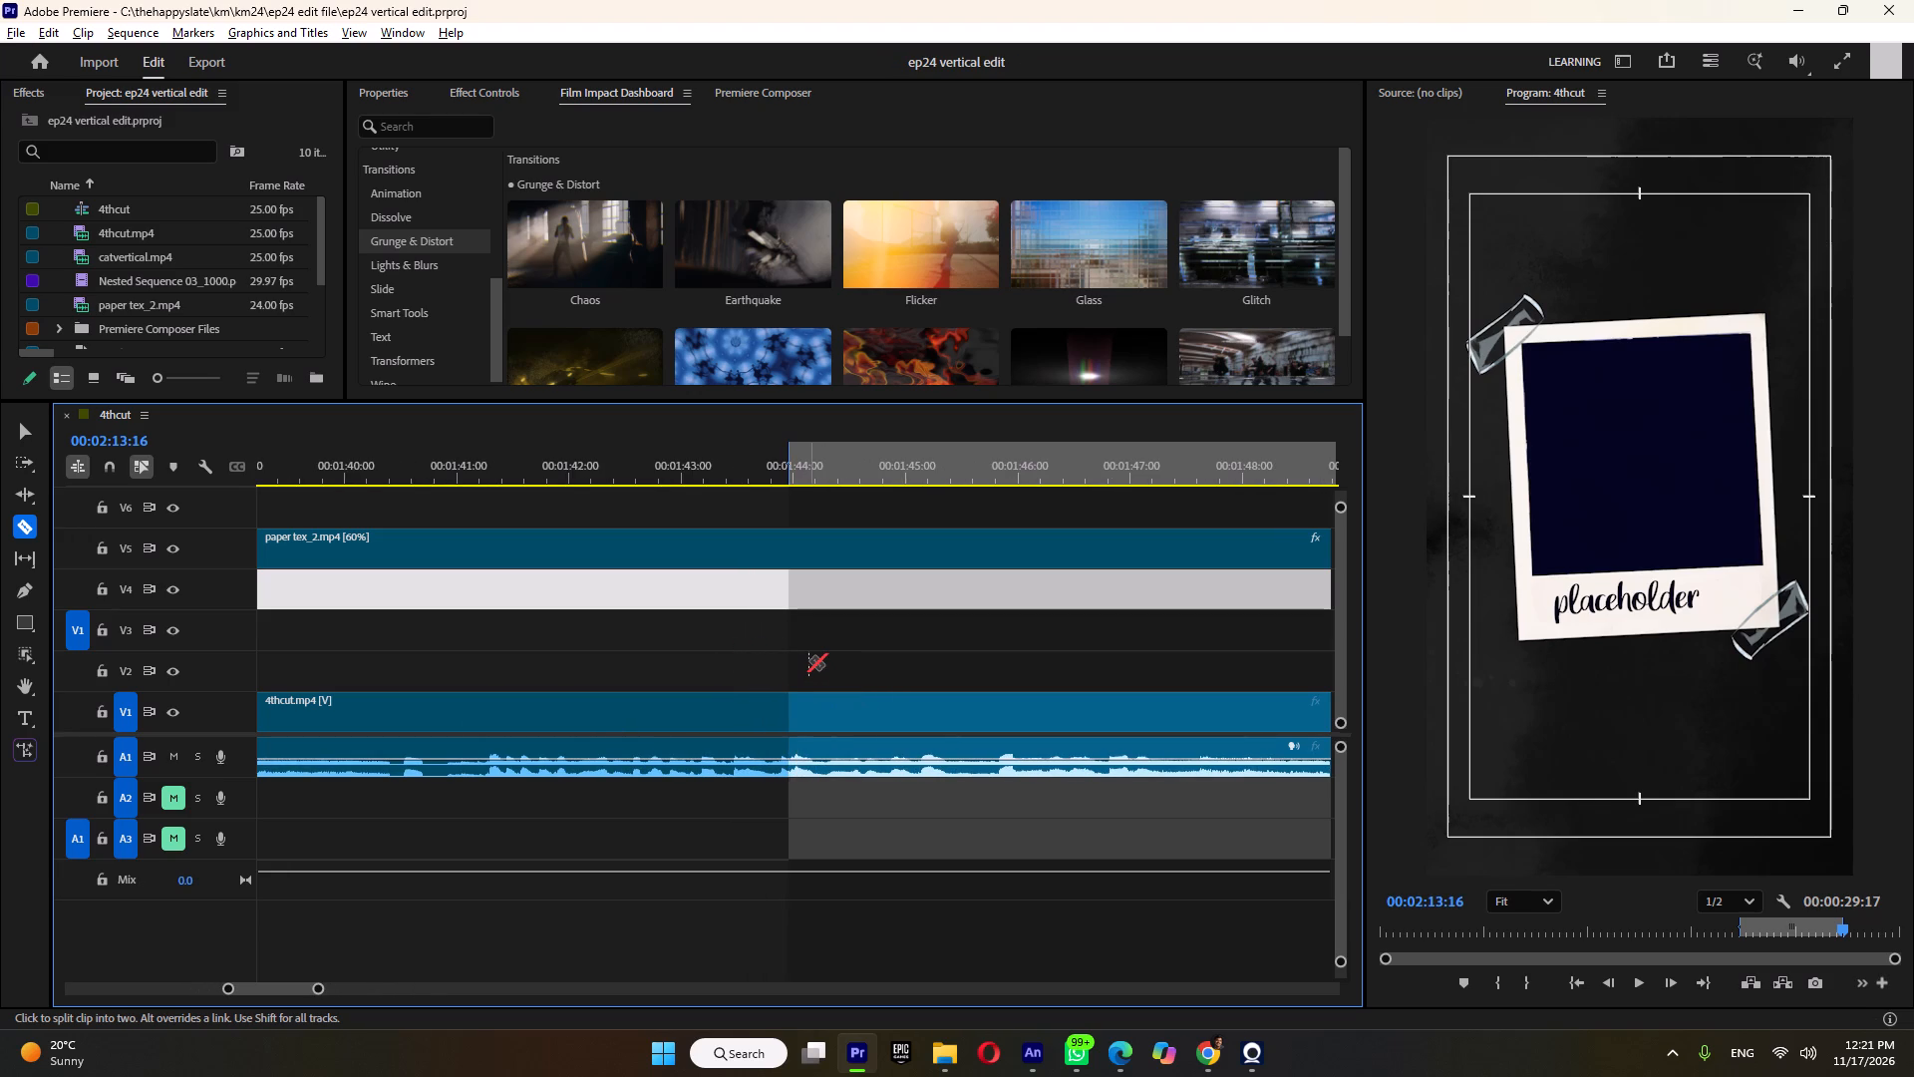
alt+scroll(808, 662, down, 14)
key(ctrl+s)
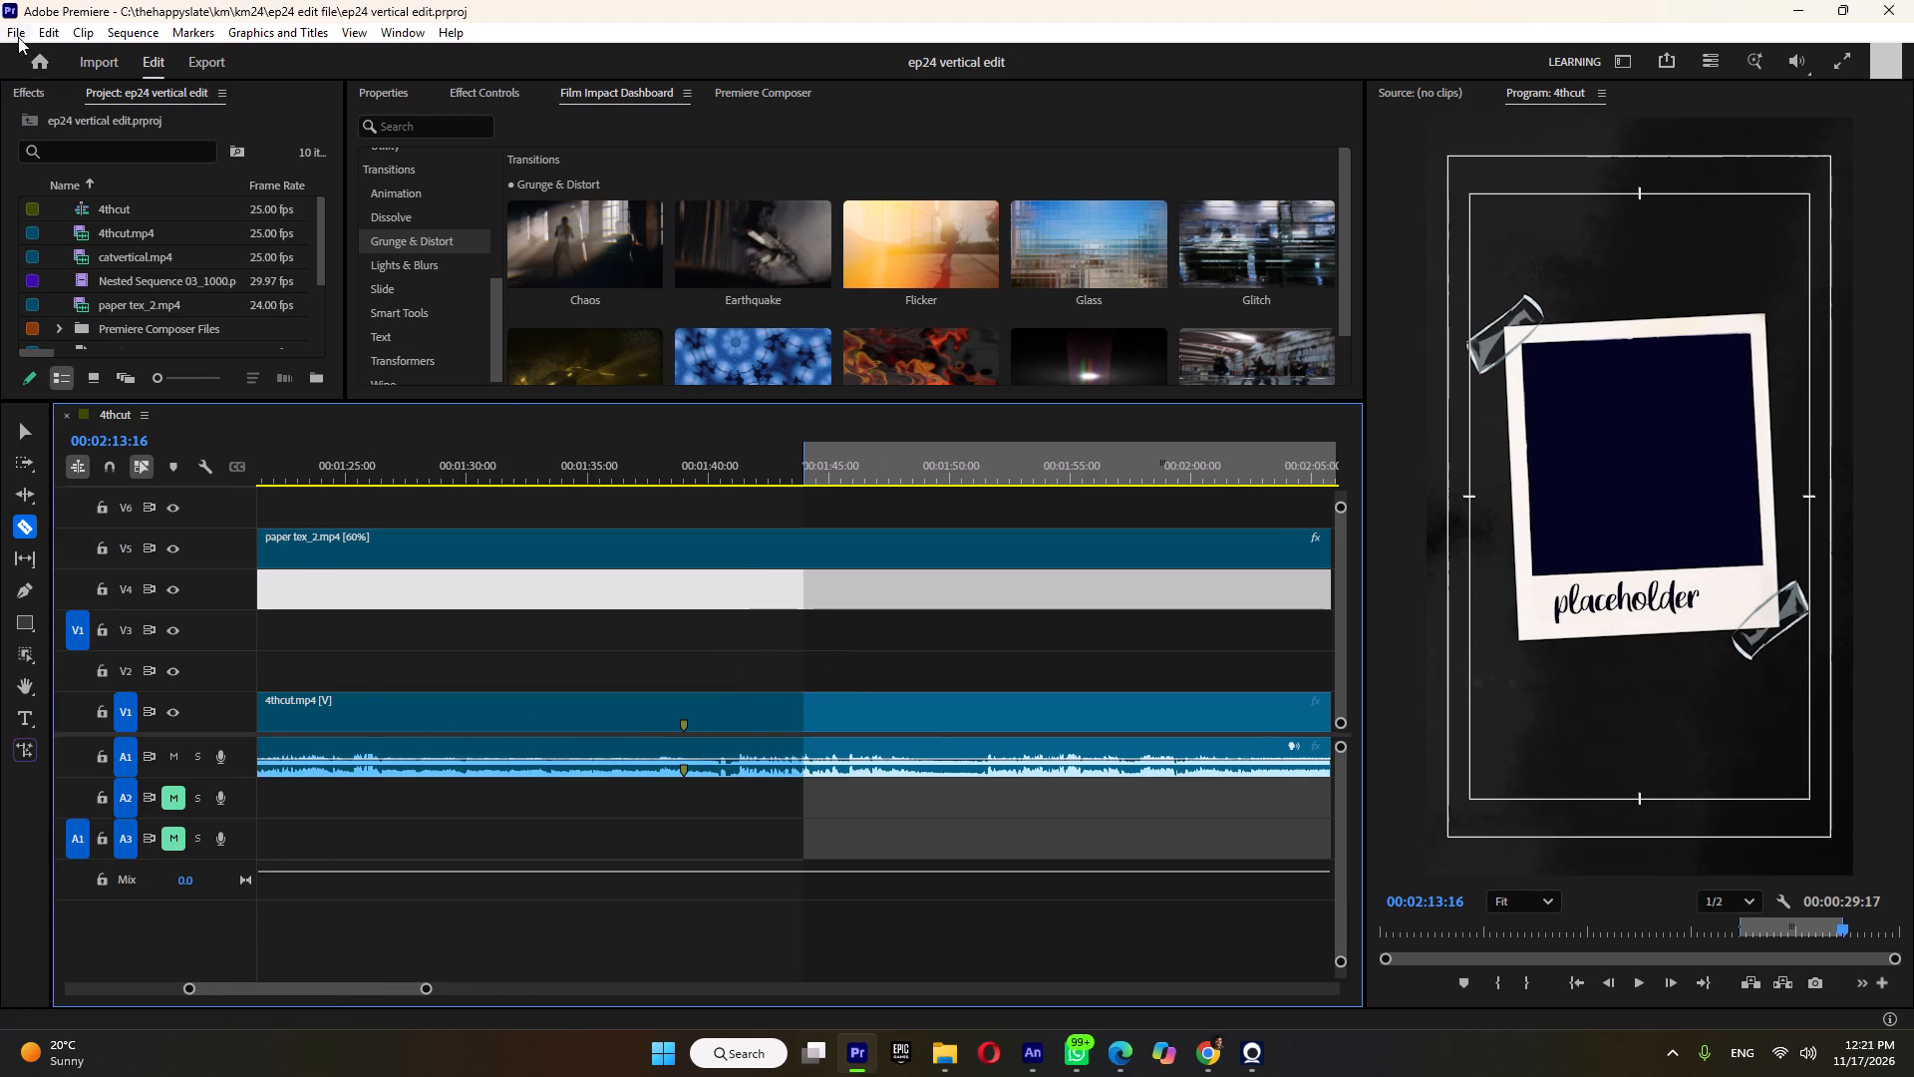
Collect the 4thcut sequence's project files with Project Manager, copying them to the ep24 edit file folder, and save the project.
click(17, 35)
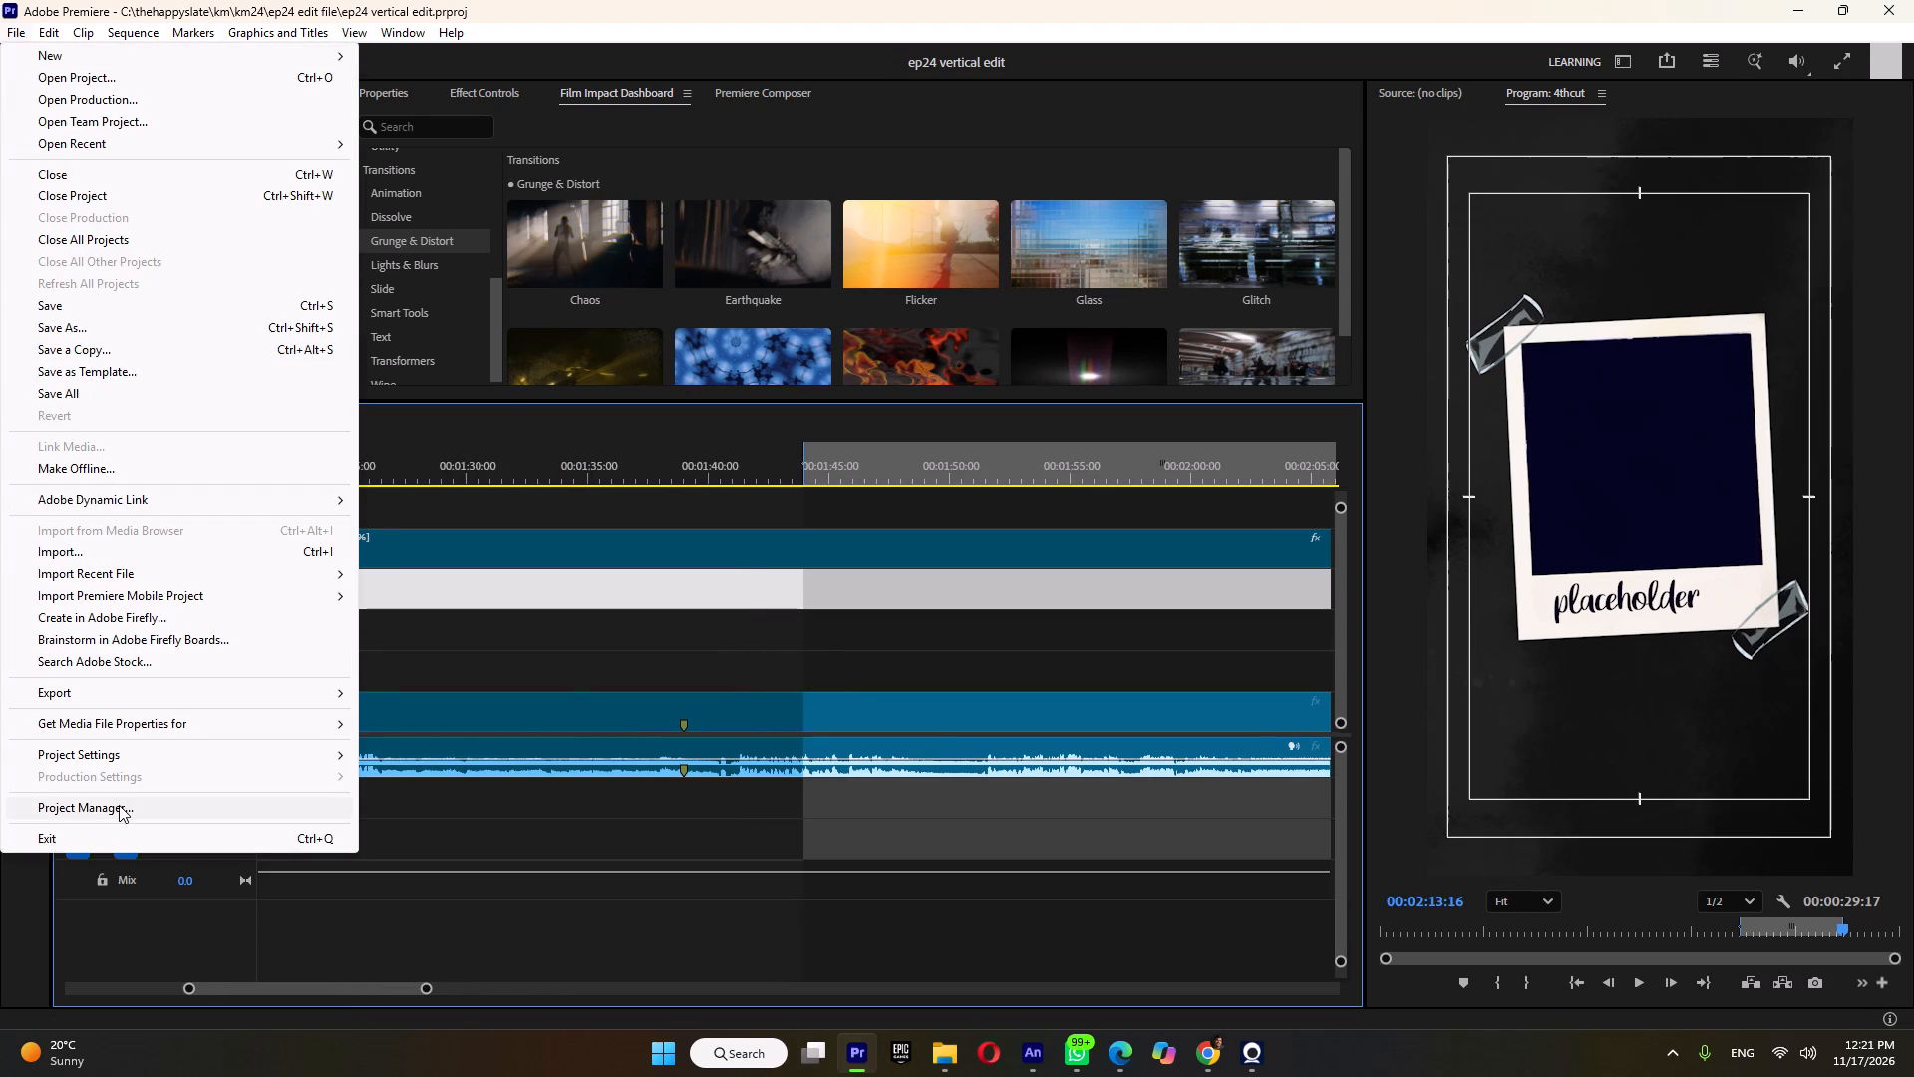
click(119, 805)
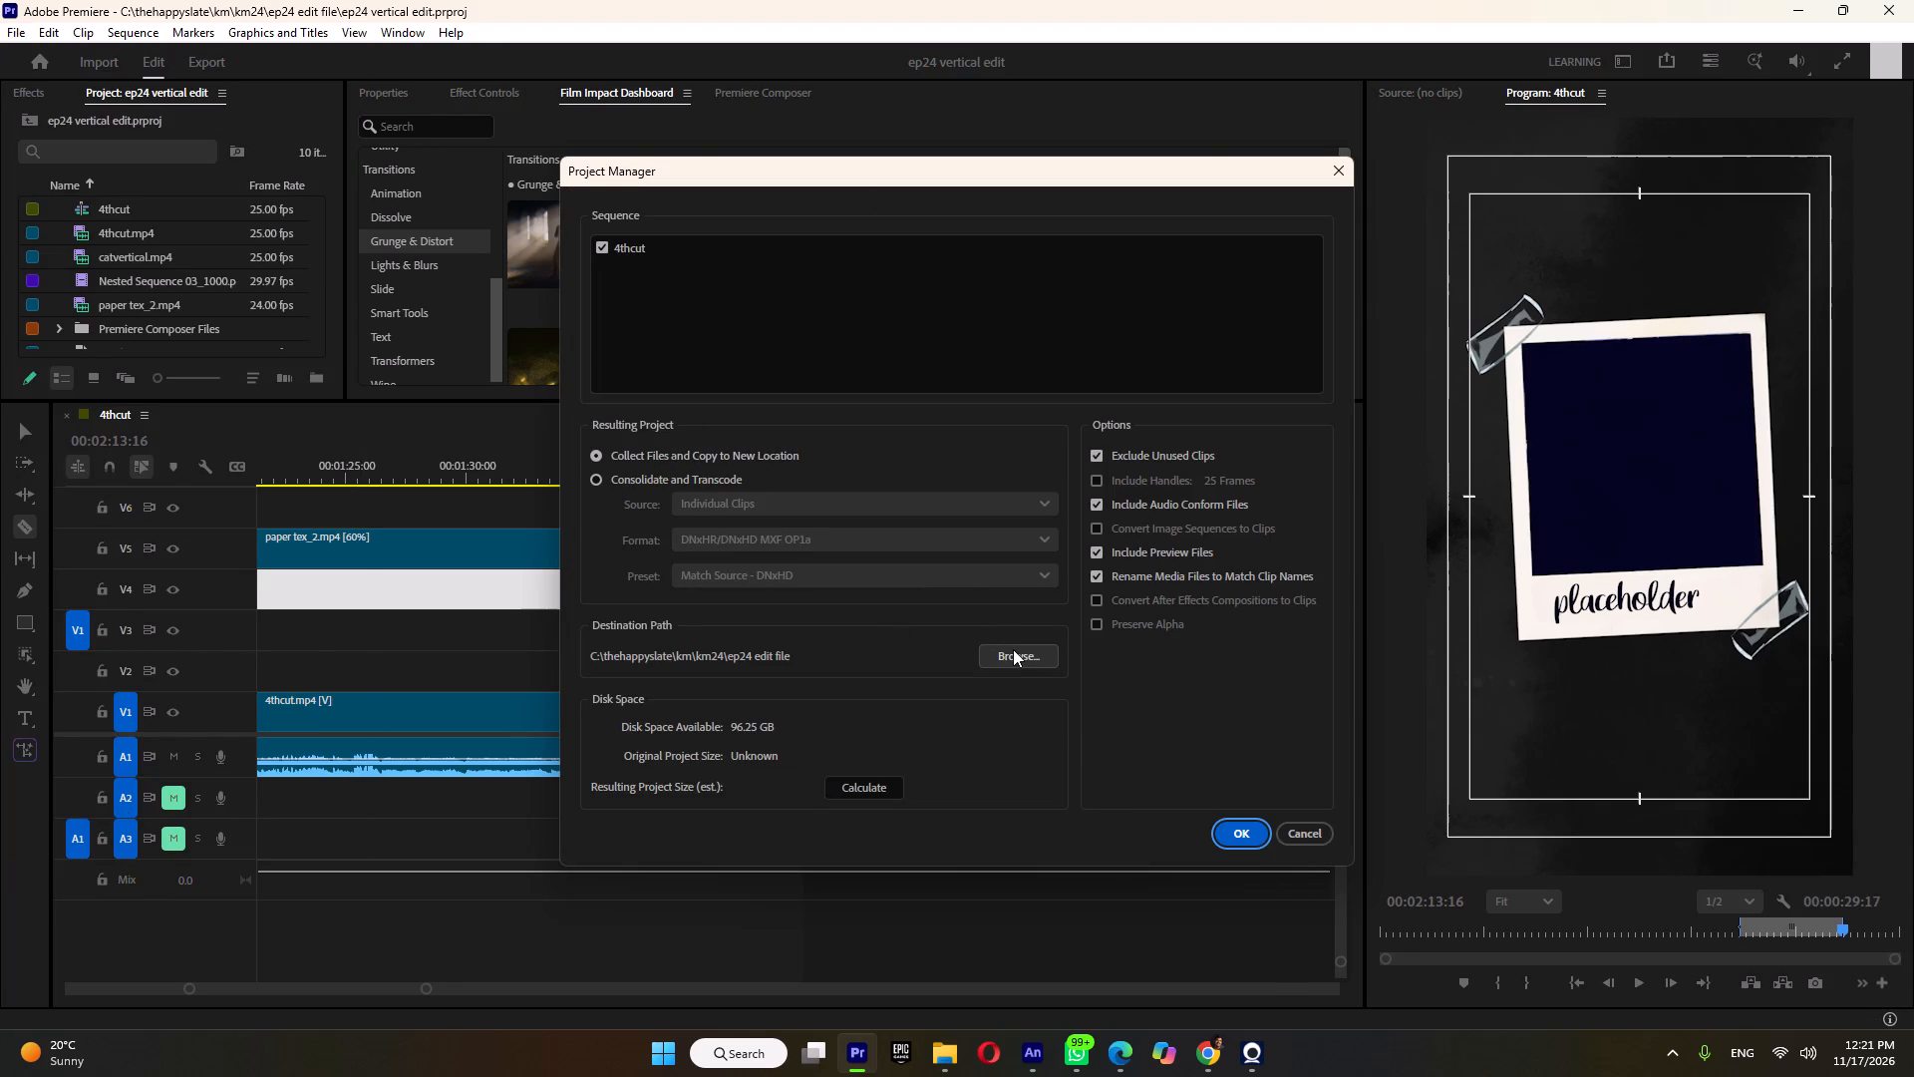
click(1247, 842)
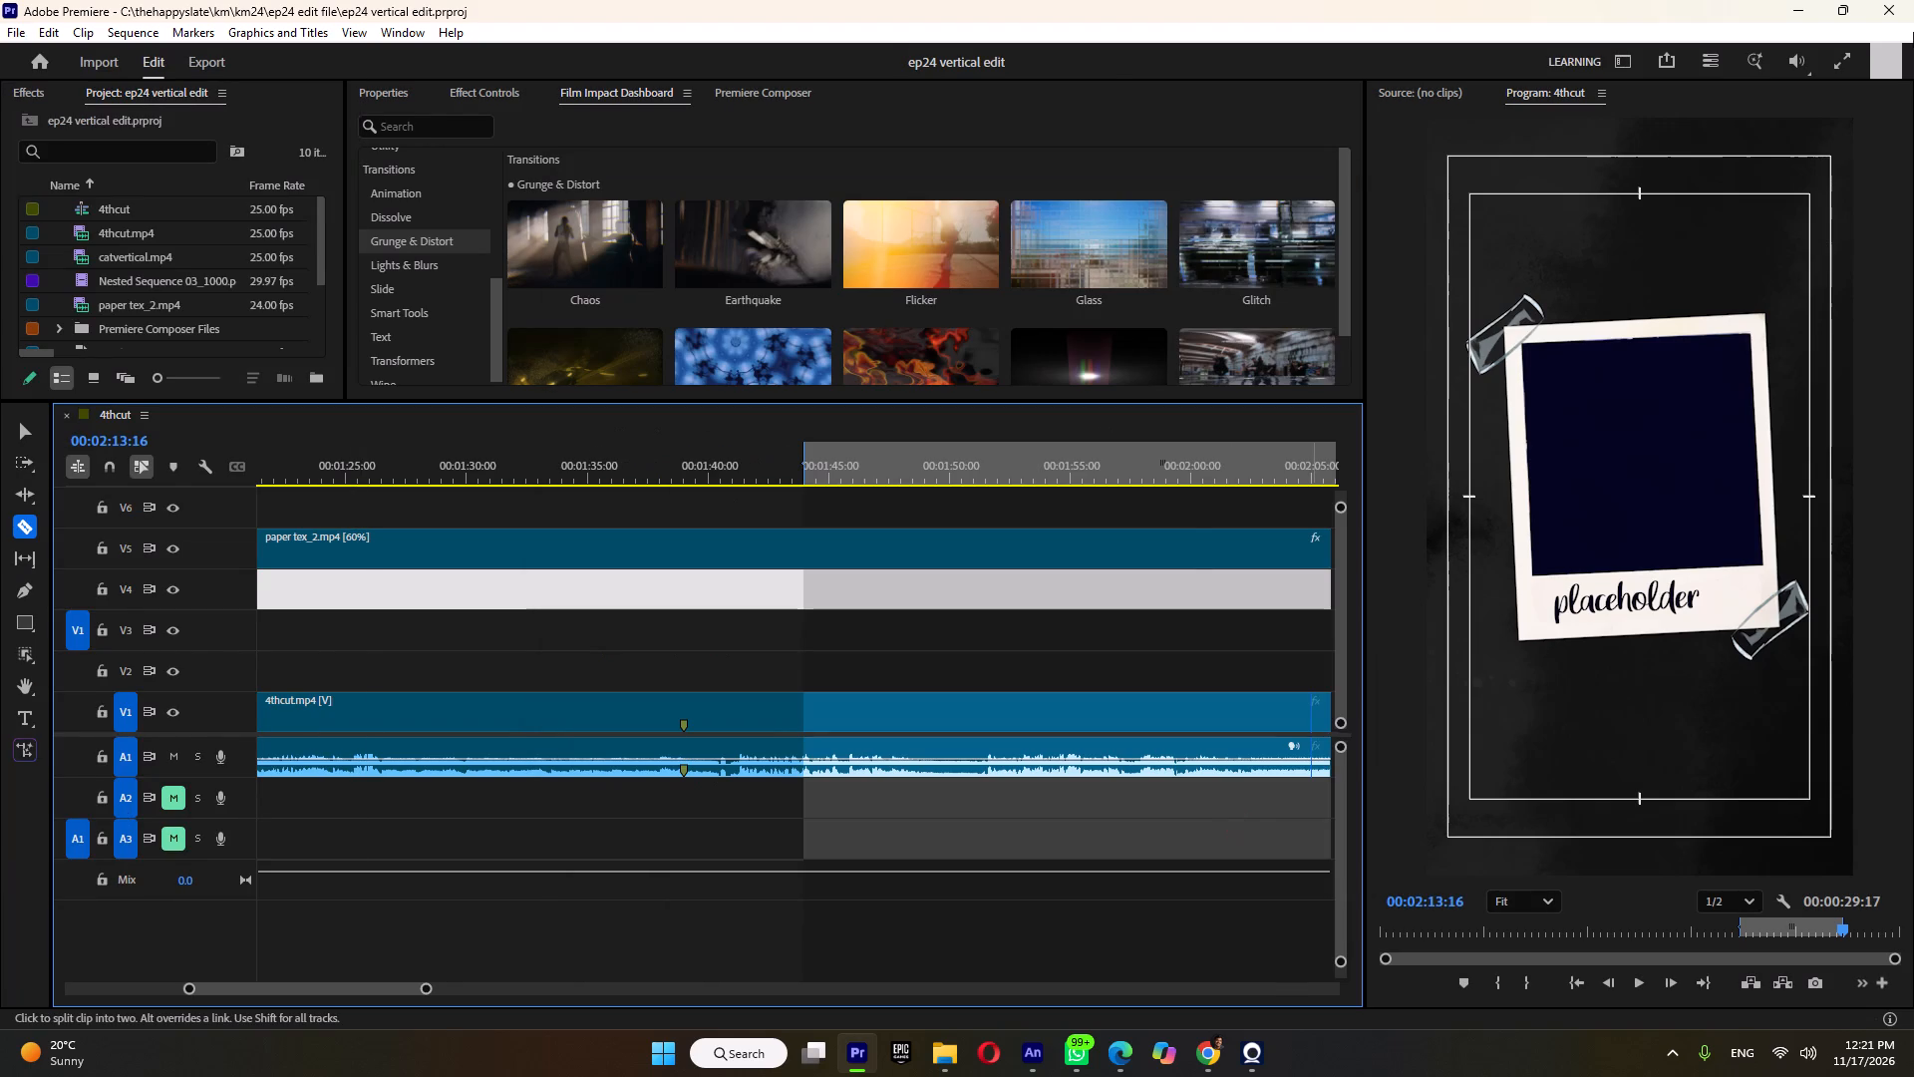
key(ctrl+s)
Switch to File Explorer, open km24's ep24 edit file folder and select the Copied_ep24 vertical edit folder.
click(1900, 0)
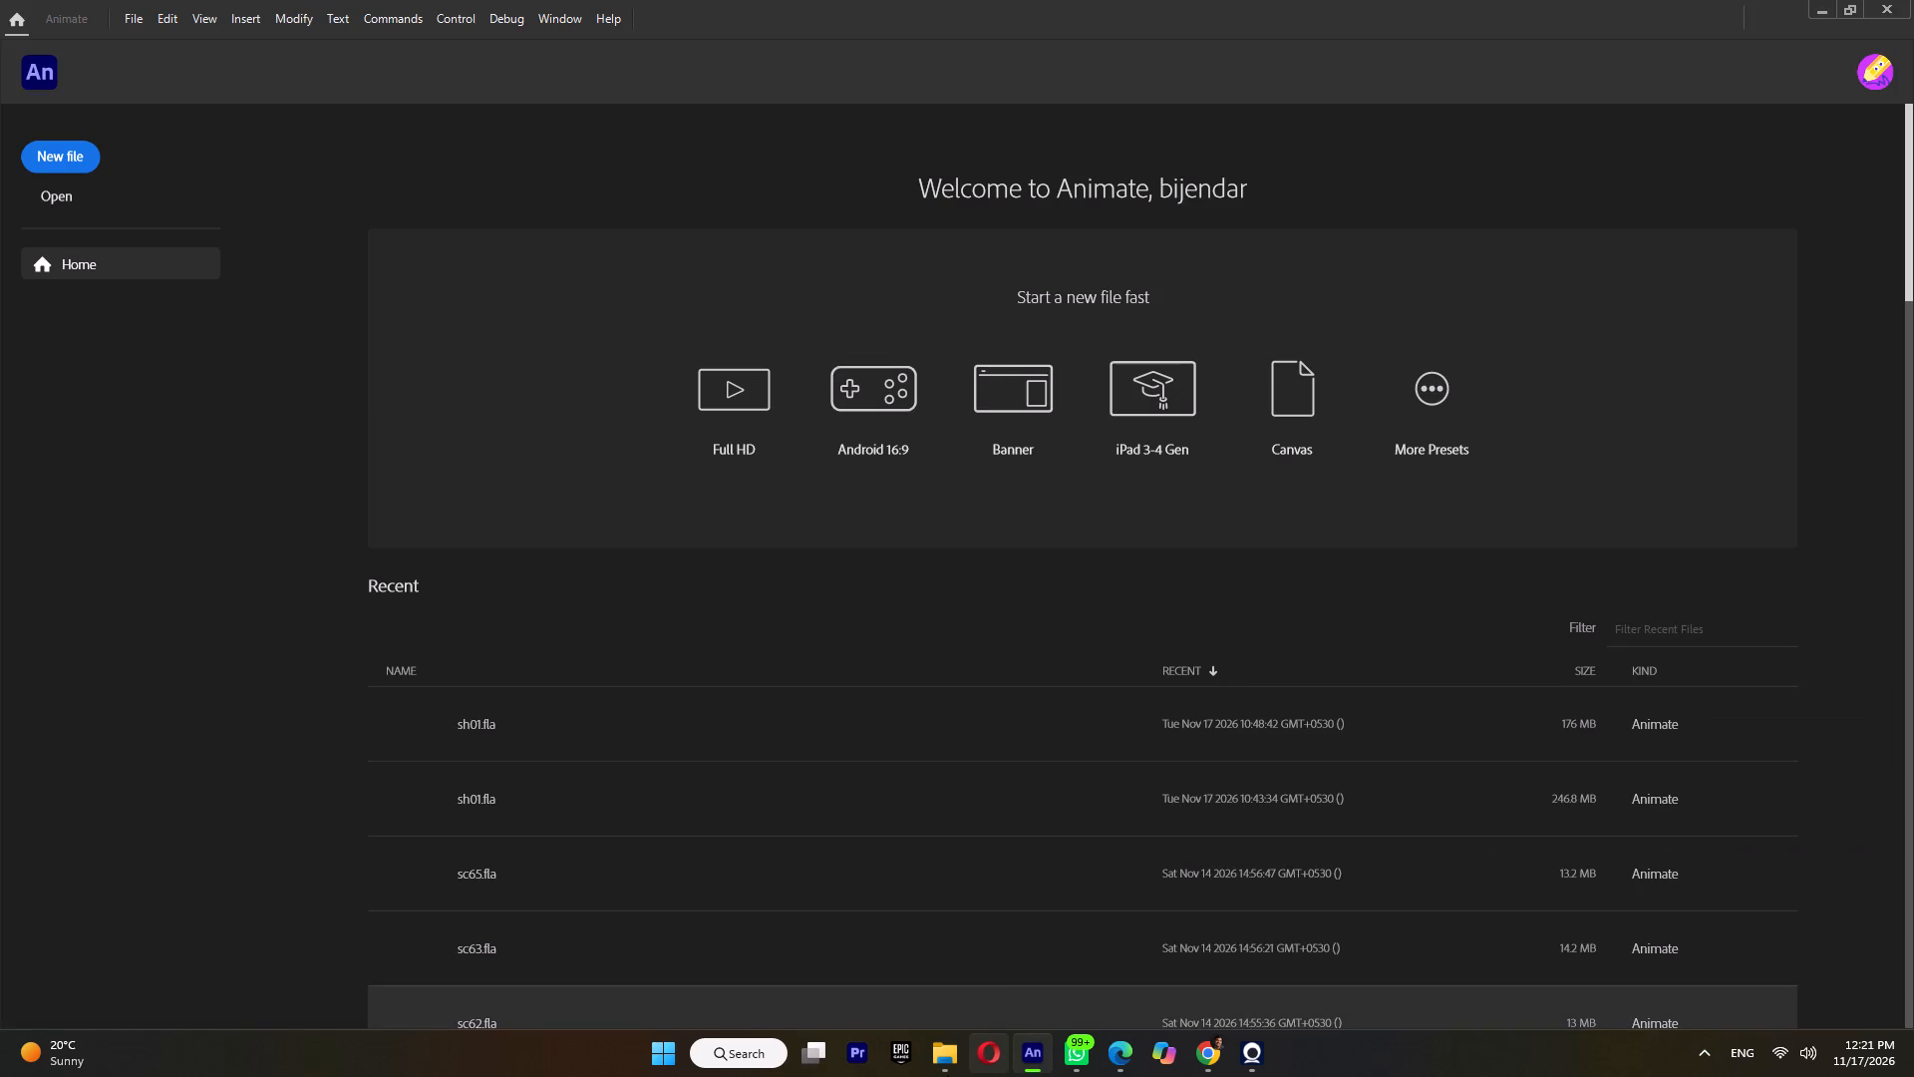
click(1913, 0)
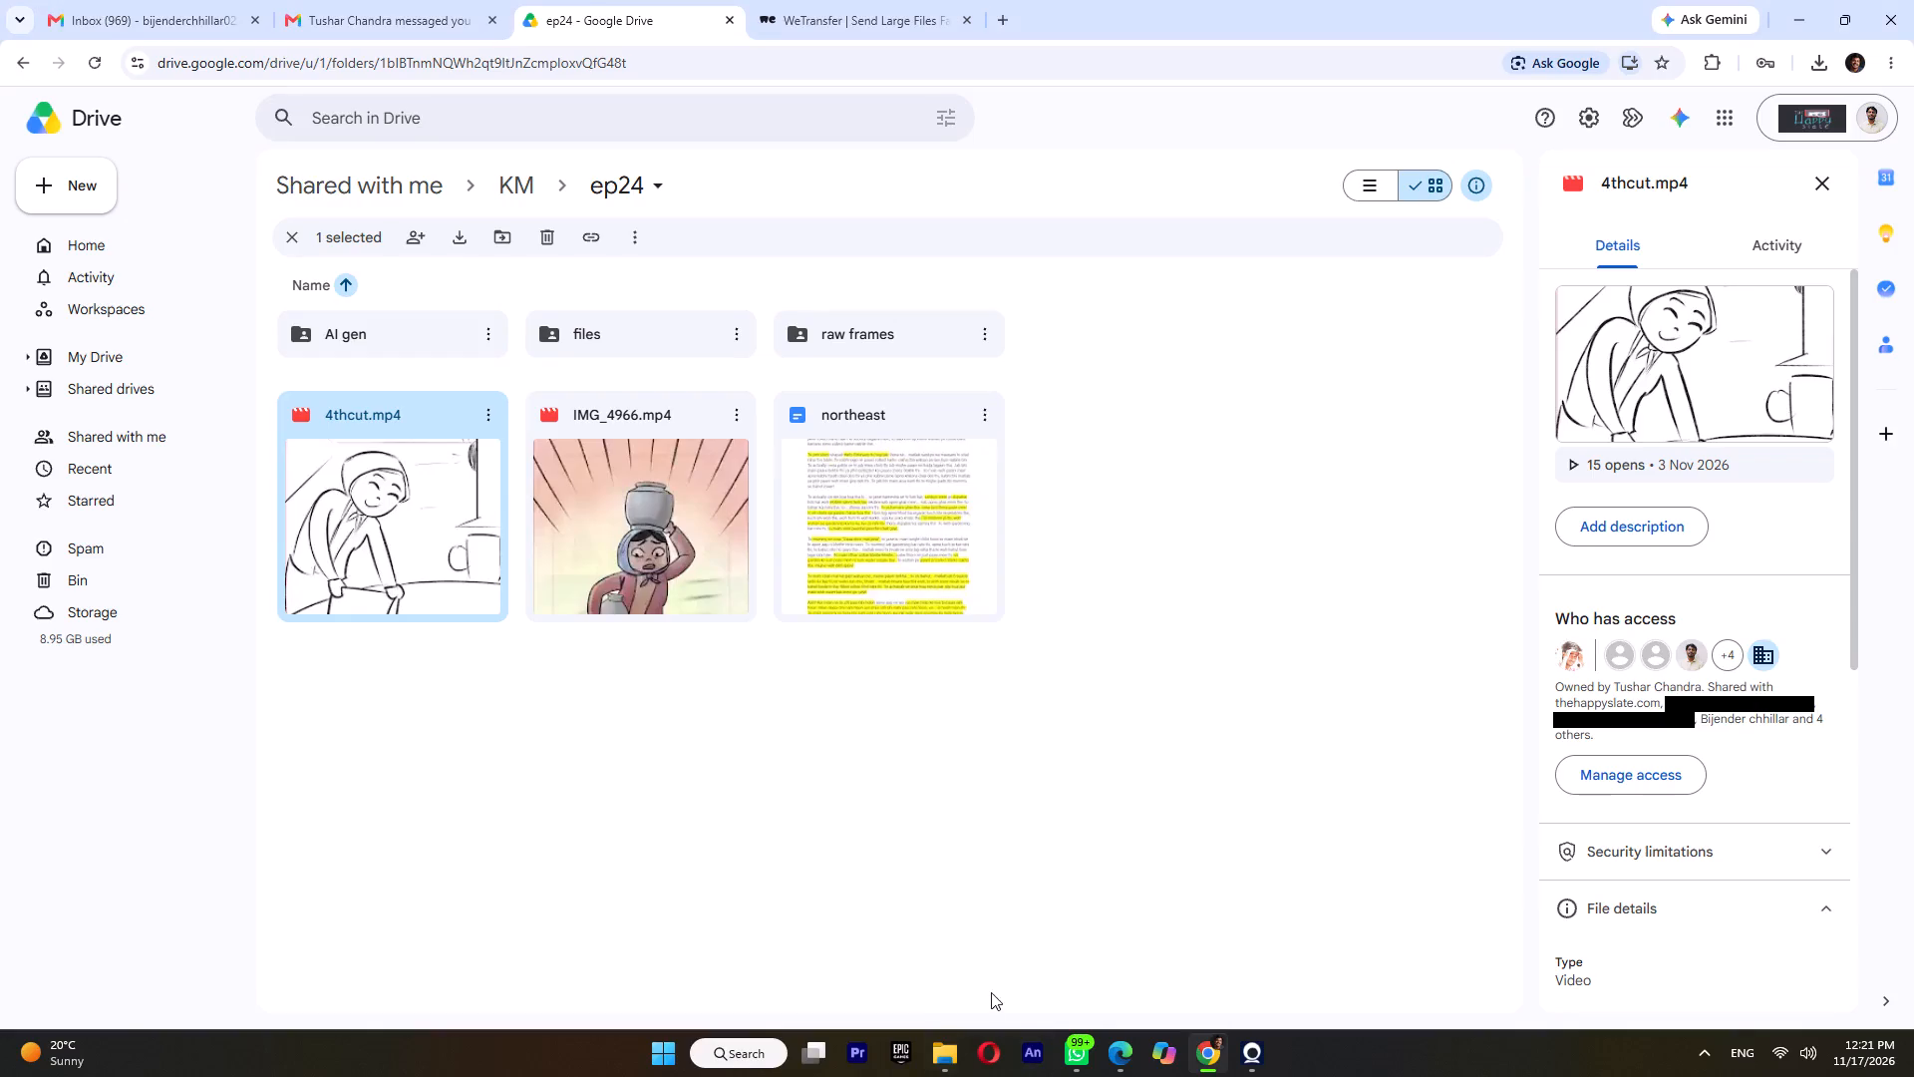
click(939, 1063)
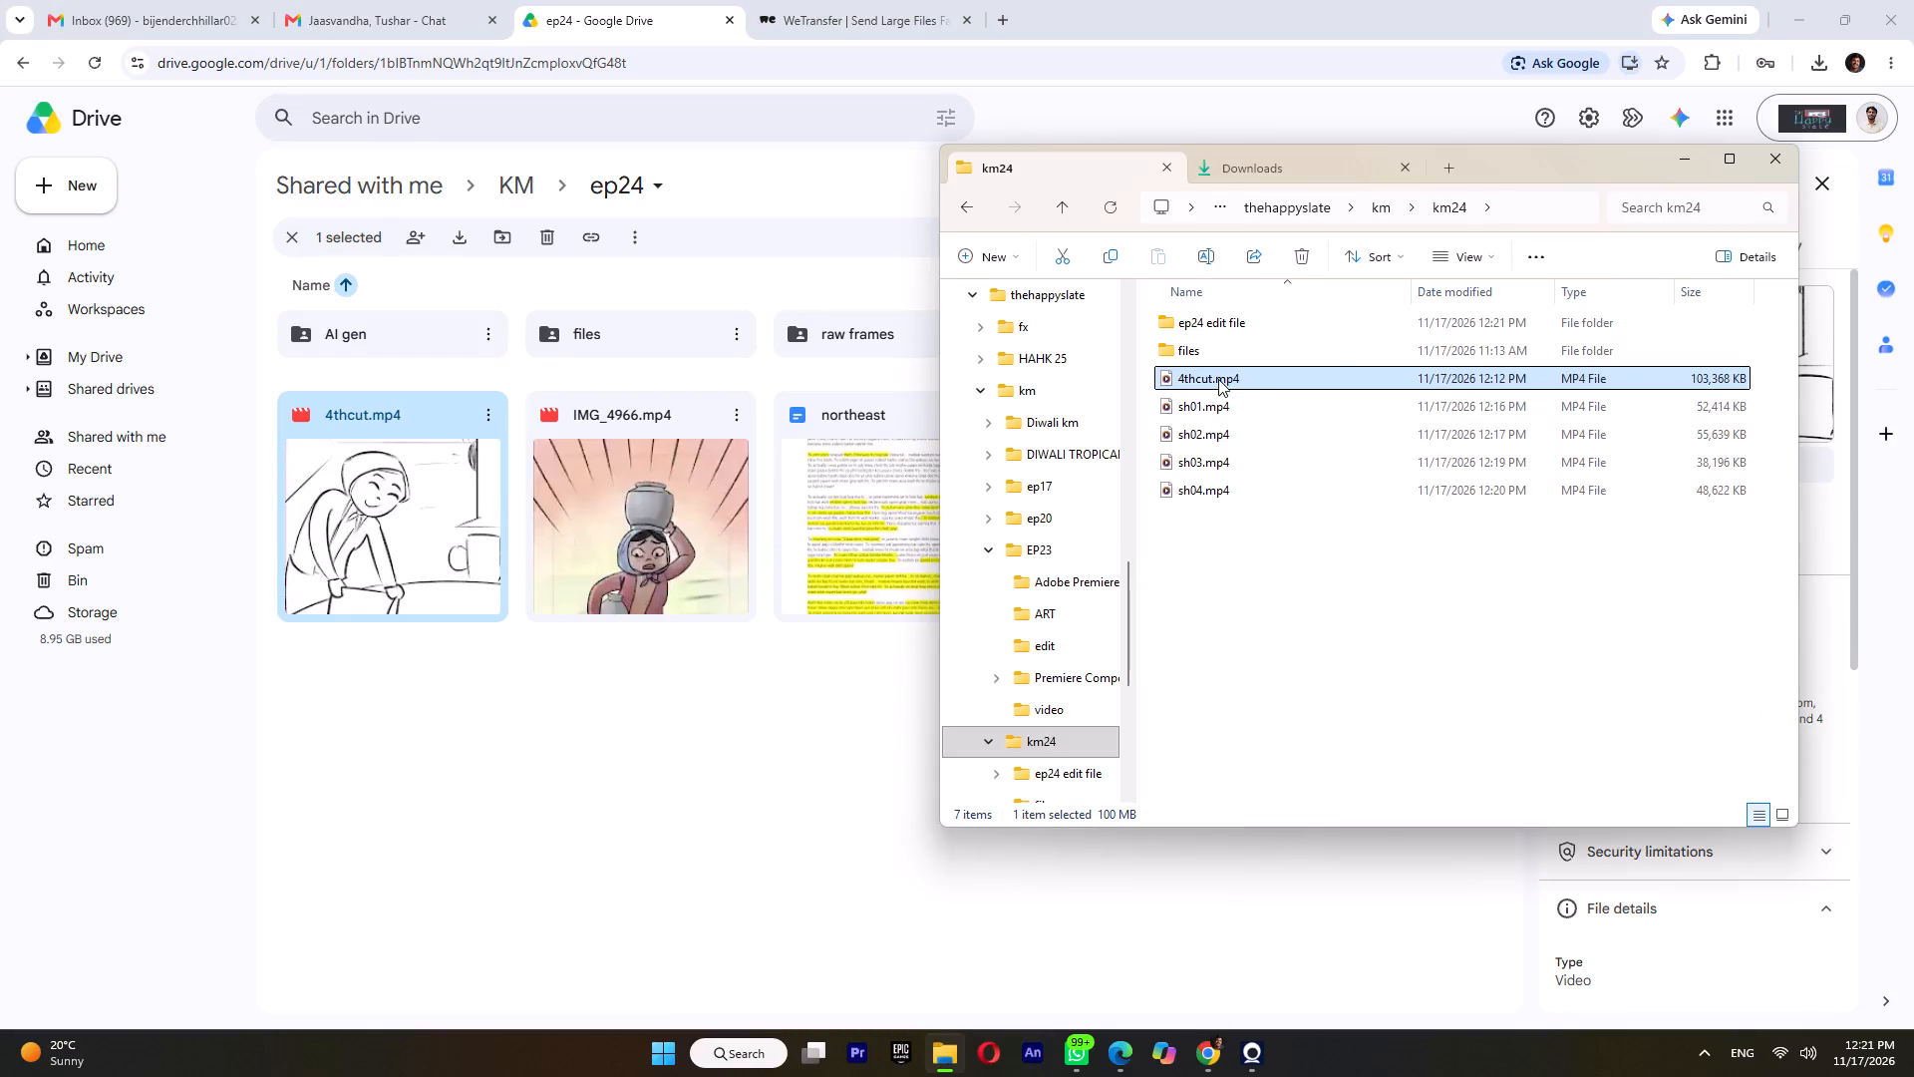
double_click(1222, 326)
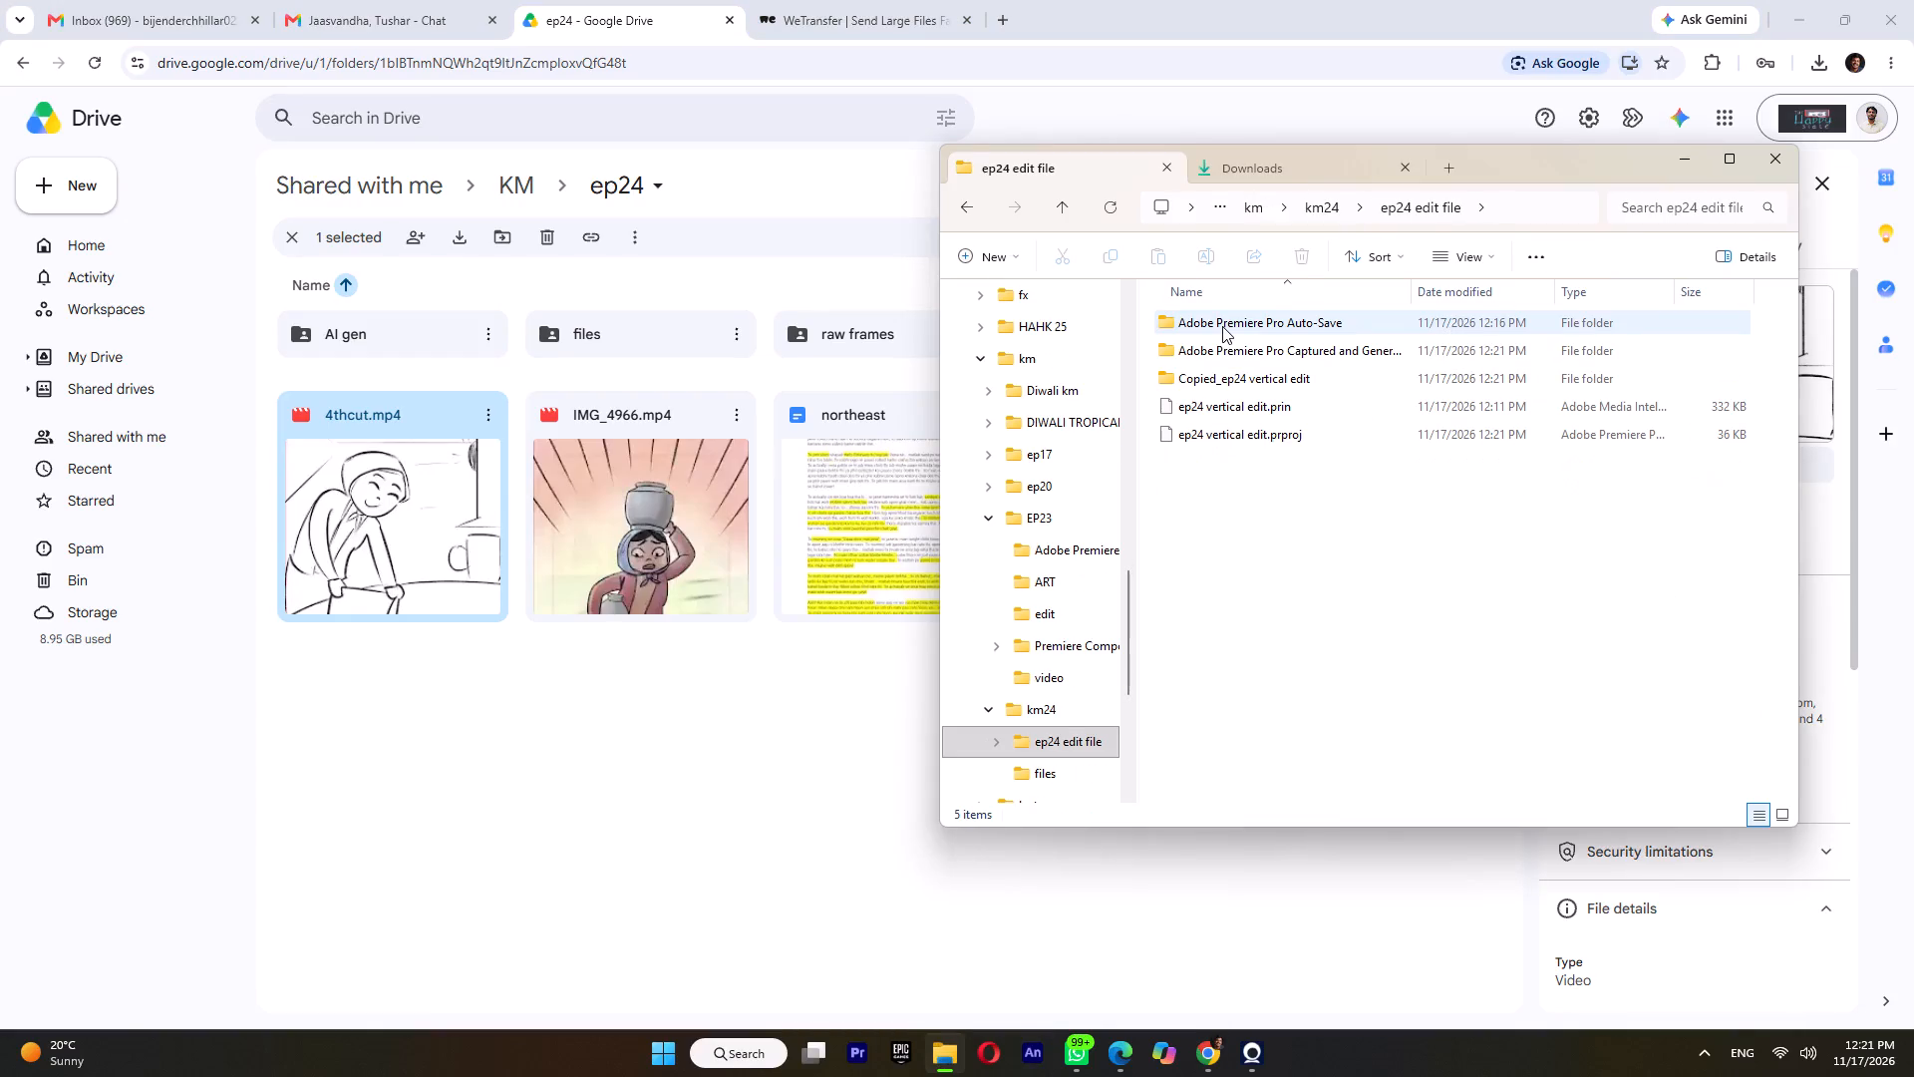
click(1232, 375)
Switch to WeTransfer in Chrome and start a new file transfer.
click(852, 0)
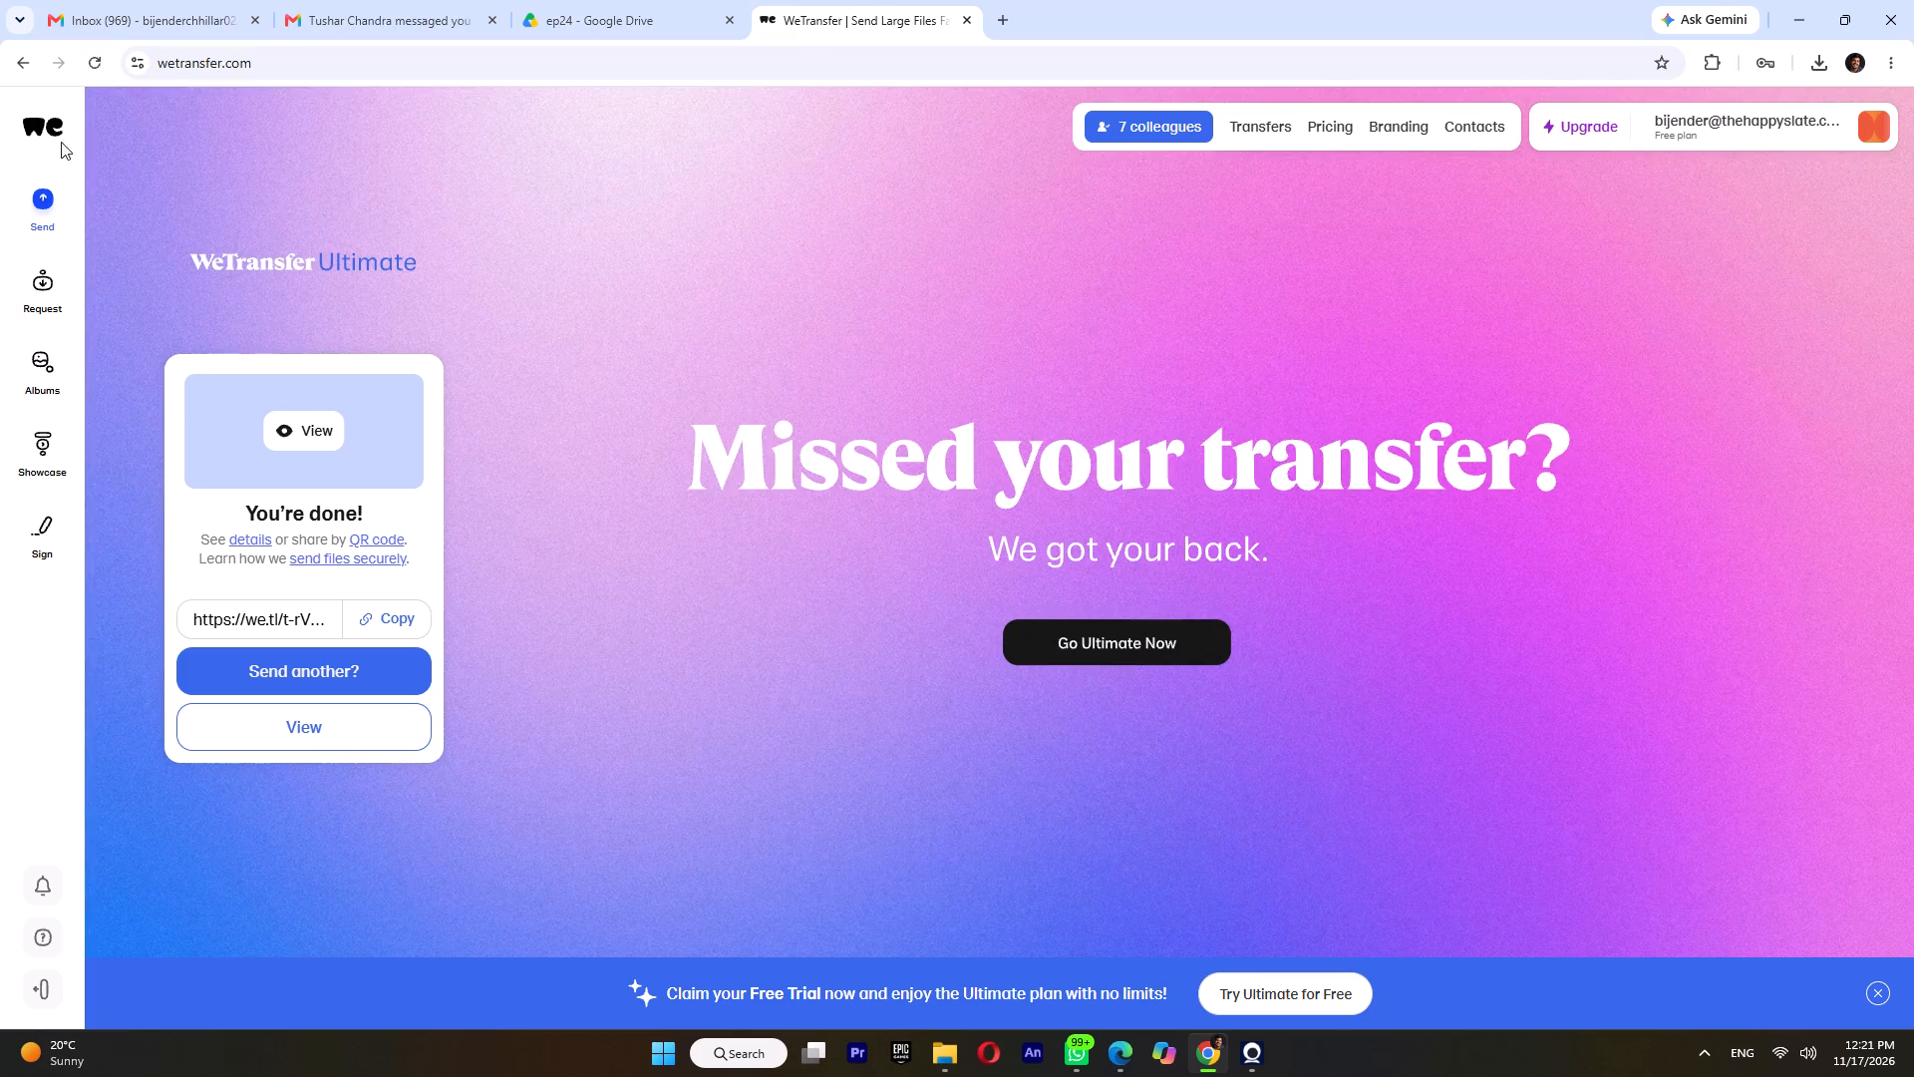
click(46, 194)
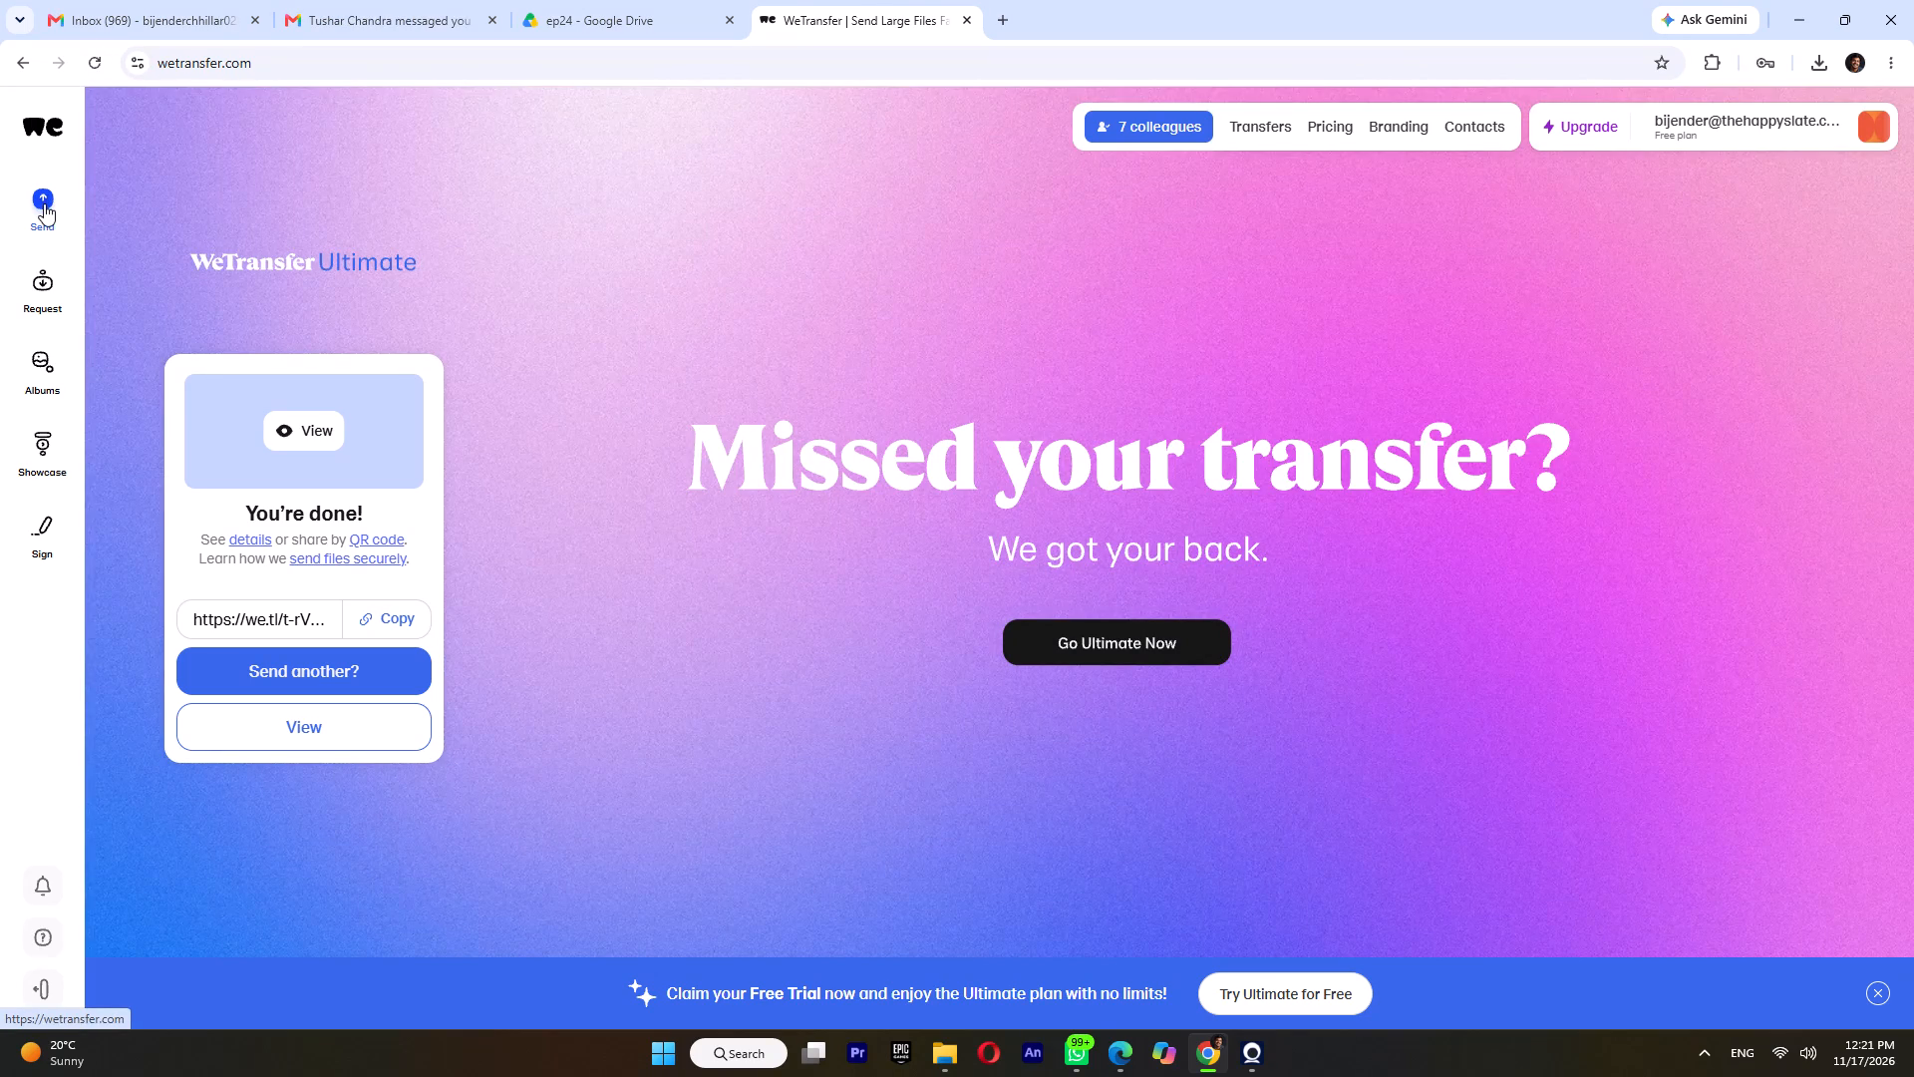
click(44, 203)
click(465, 221)
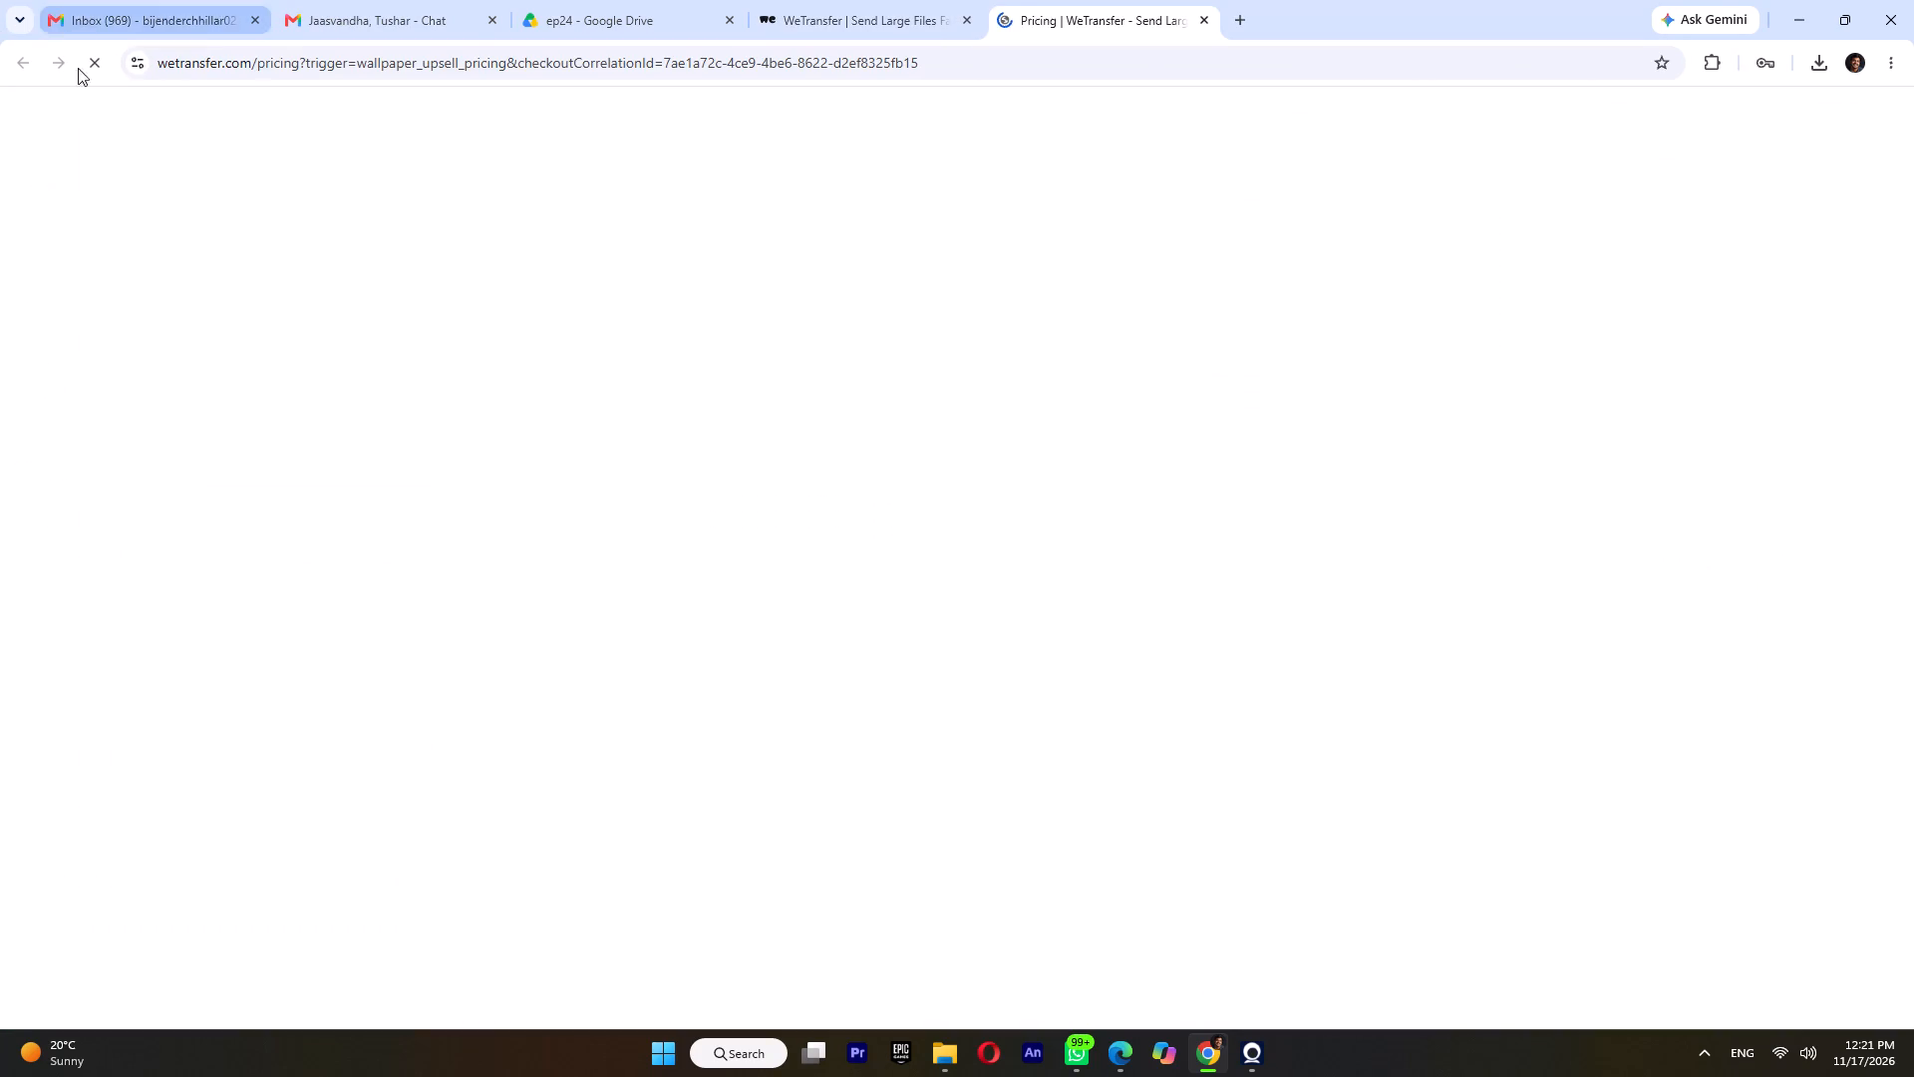